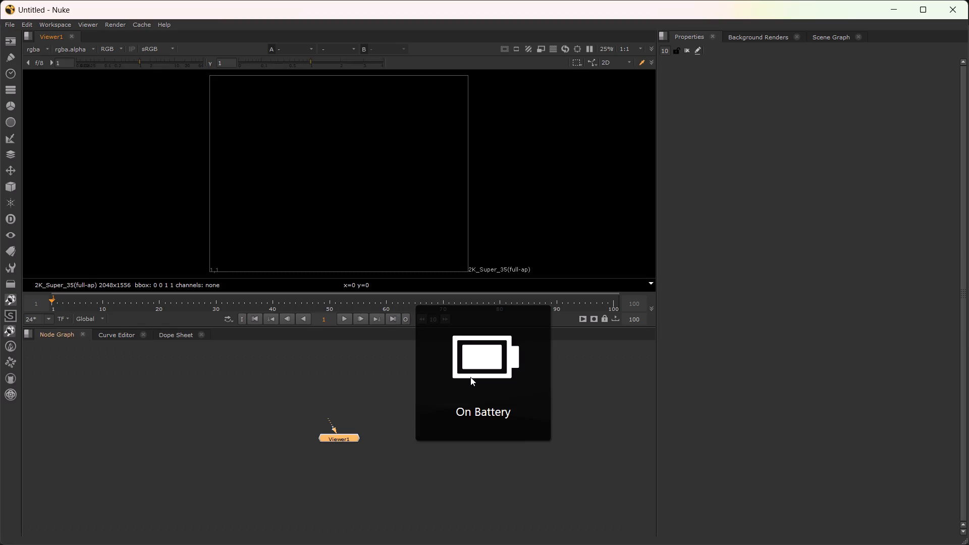
Open the script 3d tracking.nk from the Downloads folder.
key(ctrl+o)
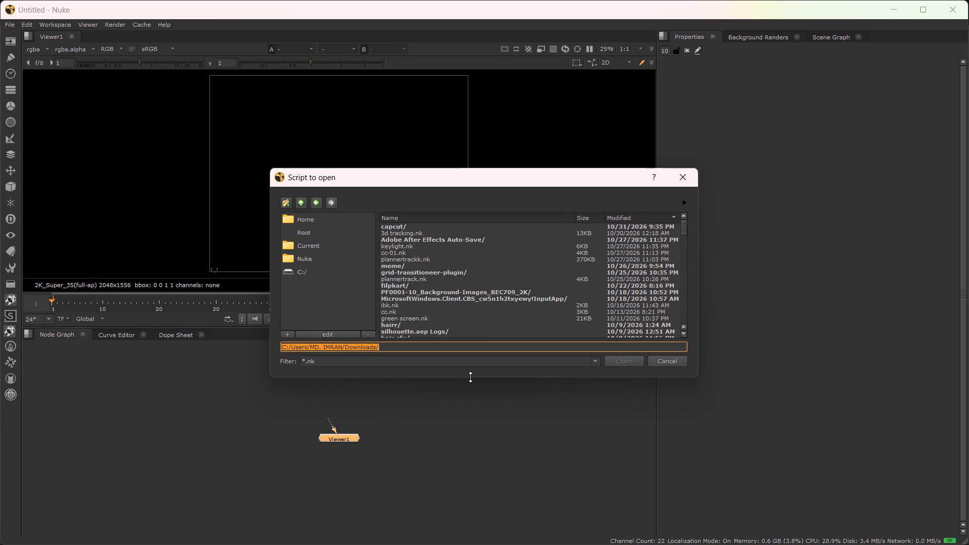
click(413, 351)
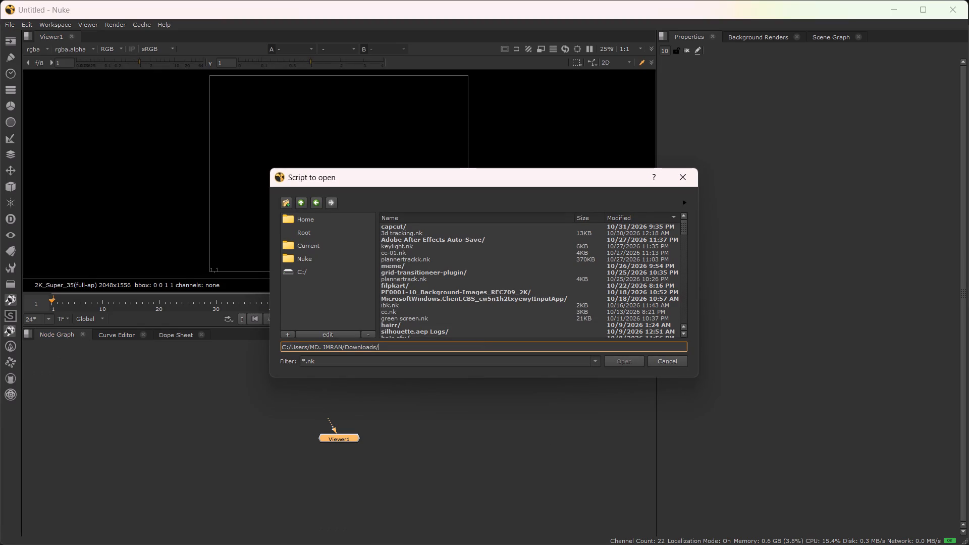
text(3d)
key(Up)
key(Return)
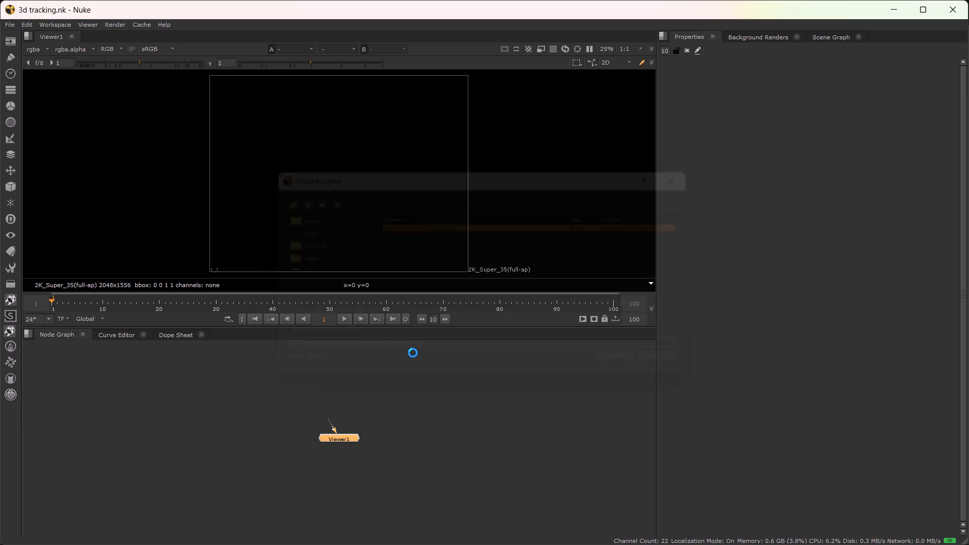
Save the opened script.
click(547, 416)
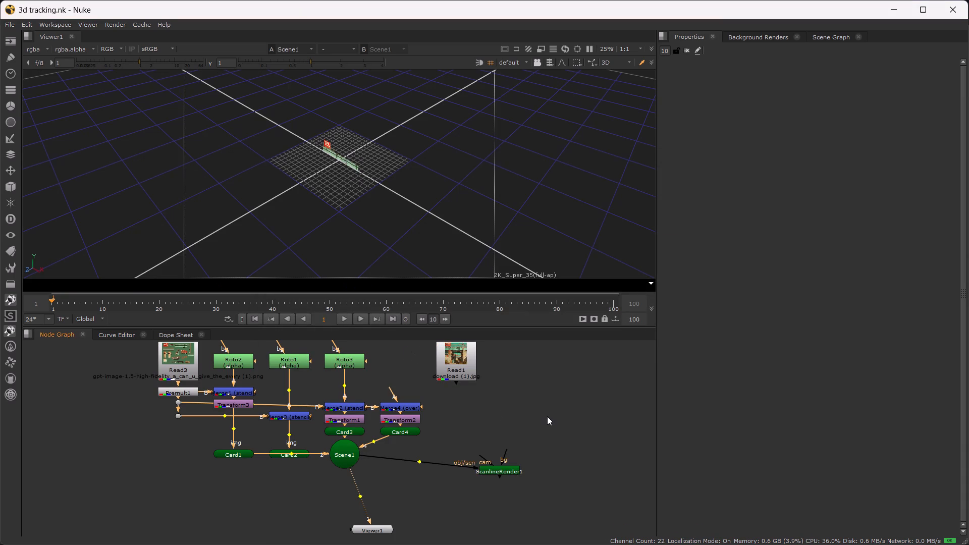
key(ctrl+s)
Examine the textured cards of Scene1 in the 3D view from several angles and distances.
scroll(320, 394, up, 4)
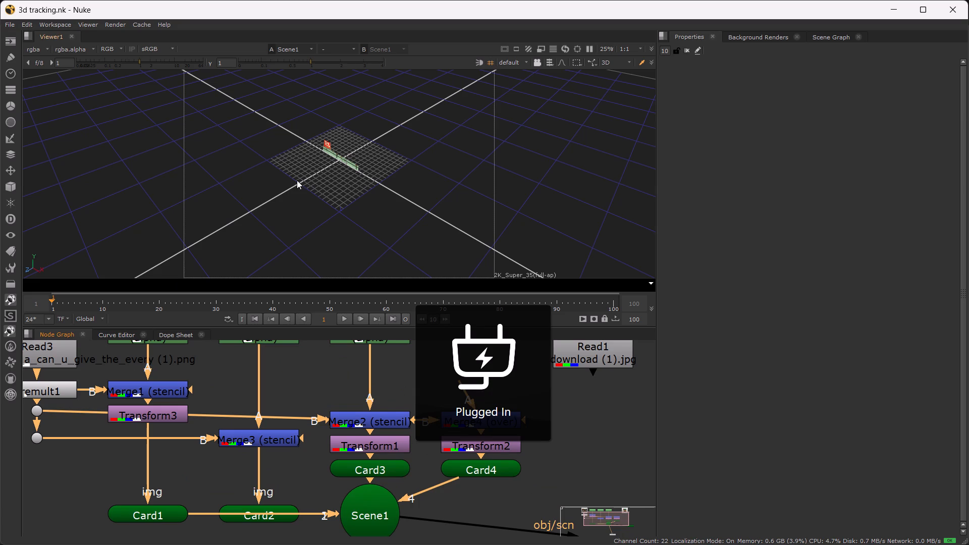
scroll(303, 176, up, 8)
alt+drag(320, 208, 445, 204)
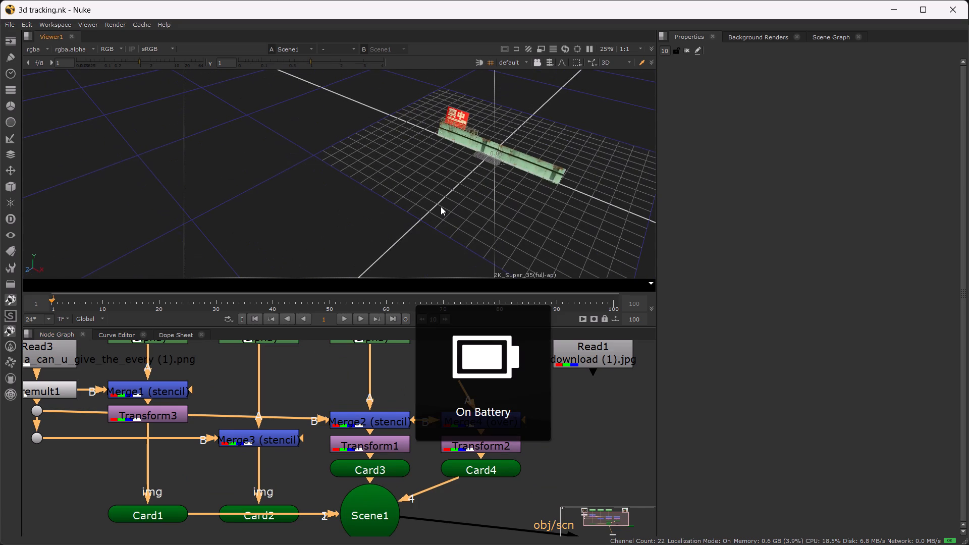
ctrl+drag(439, 206, 582, 153)
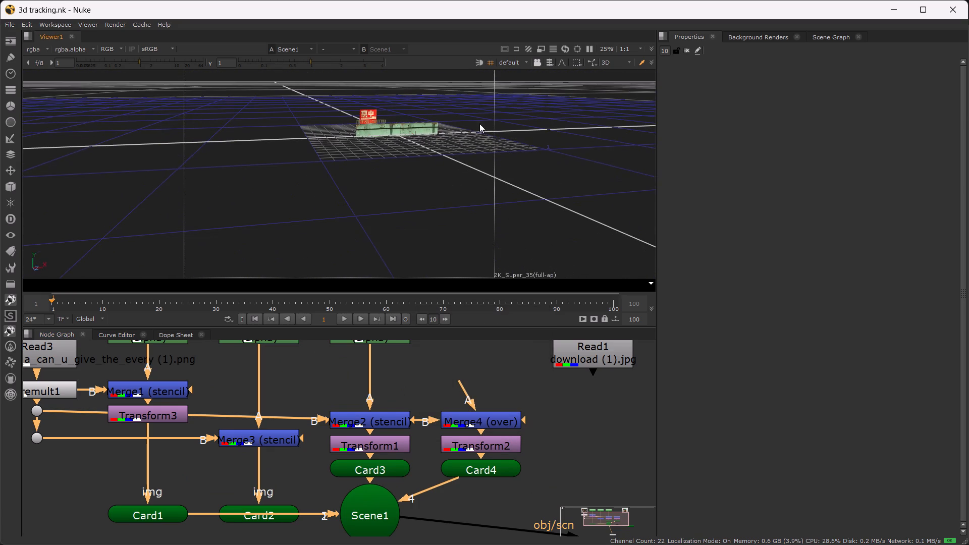
scroll(470, 120, up, 9)
alt+drag(468, 133, 349, 232)
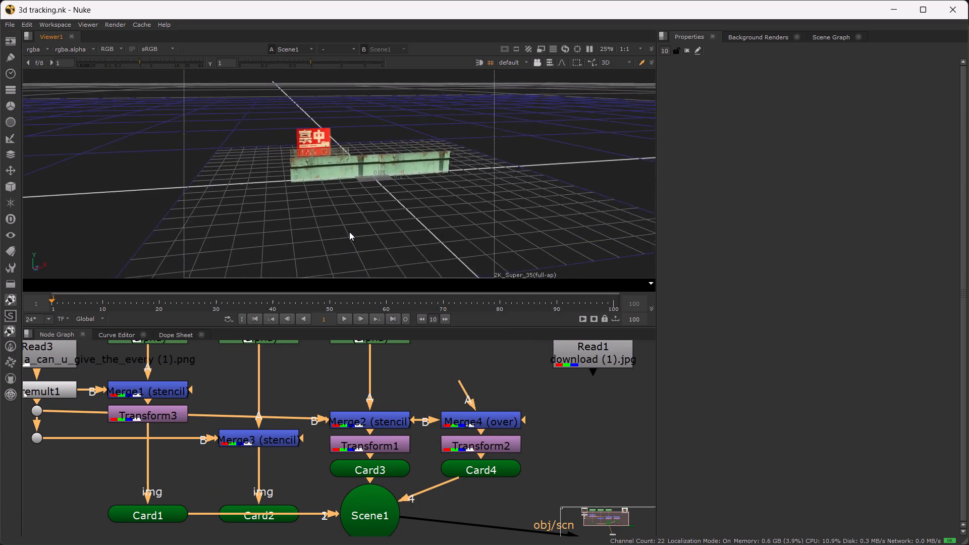
alt+drag(349, 232, 272, 267)
scroll(313, 203, up, 7)
alt+drag(327, 207, 352, 143)
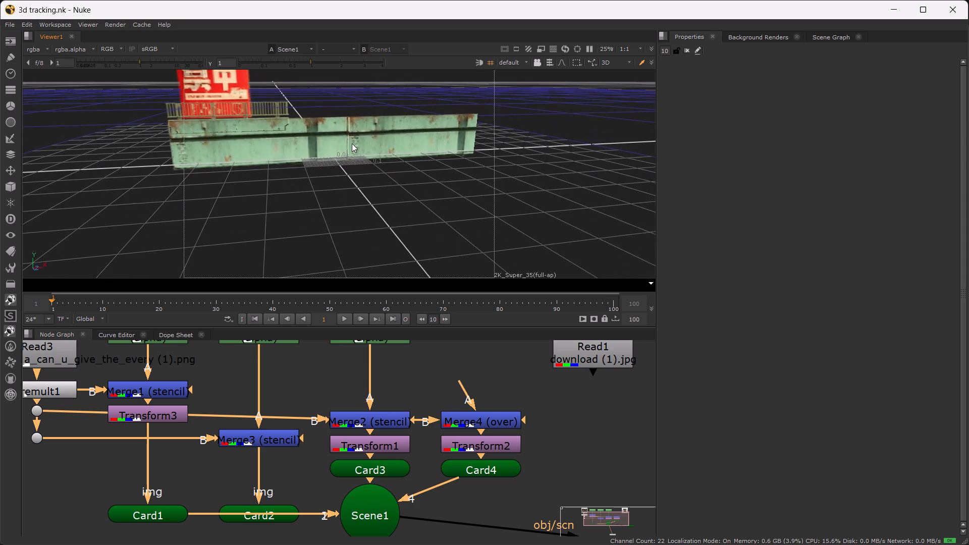
alt+drag(352, 143, 351, 144)
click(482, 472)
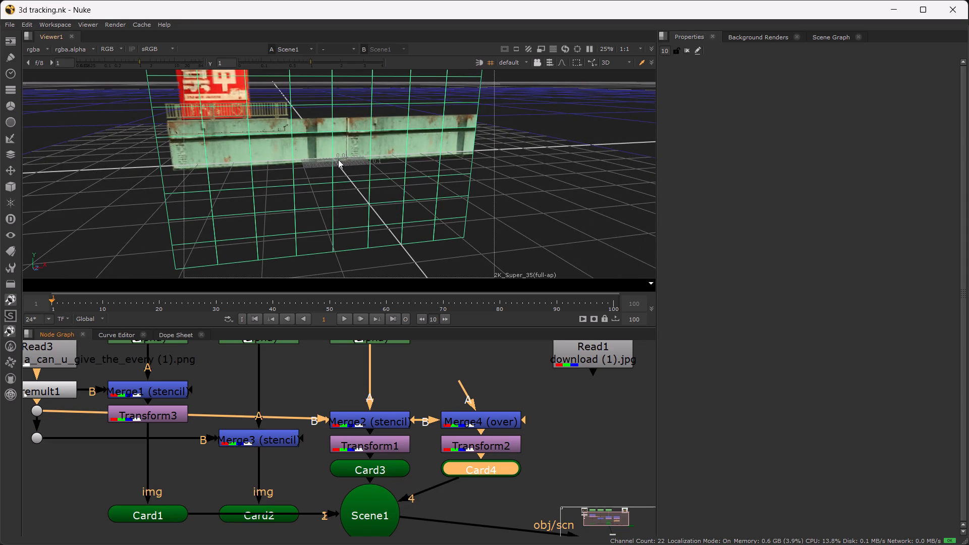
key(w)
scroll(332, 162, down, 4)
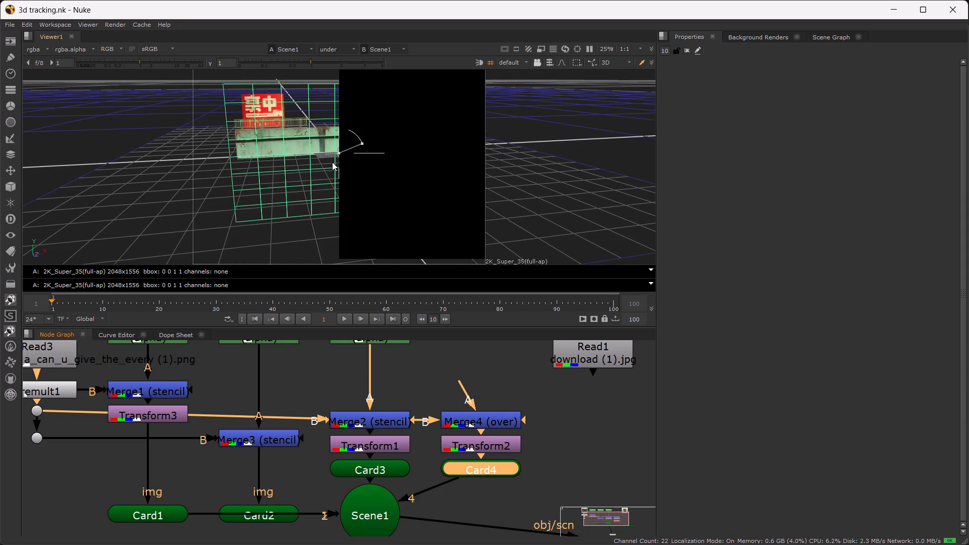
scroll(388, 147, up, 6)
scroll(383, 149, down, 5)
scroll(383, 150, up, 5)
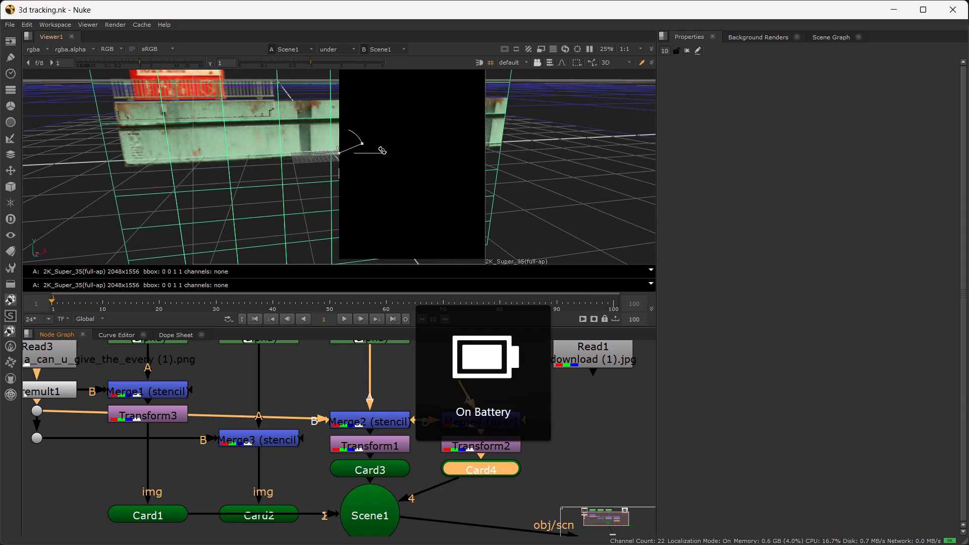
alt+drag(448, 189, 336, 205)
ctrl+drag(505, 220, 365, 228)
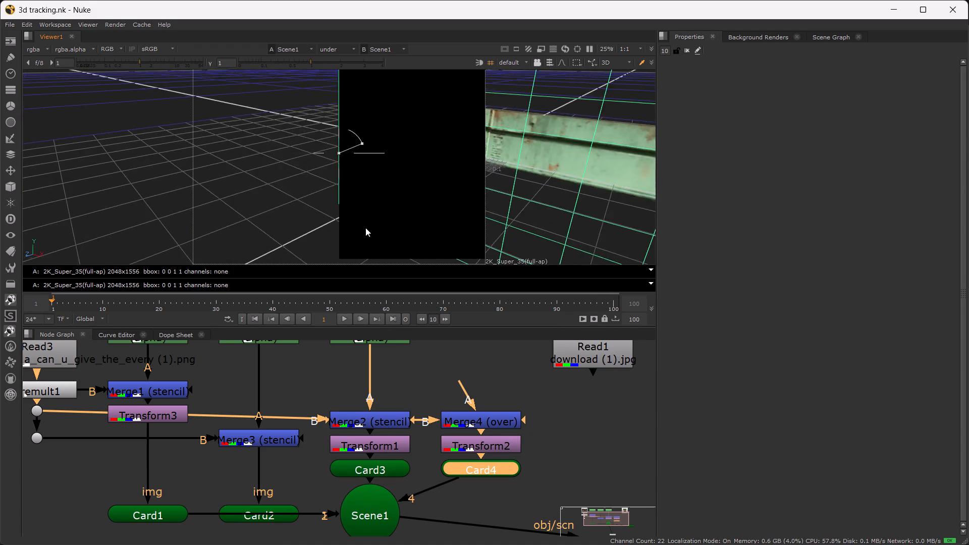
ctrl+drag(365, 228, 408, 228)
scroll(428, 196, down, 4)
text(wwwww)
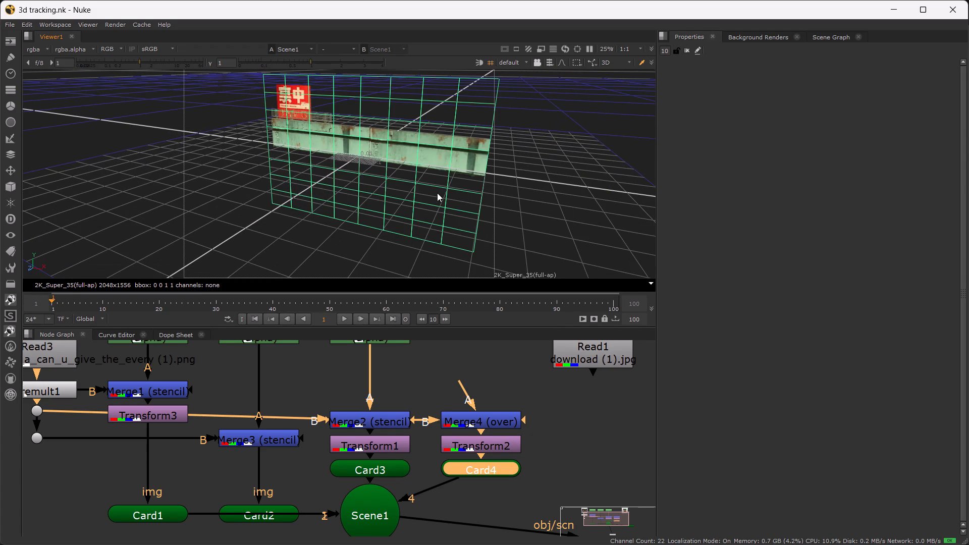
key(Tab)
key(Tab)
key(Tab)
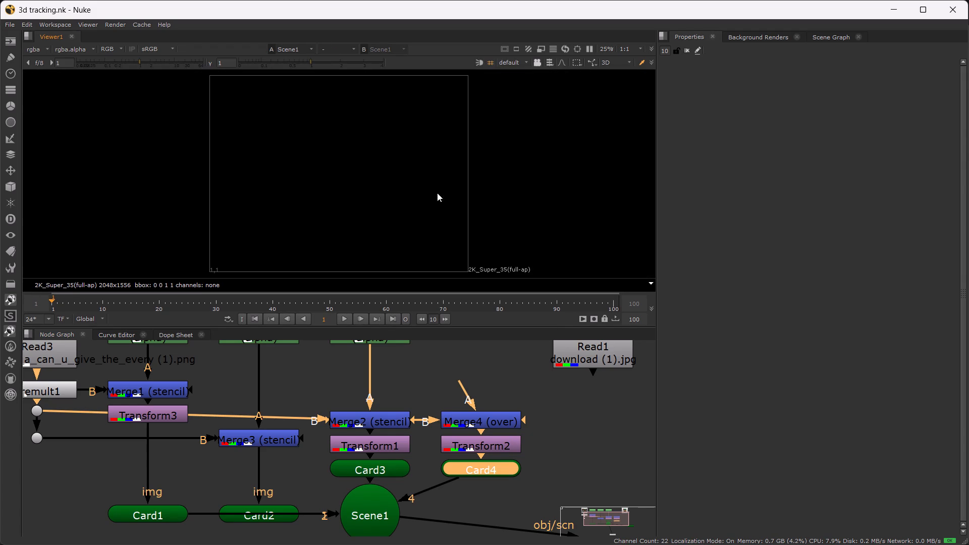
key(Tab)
Show Card4 on its own in the viewer.
click(487, 469)
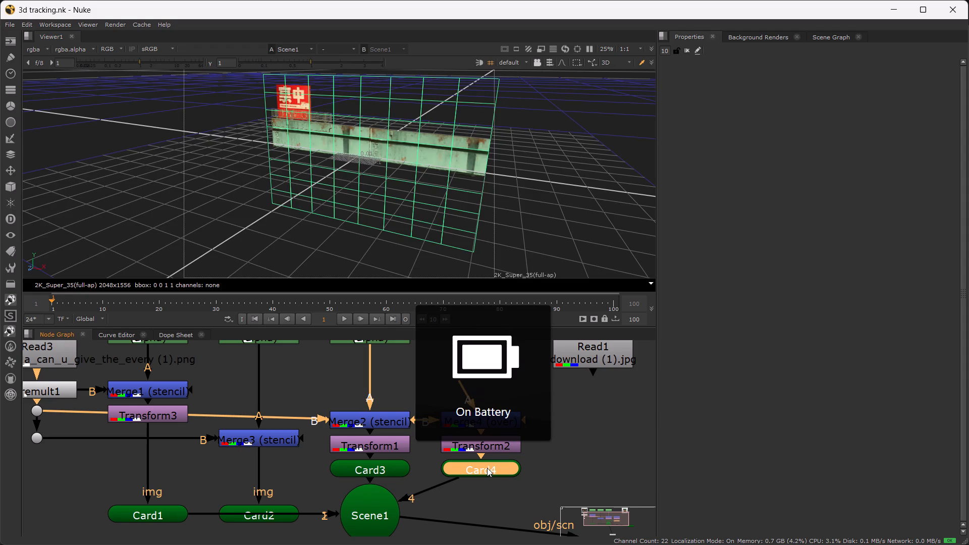
key(1)
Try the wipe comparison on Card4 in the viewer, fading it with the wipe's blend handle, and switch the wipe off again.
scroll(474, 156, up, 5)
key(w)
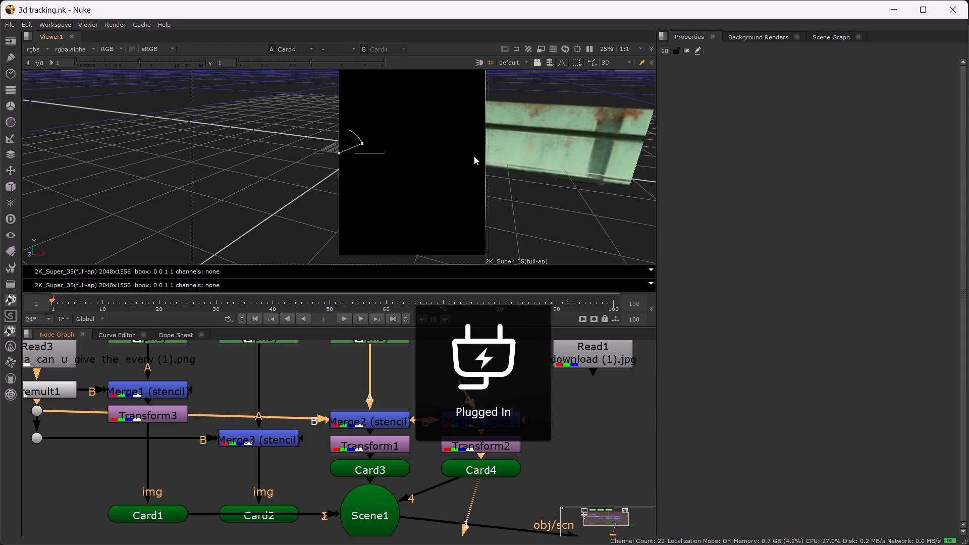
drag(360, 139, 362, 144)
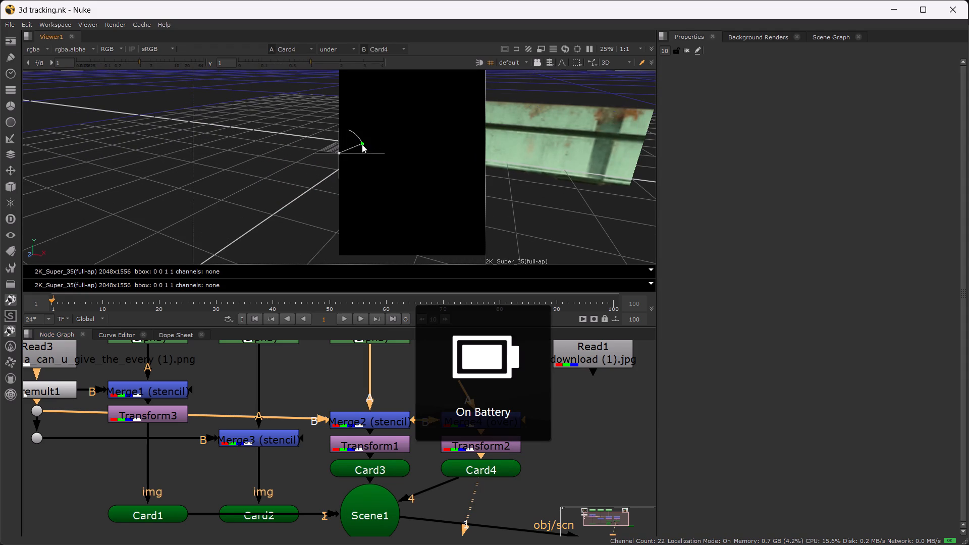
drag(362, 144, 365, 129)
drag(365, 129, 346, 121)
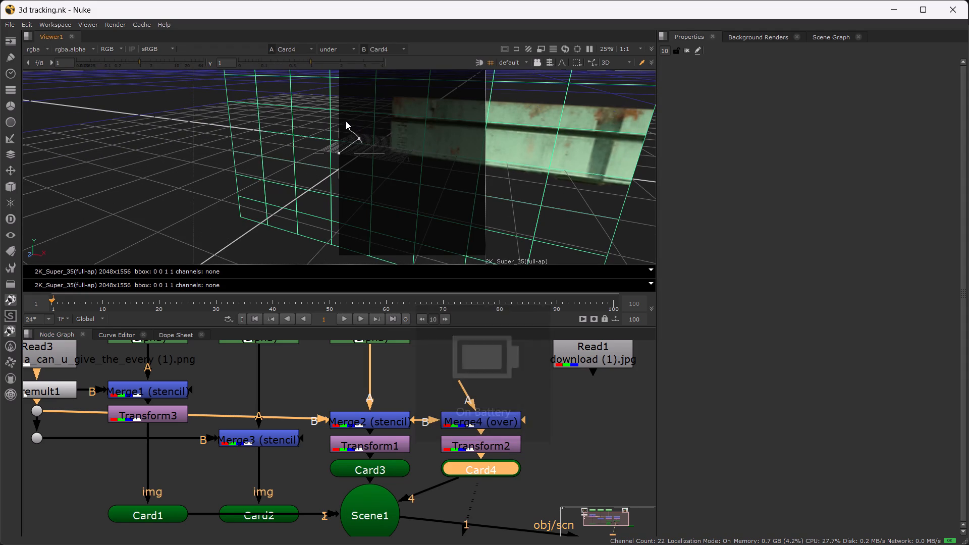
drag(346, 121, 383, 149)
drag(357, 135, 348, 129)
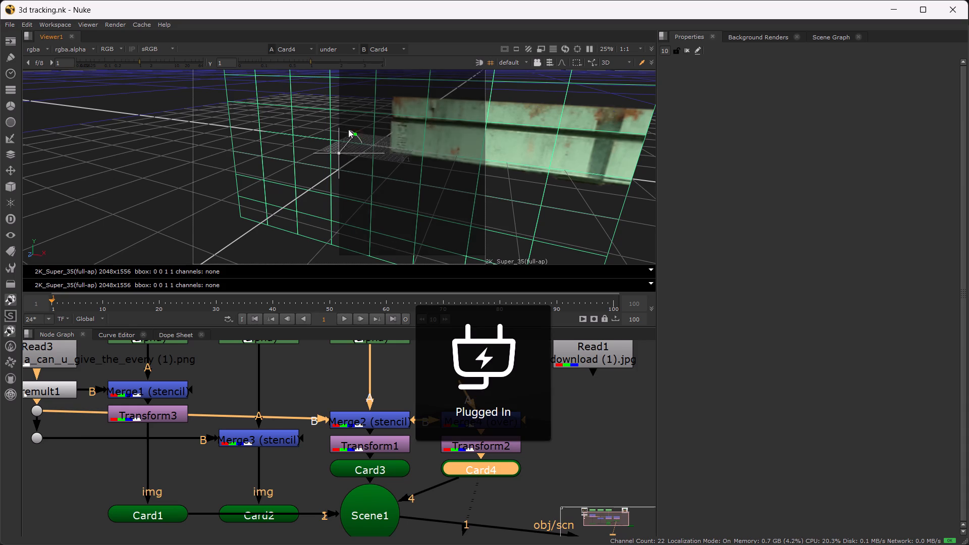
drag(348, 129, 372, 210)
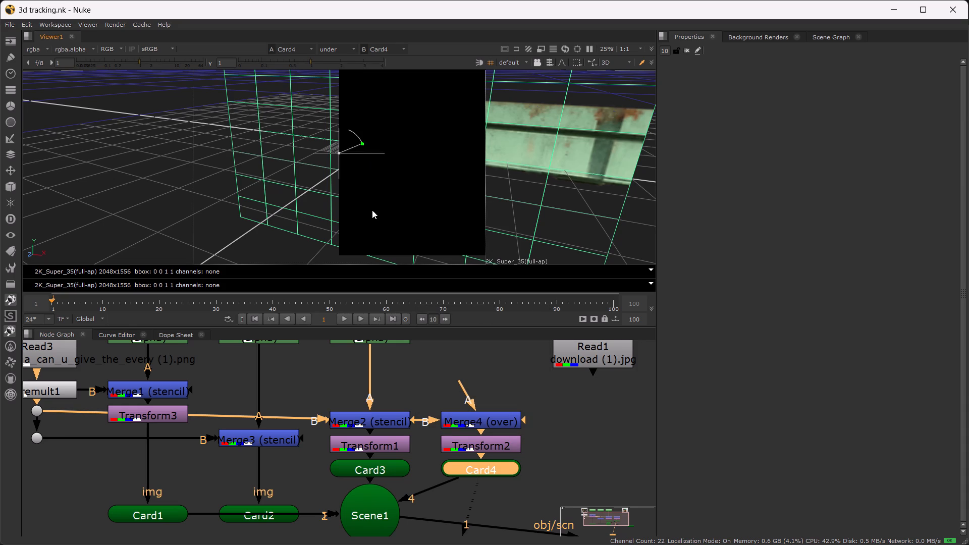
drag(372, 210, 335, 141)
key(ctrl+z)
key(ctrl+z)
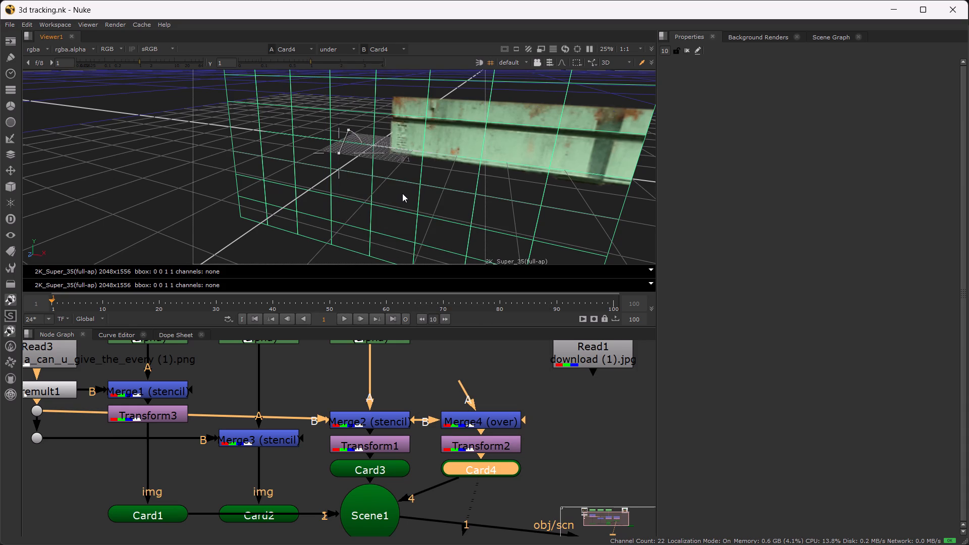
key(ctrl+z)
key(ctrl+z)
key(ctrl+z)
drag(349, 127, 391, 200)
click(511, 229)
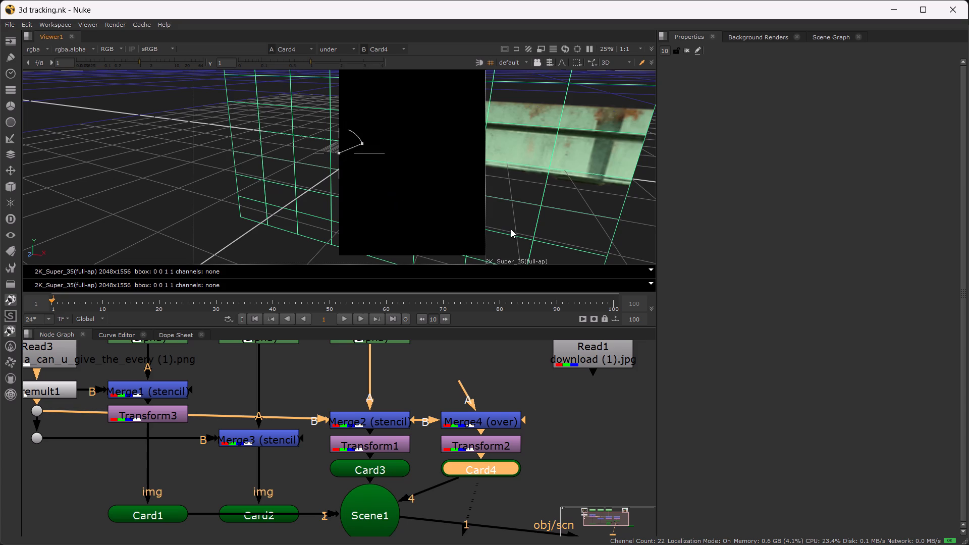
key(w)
Examine Card4 in the 3D view from several angles, comparing it with the 2D view.
scroll(511, 229, down, 9)
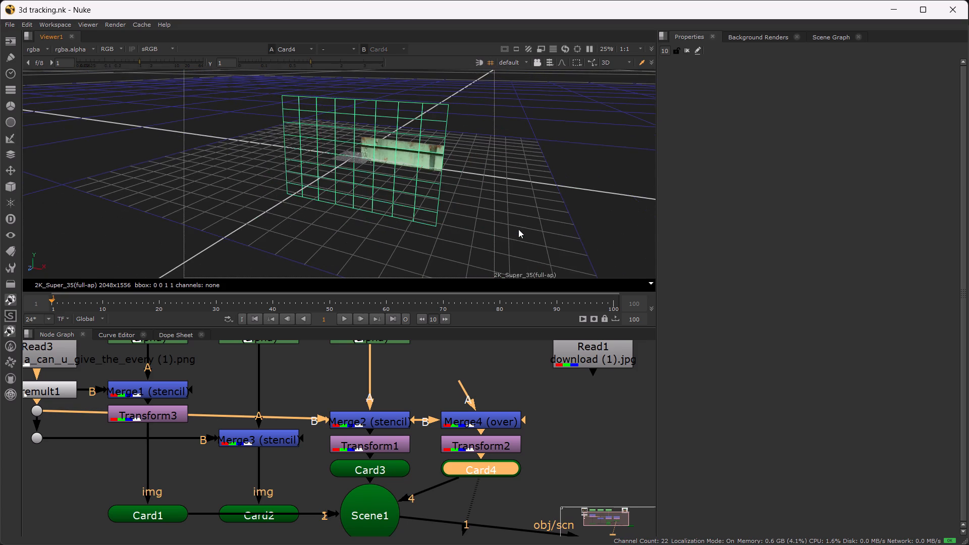
alt+drag(518, 229, 394, 243)
ctrl+drag(462, 205, 463, 210)
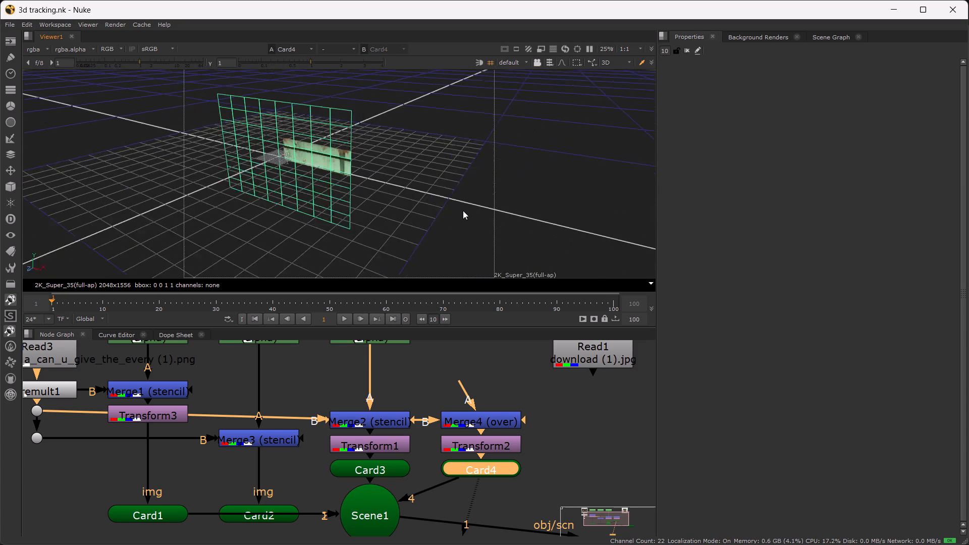
ctrl+drag(463, 210, 468, 210)
key(Tab)
key(Tab)
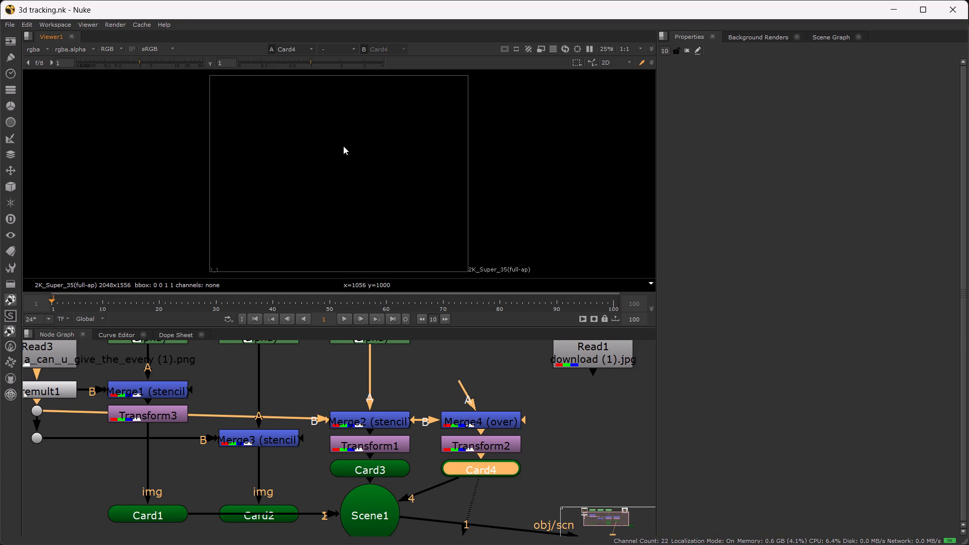
key(Tab)
key(Tab)
scroll(281, 169, up, 9)
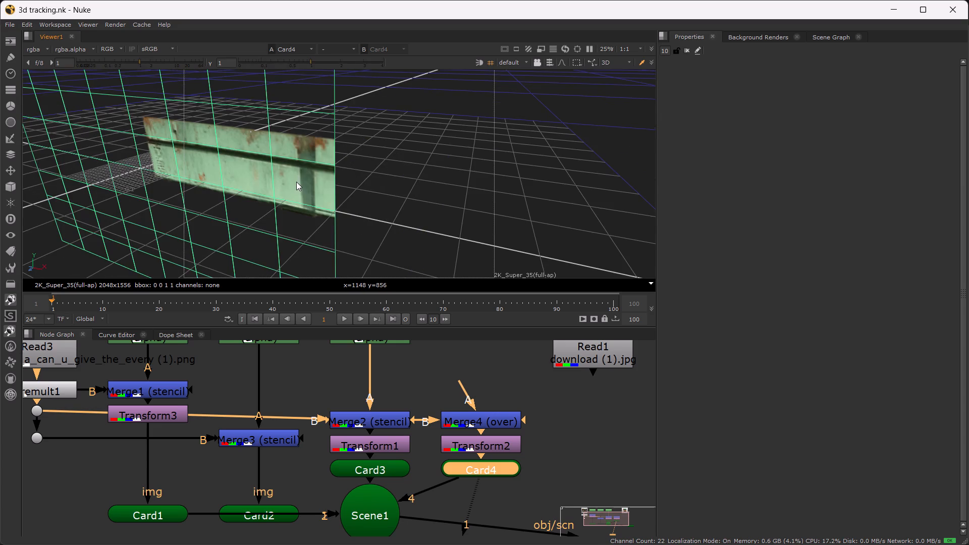
alt+drag(296, 182, 417, 208)
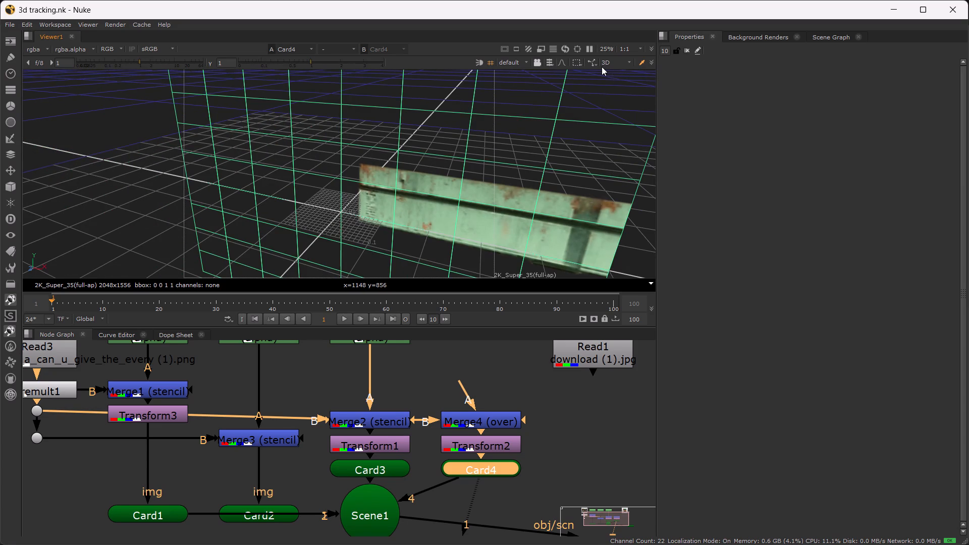
click(602, 66)
click(588, 58)
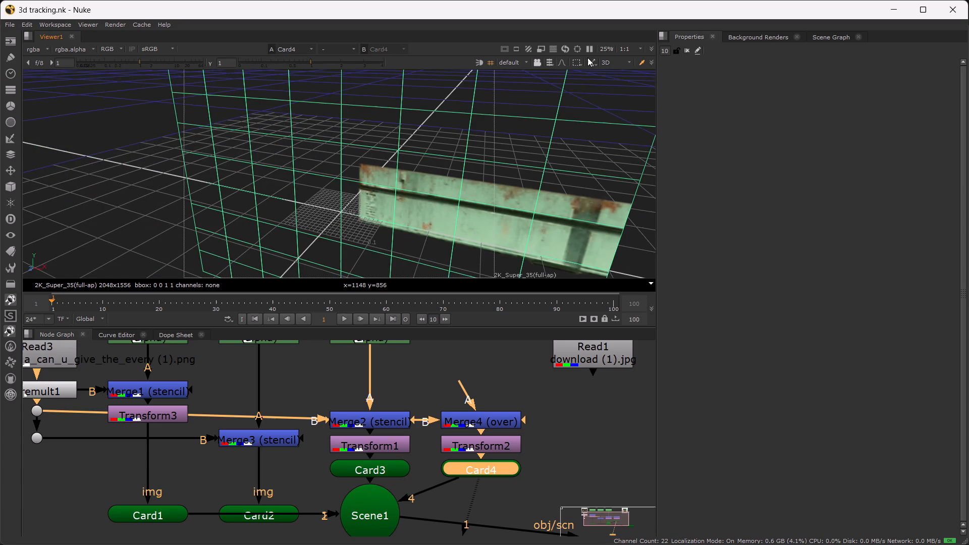
click(591, 71)
click(494, 179)
drag(466, 201, 470, 205)
alt+drag(490, 209, 406, 183)
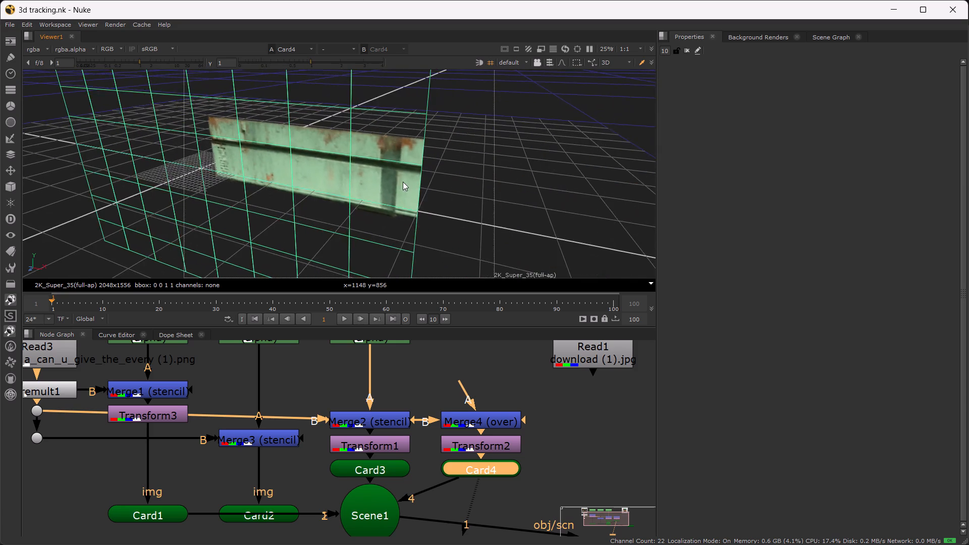
scroll(403, 182, down, 3)
alt+drag(427, 204, 419, 167)
scroll(532, 508, down, 4)
Connect the viewer to ScanlineRender1 to display the full card scene.
alt+drag(505, 516, 474, 479)
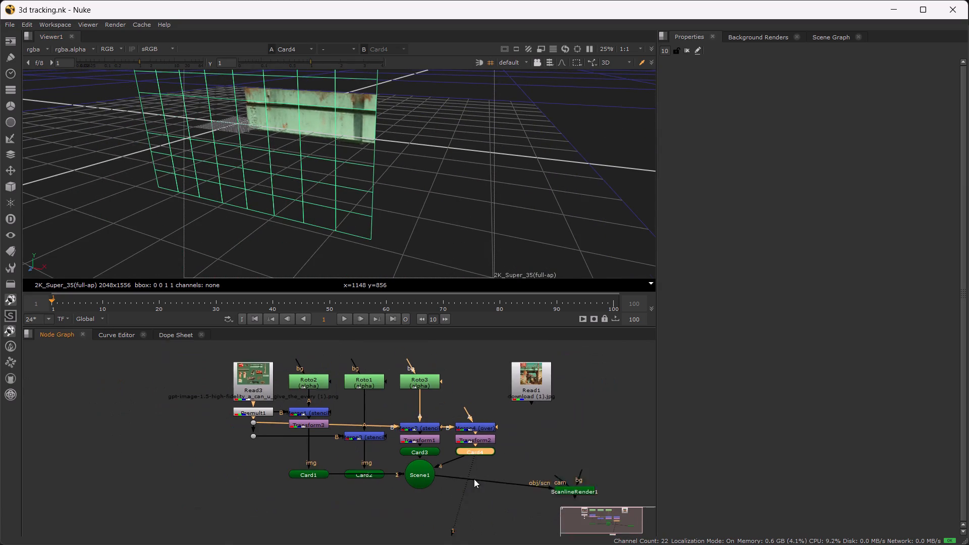
alt+drag(474, 479, 395, 407)
click(499, 420)
key(1)
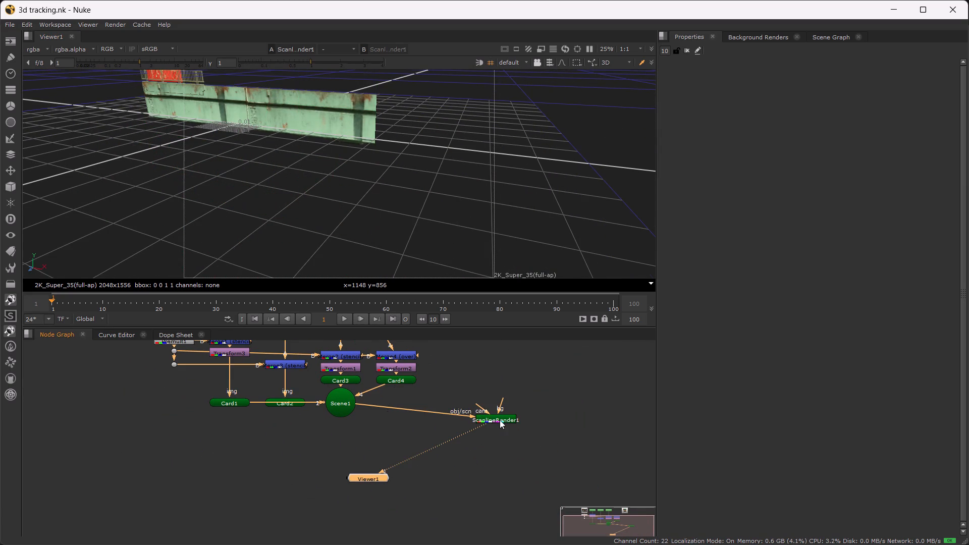
Inspect the full card scene from ScanlineRender1 from a new angle, toggling the viewer's wipe comparison on and off.
alt+drag(355, 157, 396, 239)
click(377, 203)
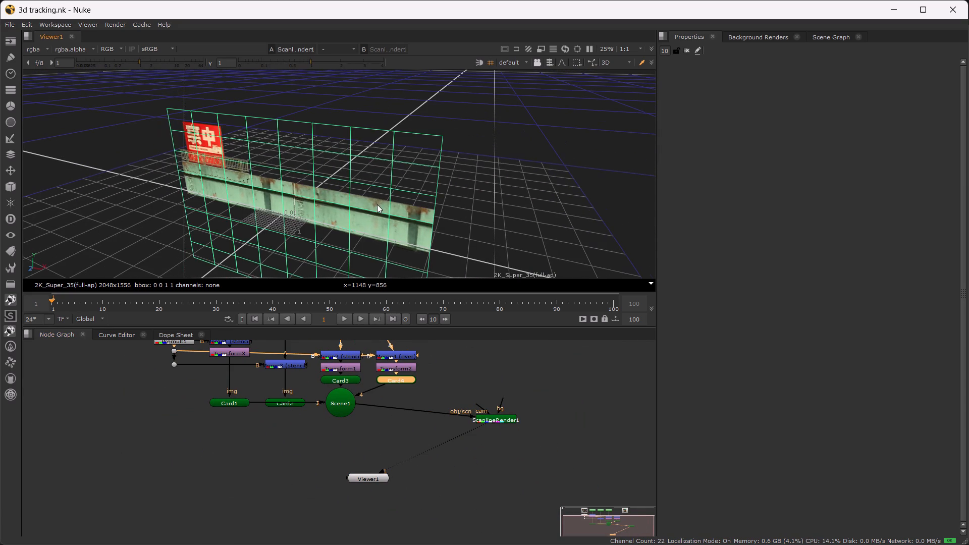
key(w)
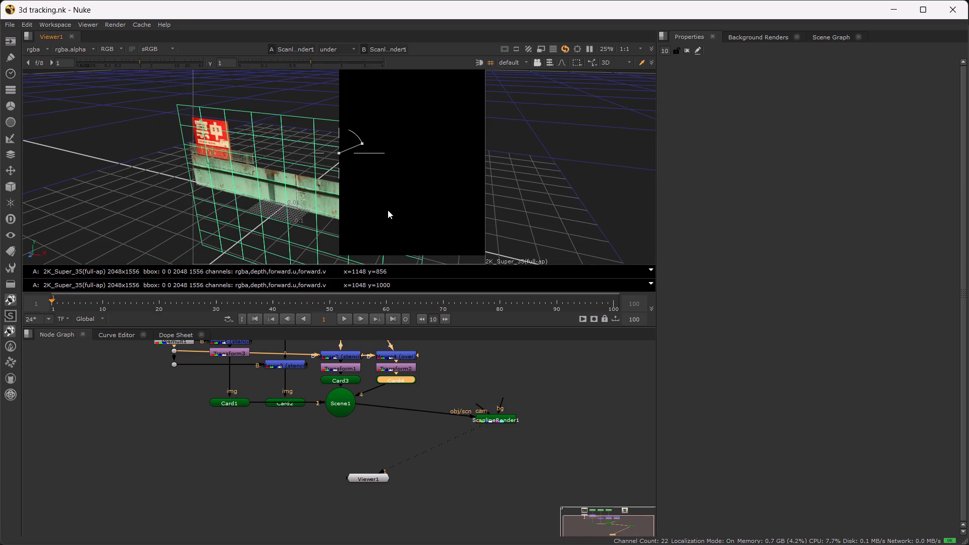
text(wwwwweee)
click(388, 210)
key(e)
Show Card4 on its own and check it with the wipe comparison in both the 2D and 3D views, leaving the wipe off.
key(1)
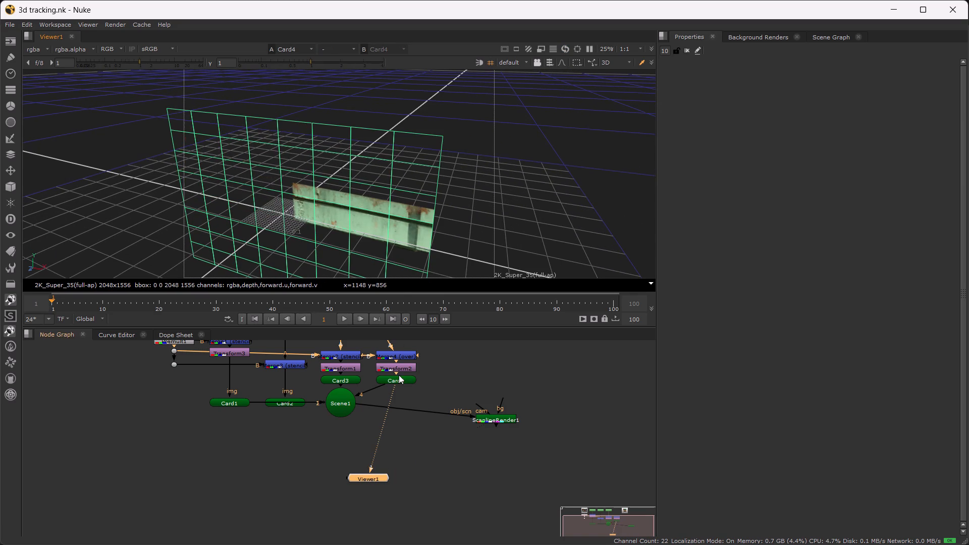
key(w)
text(ewer)
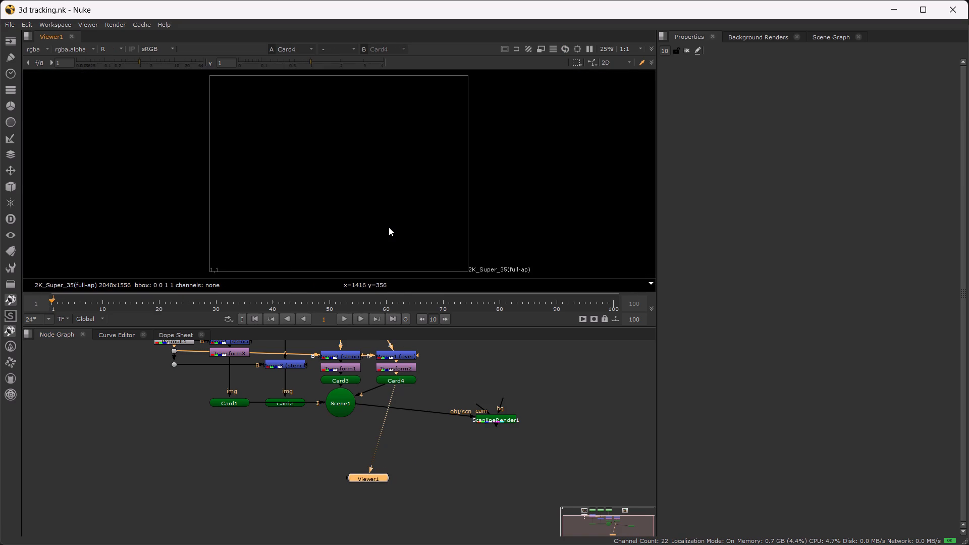
text(ew)
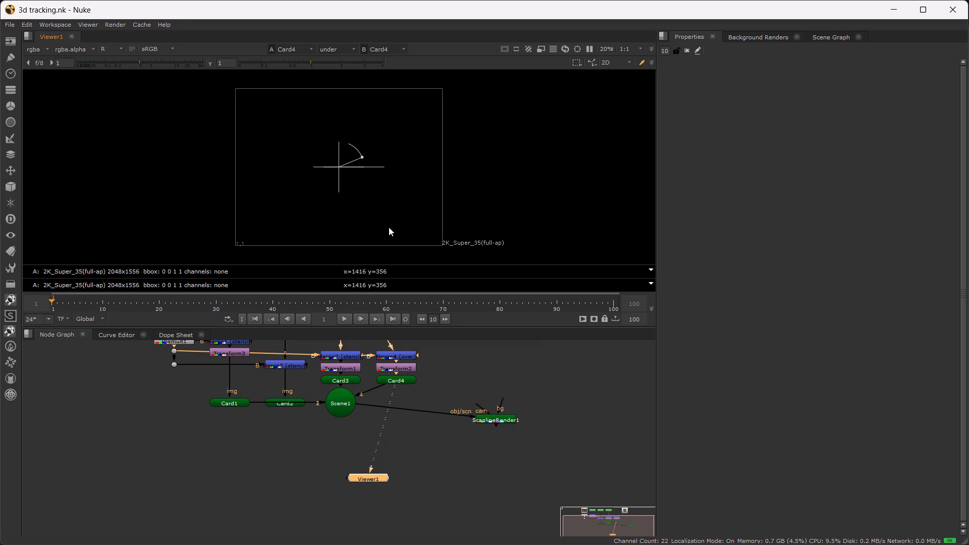
key(Tab)
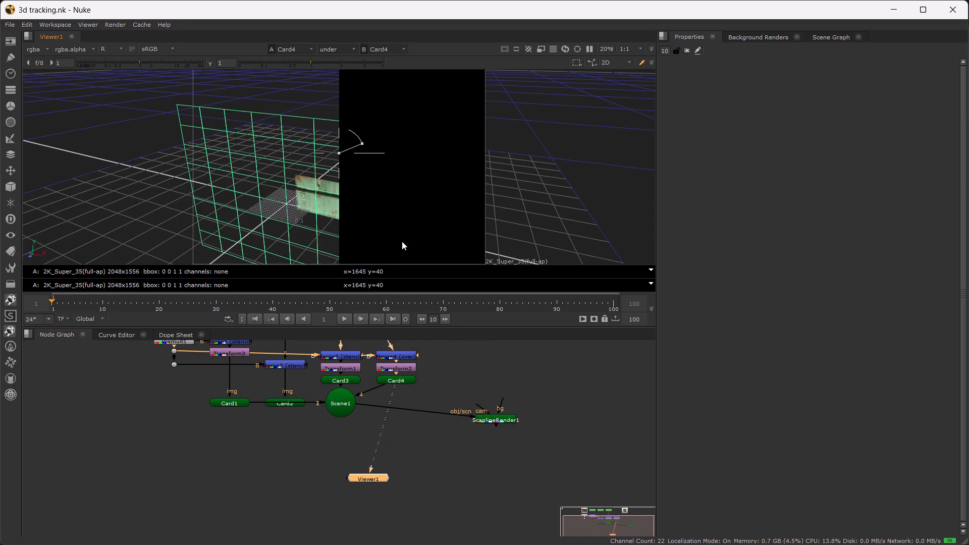
key(w)
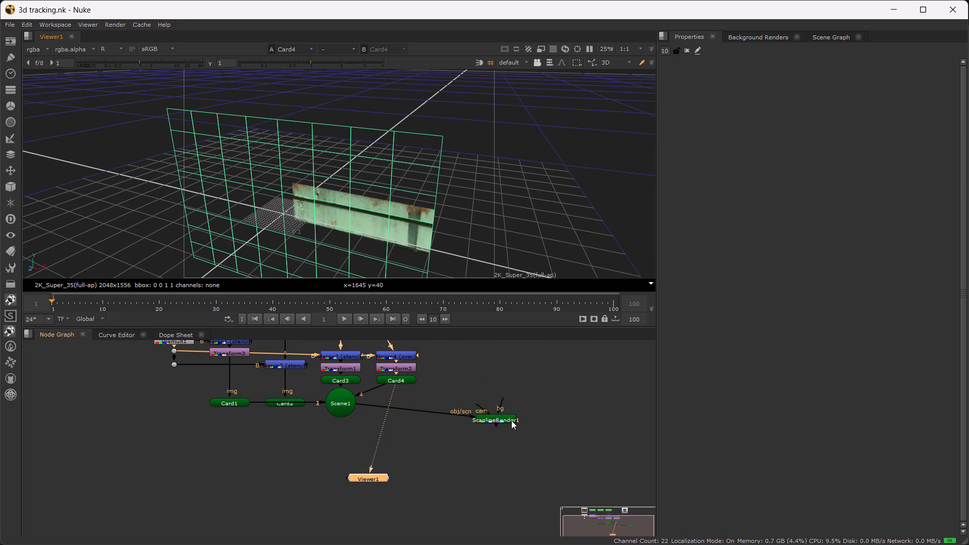
Connect the viewer to Scene1 and inspect all the cards together in the 3D view.
click(337, 411)
key(1)
alt+drag(342, 211, 418, 181)
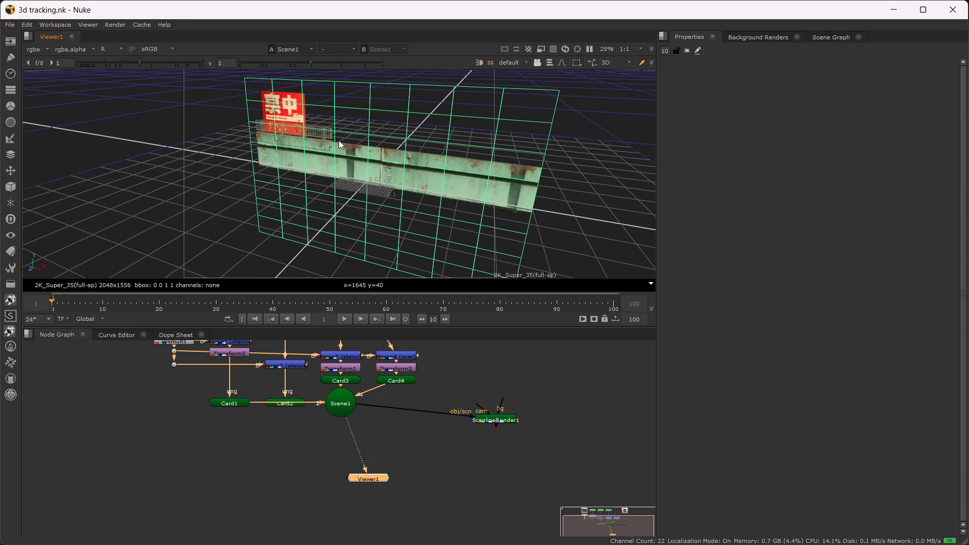
scroll(339, 139, up, 5)
scroll(378, 138, down, 4)
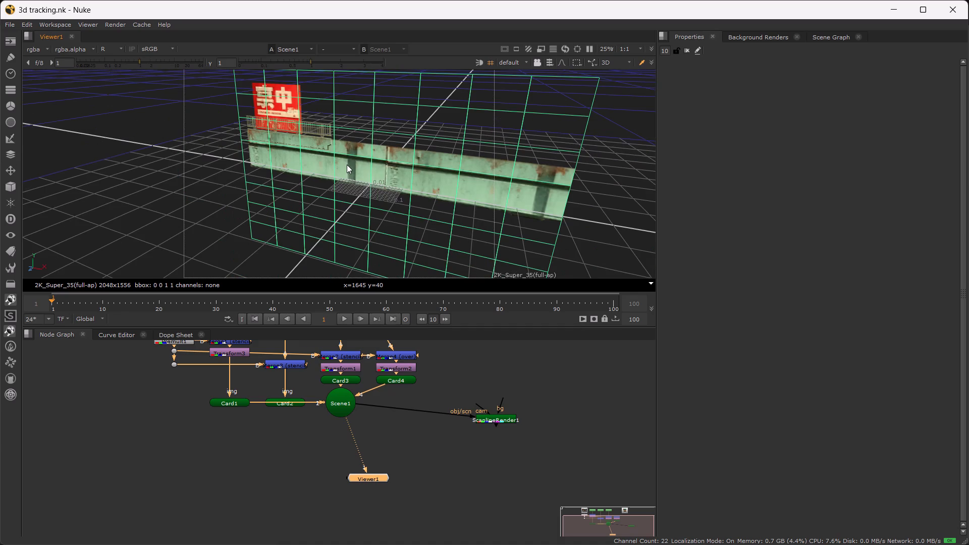
alt+drag(347, 165, 368, 165)
Inspect Card3, the Merge3 stencil and Card2 one after another in the viewer.
click(340, 387)
click(341, 377)
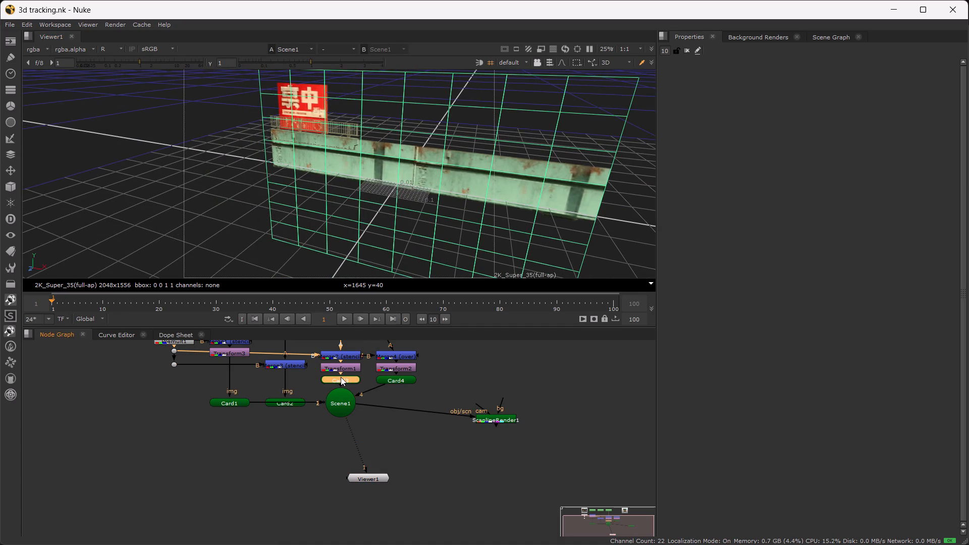
key(1)
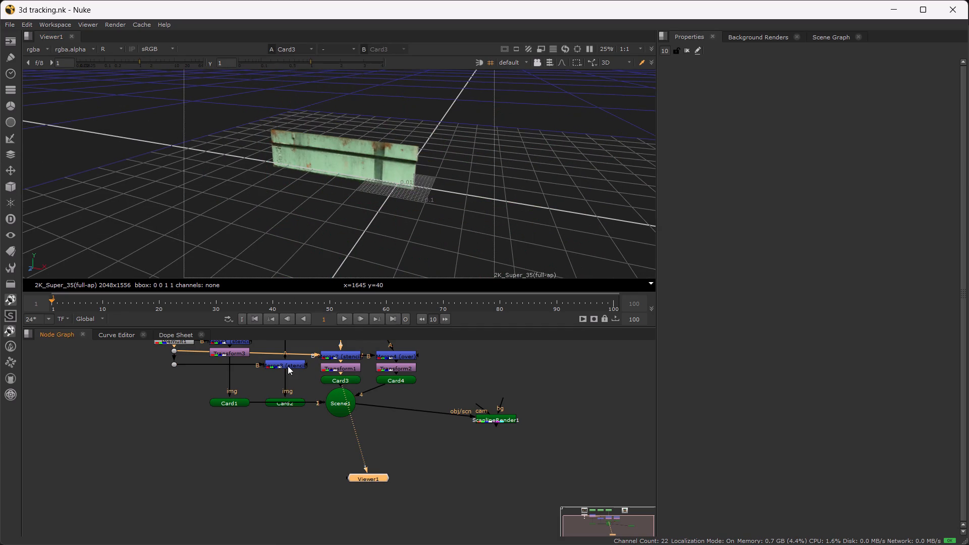
click(293, 364)
key(1)
alt+drag(298, 389, 298, 417)
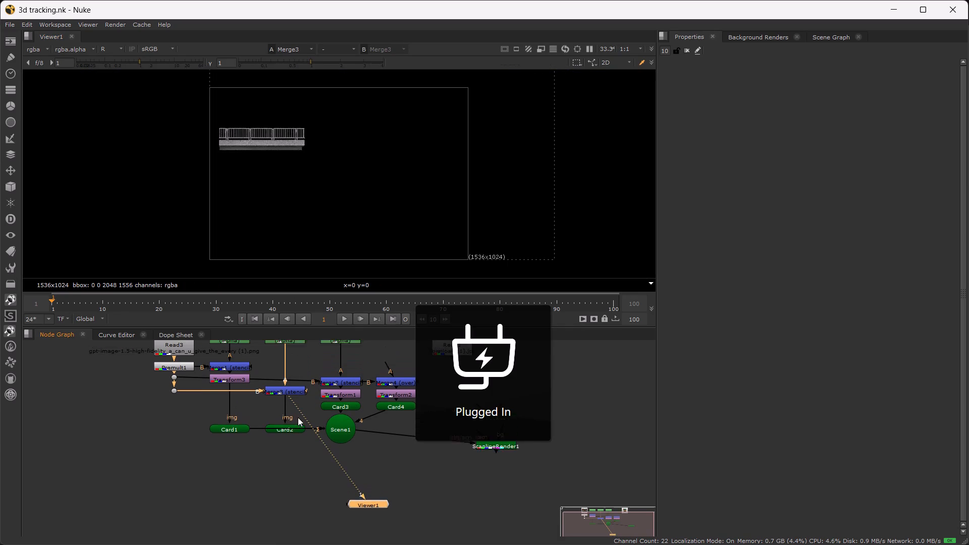
alt+drag(298, 417, 296, 455)
click(293, 384)
key(1)
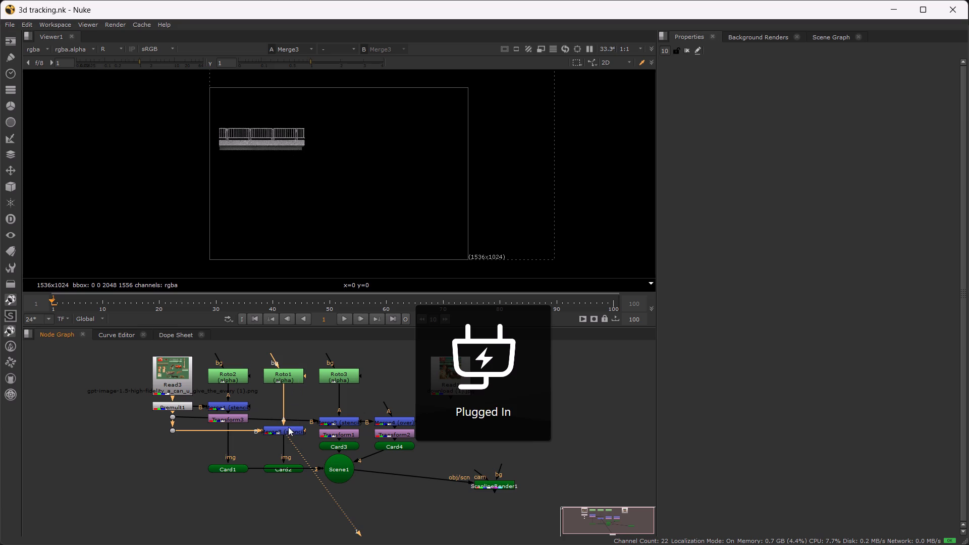
click(287, 429)
click(290, 469)
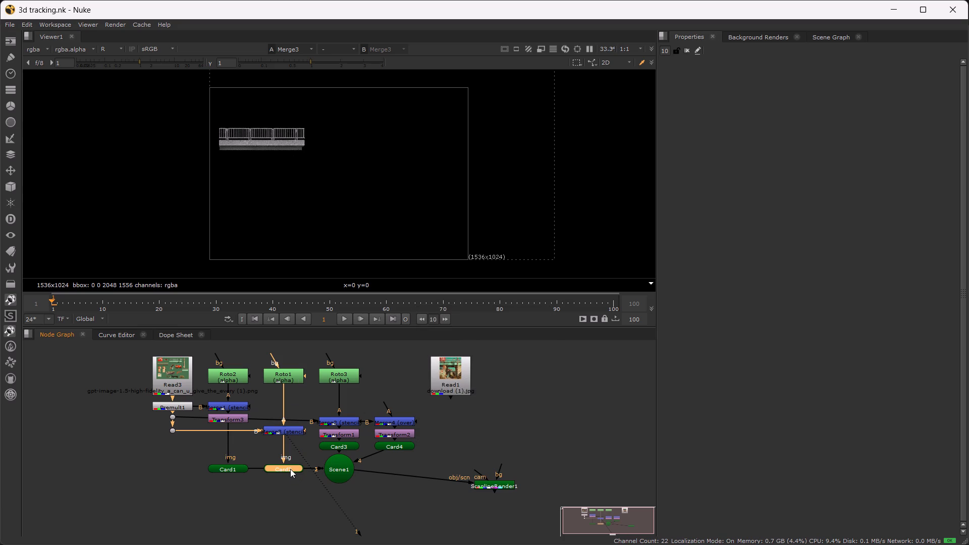
key(1)
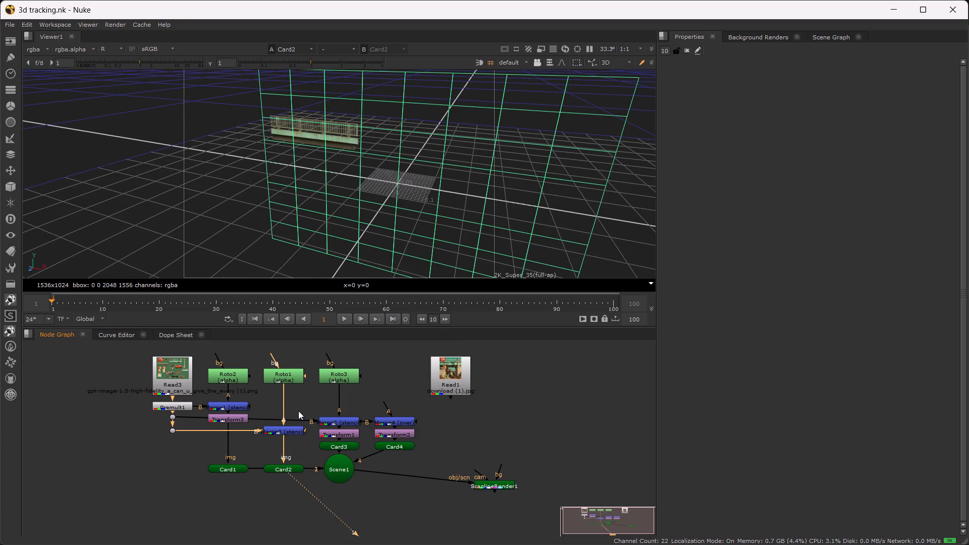
Compare Card4 with Card2 in the viewer, ending on Card2.
click(397, 447)
key(1)
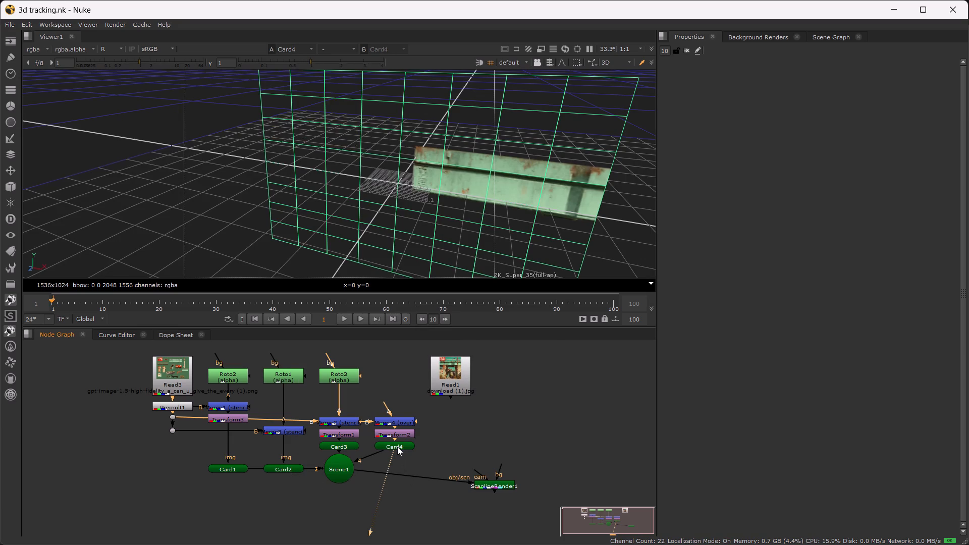
click(289, 464)
key(1)
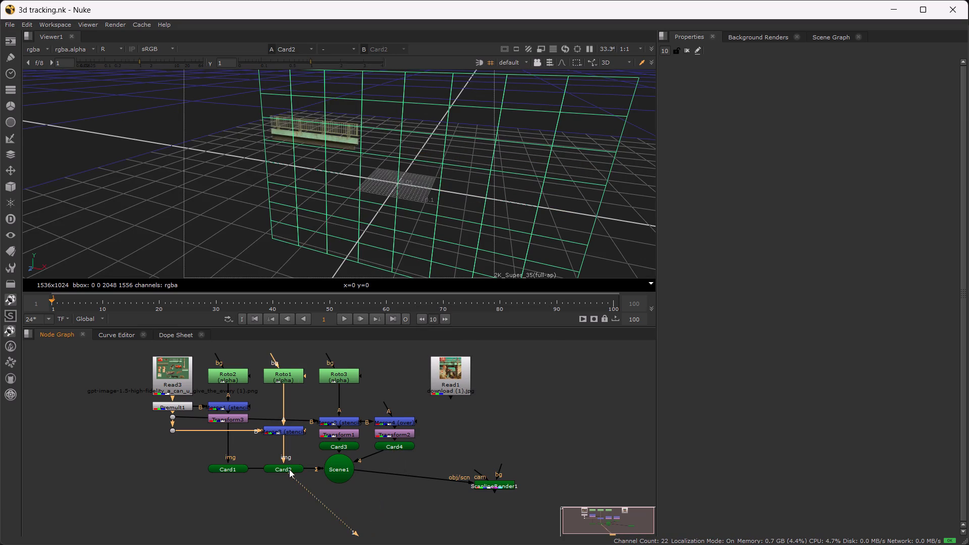
click(289, 469)
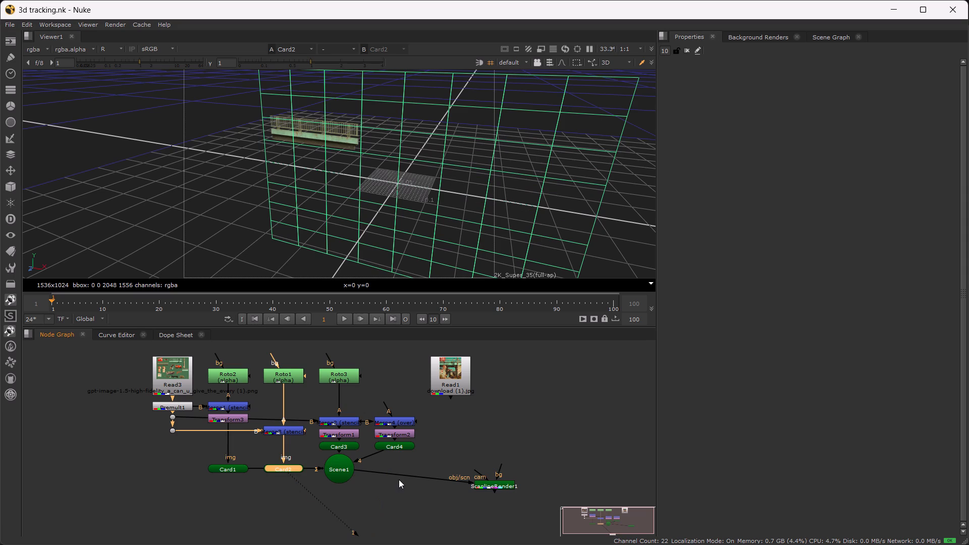
Duplicate the Roto1 and Merge3 stencil pair and place the copy in free space beside the Read1 node.
click(399, 480)
scroll(408, 455, up, 4)
scroll(408, 455, down, 3)
alt+drag(405, 452, 385, 479)
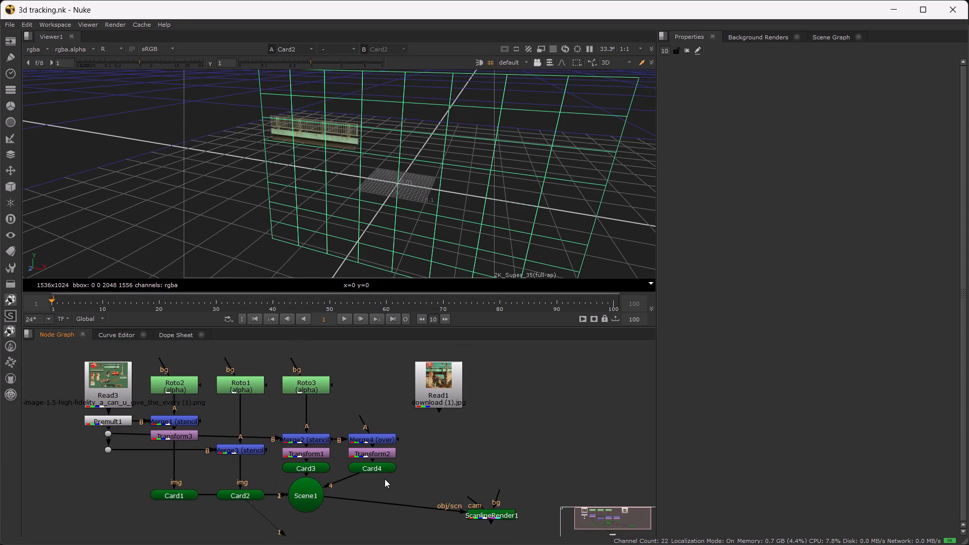
alt+drag(385, 479, 384, 480)
click(235, 450)
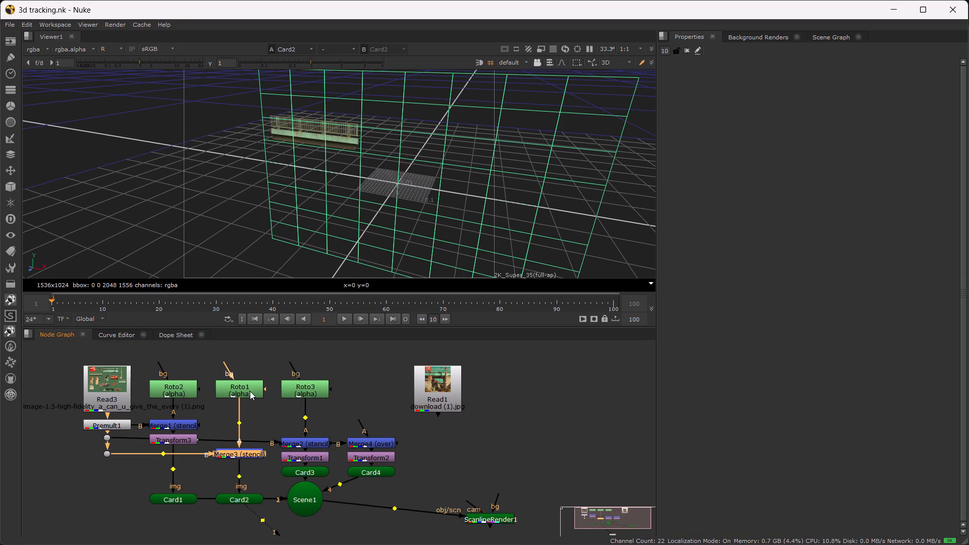
ctrl+click(250, 391)
shift+click(241, 455)
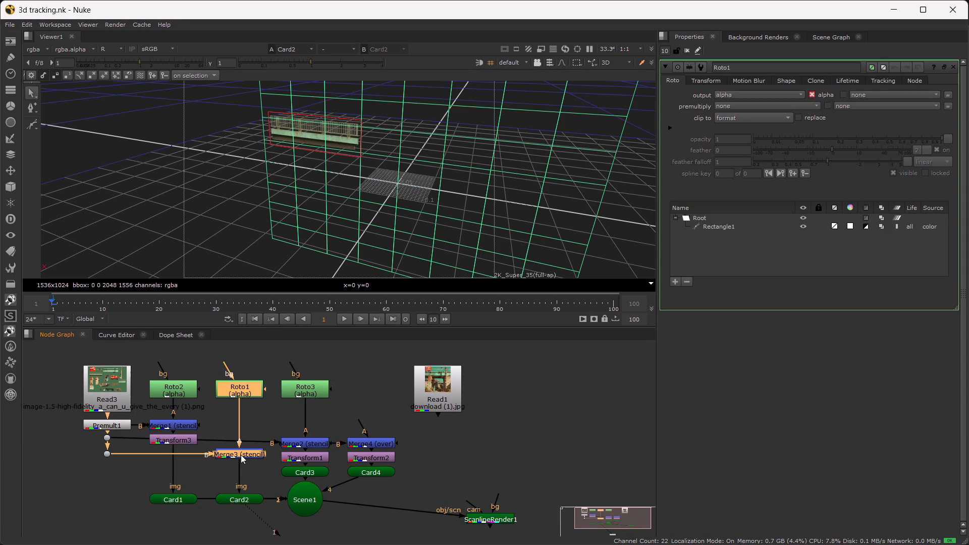
key(ctrl+c)
click(436, 451)
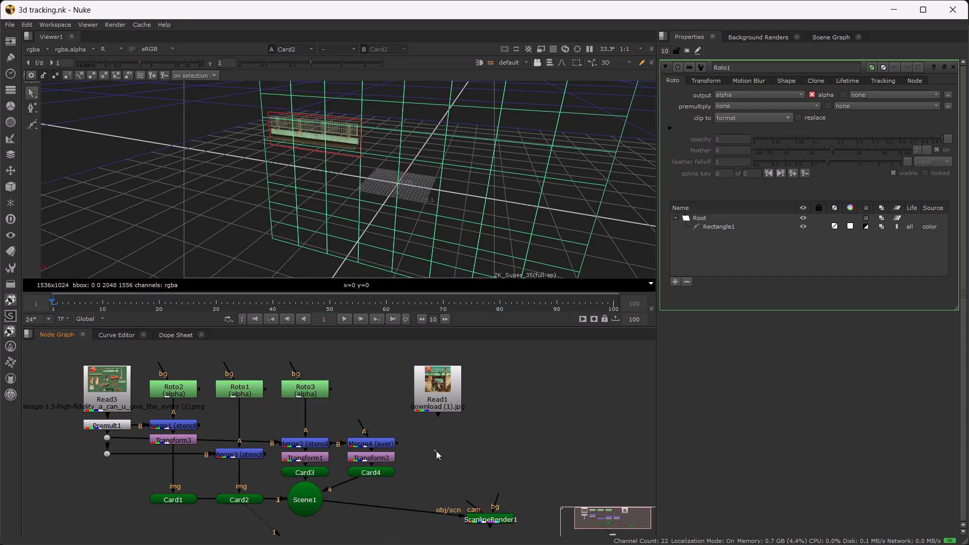
key(ctrl+v)
drag(435, 451, 518, 396)
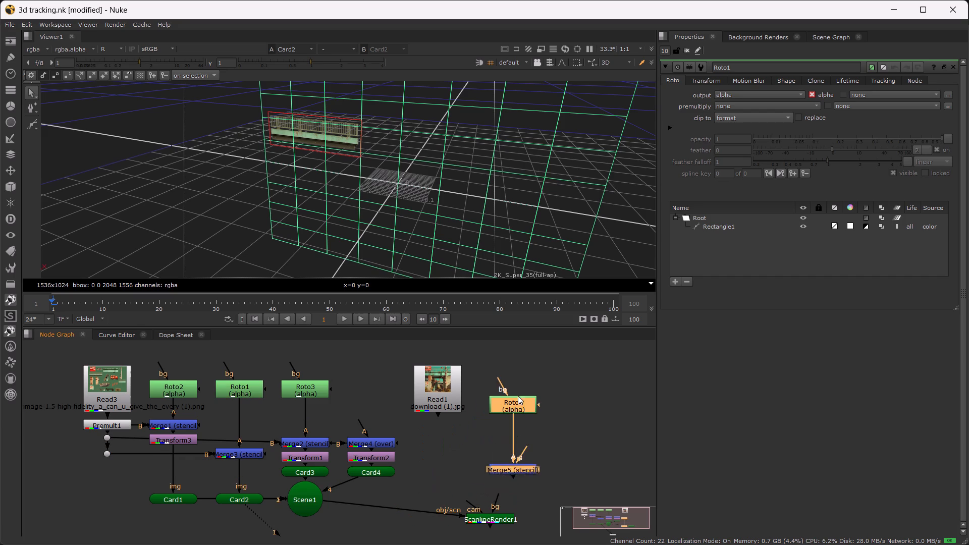
drag(518, 396, 530, 365)
click(518, 462)
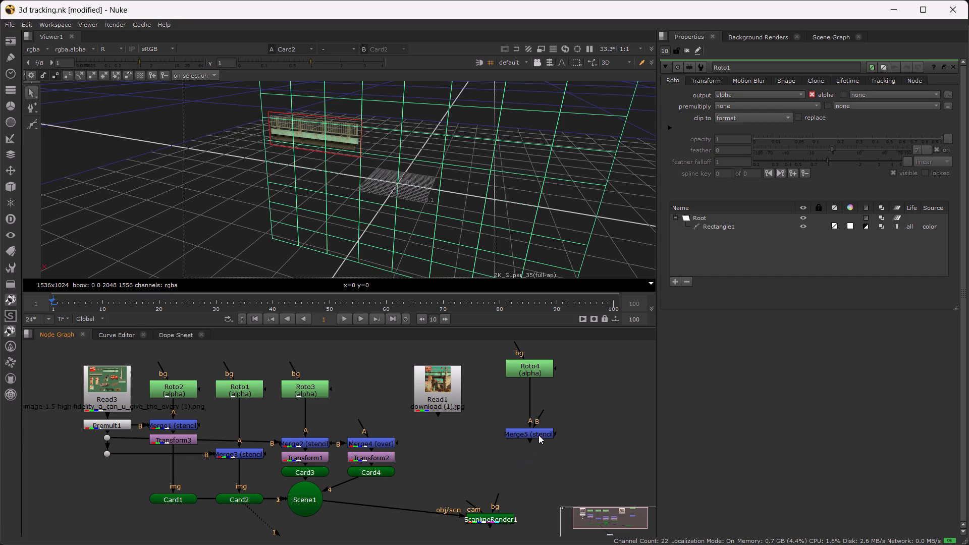
Add a Card node after the duplicated stencil merge, Merge5.
click(539, 435)
key(Tab)
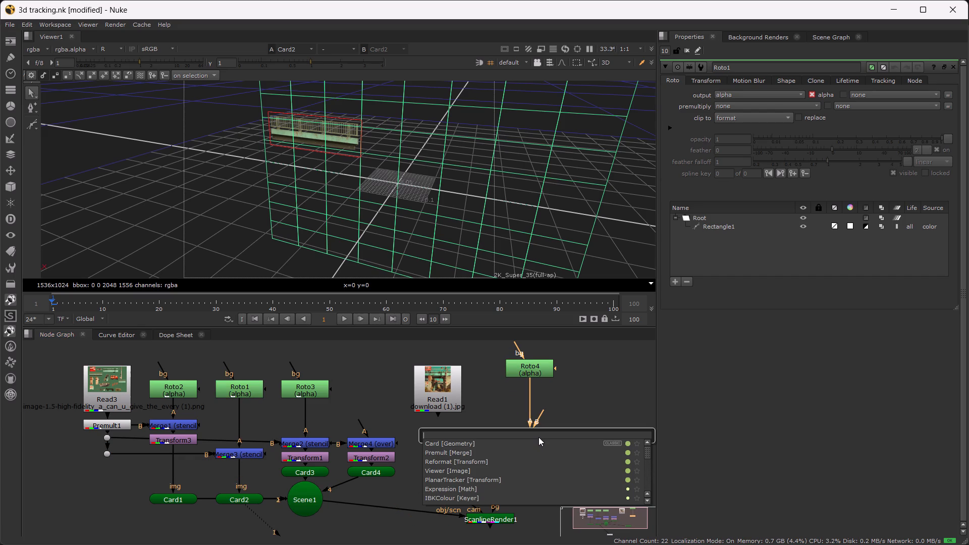
text(card)
key(Return)
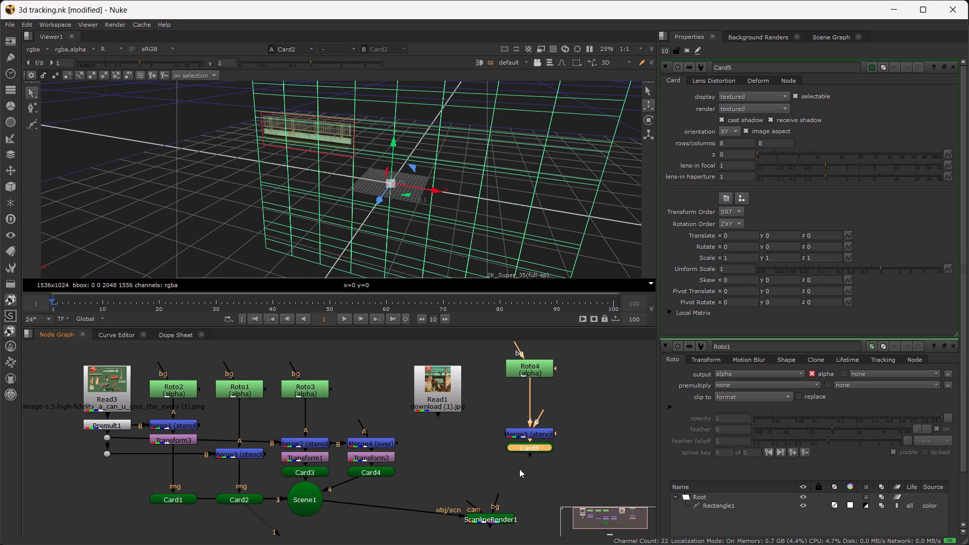
Connect the B input of Merge5 to Premult1.
drag(538, 419, 140, 438)
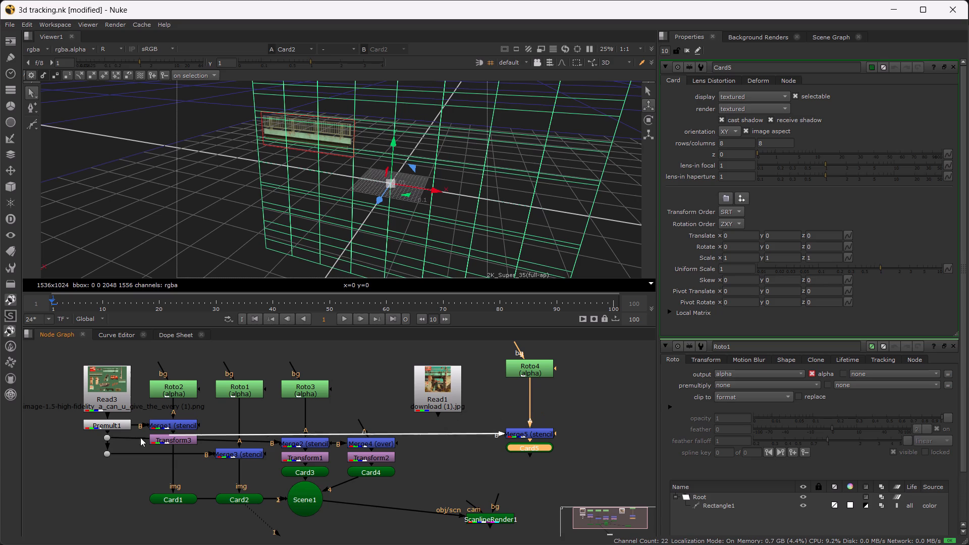
drag(140, 438, 105, 429)
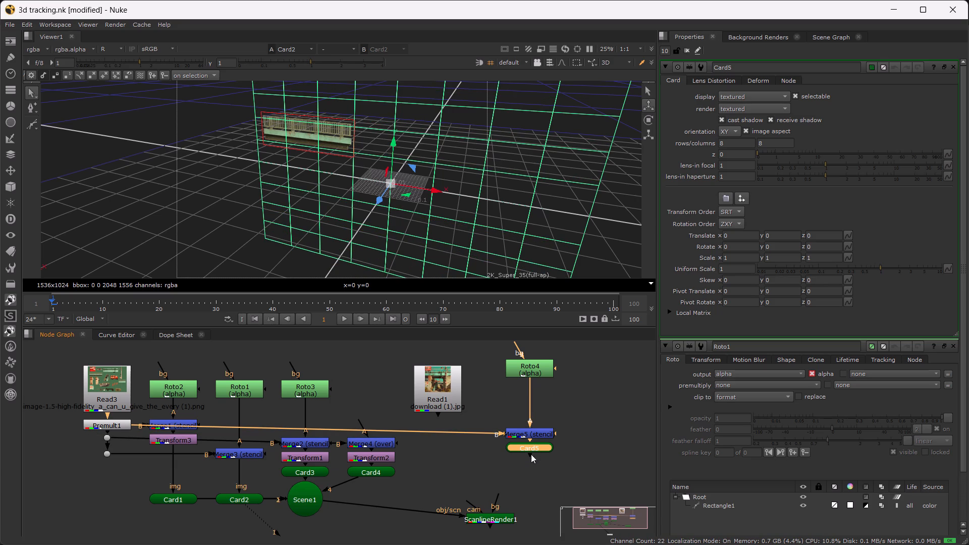
Connect Card5 to Scene1 as an additional input and show Card5 in the viewer.
drag(526, 454, 301, 505)
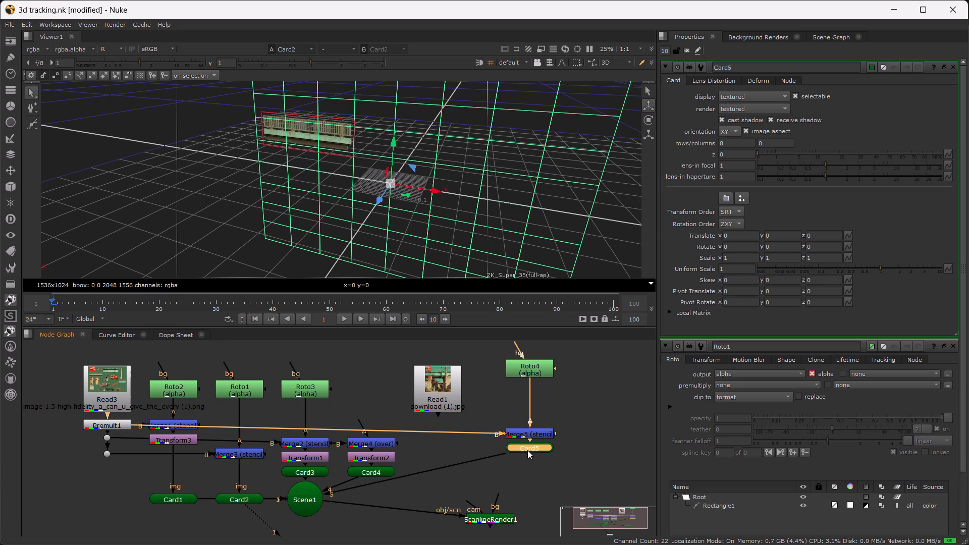
key(1)
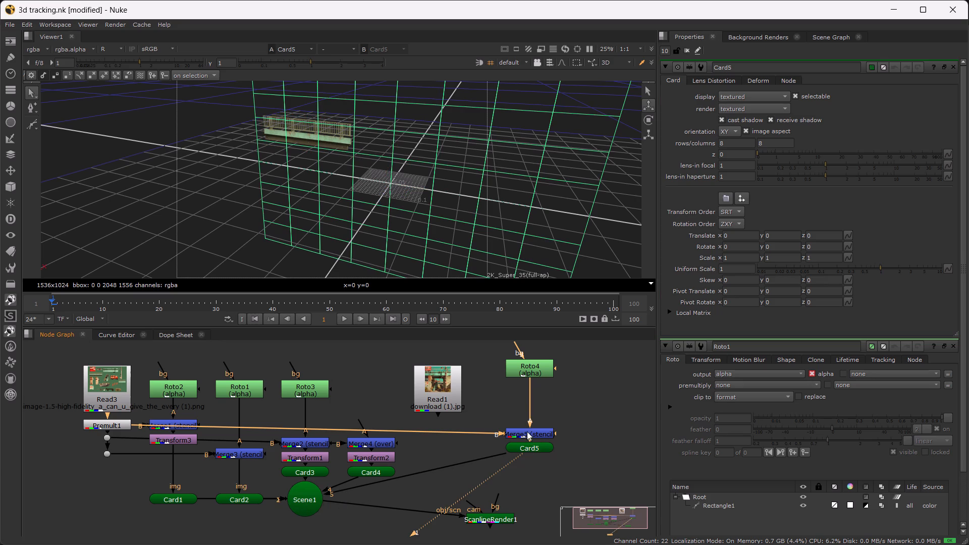
Insert a Transform node after Roto4 and move its centre onto the railing piece, at about x 286, y 730.
click(530, 367)
key(t)
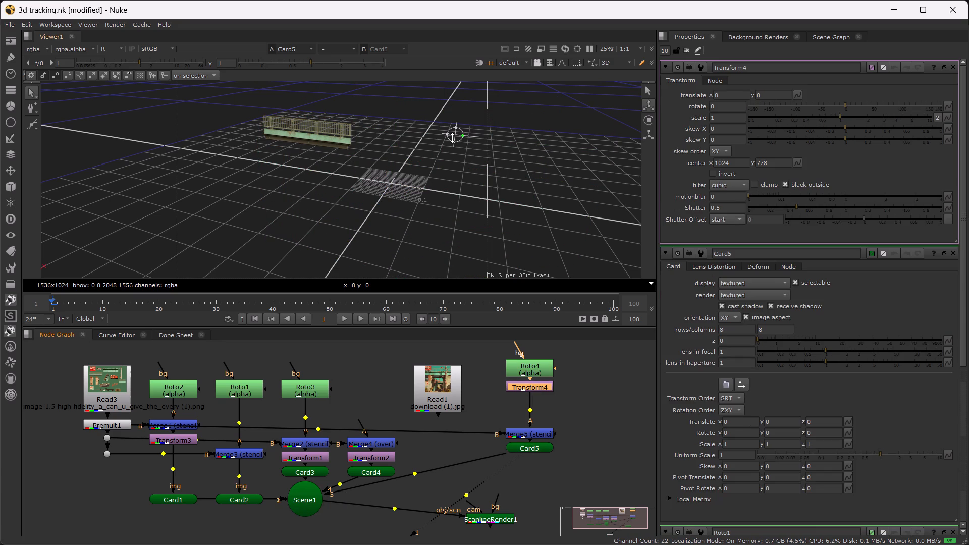
ctrl+drag(456, 135, 358, 138)
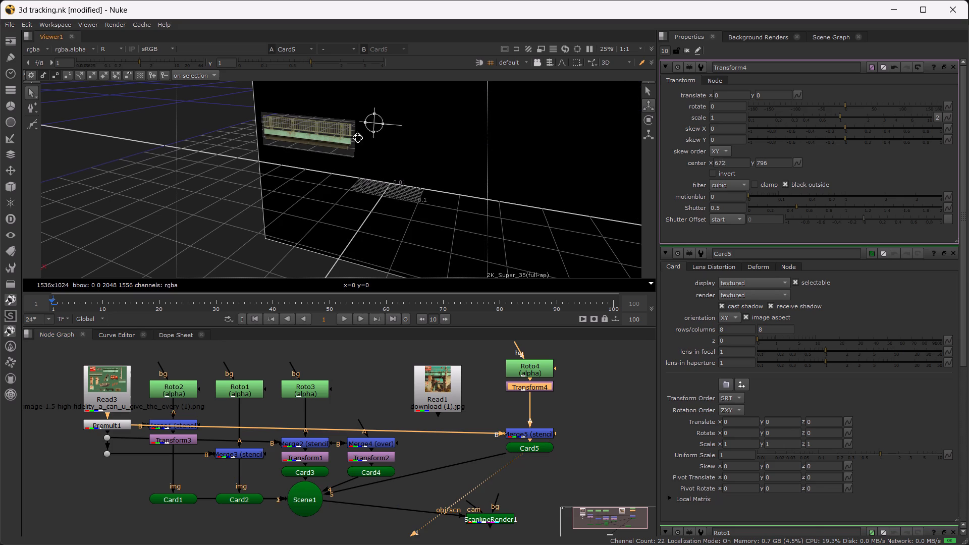
ctrl+drag(358, 138, 285, 158)
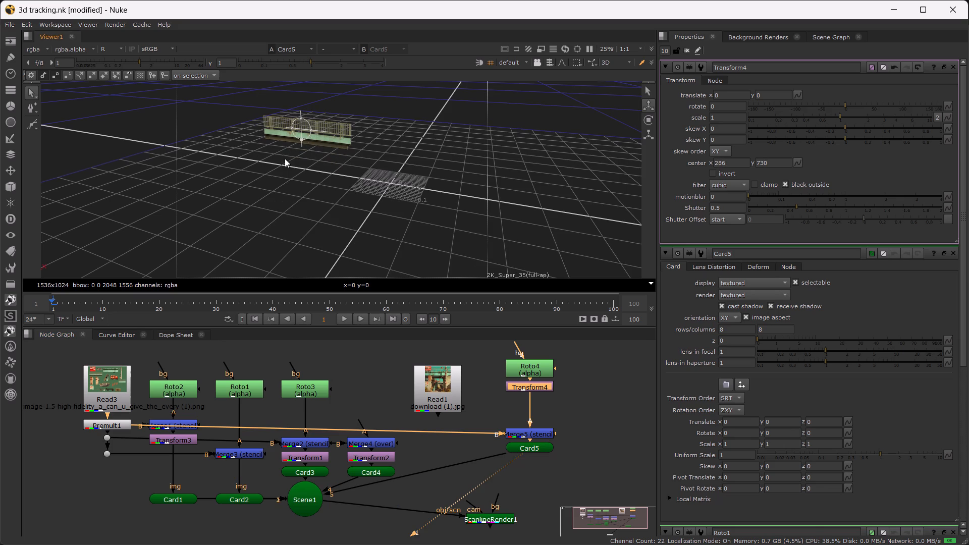
scroll(289, 129, up, 3)
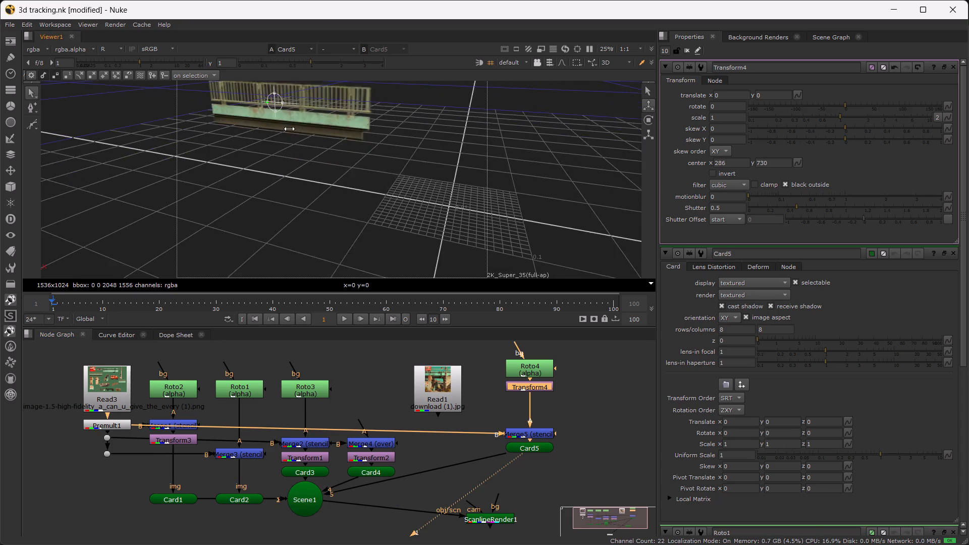
scroll(289, 129, up, 4)
alt+drag(296, 164, 413, 183)
scroll(412, 184, down, 3)
scroll(468, 202, down, 4)
alt+drag(463, 200, 381, 206)
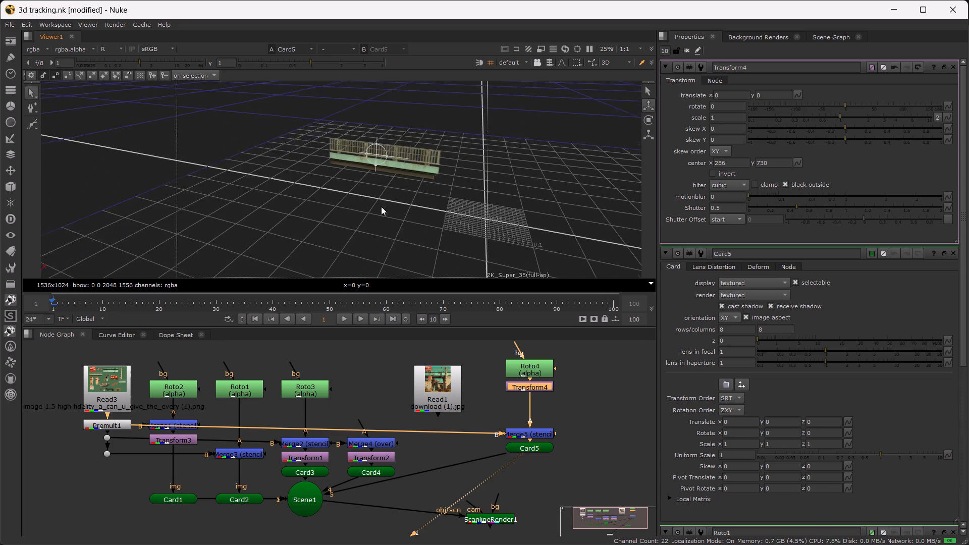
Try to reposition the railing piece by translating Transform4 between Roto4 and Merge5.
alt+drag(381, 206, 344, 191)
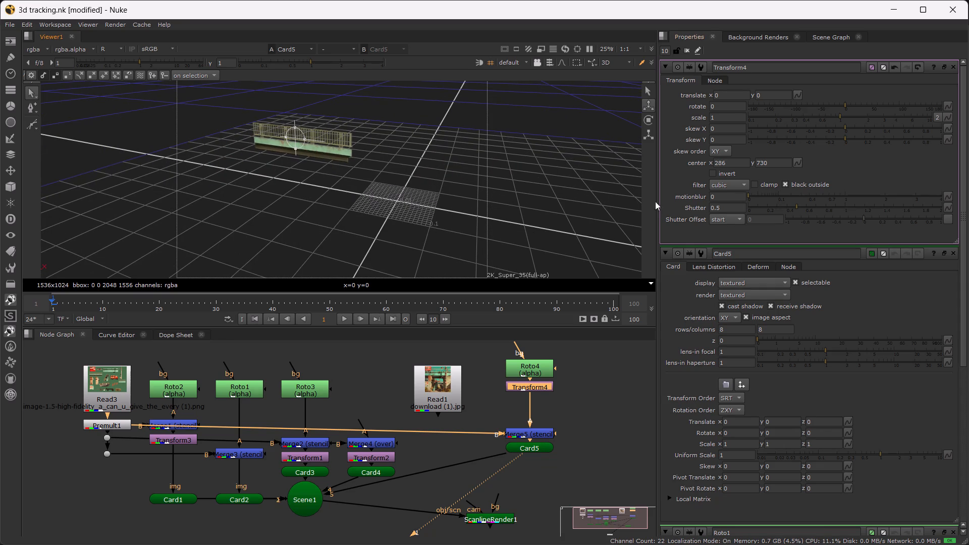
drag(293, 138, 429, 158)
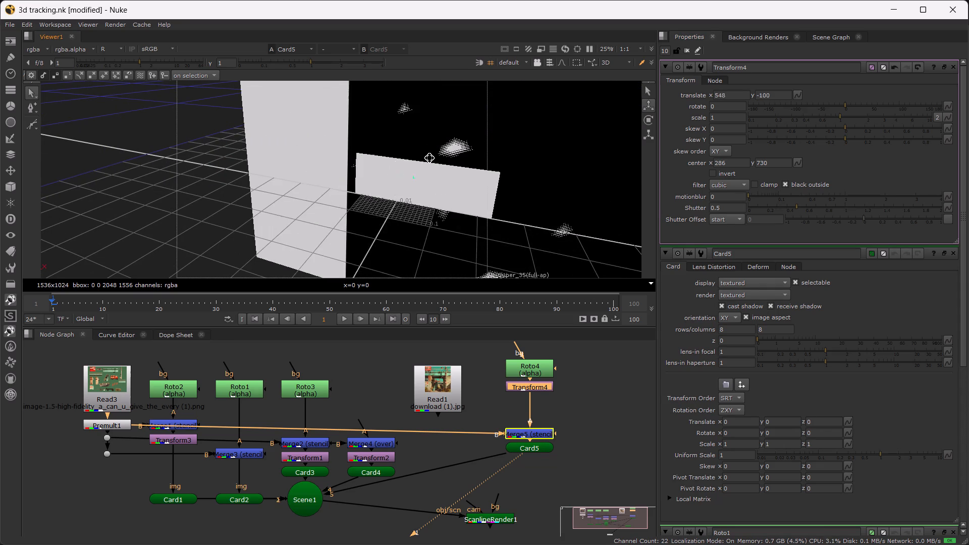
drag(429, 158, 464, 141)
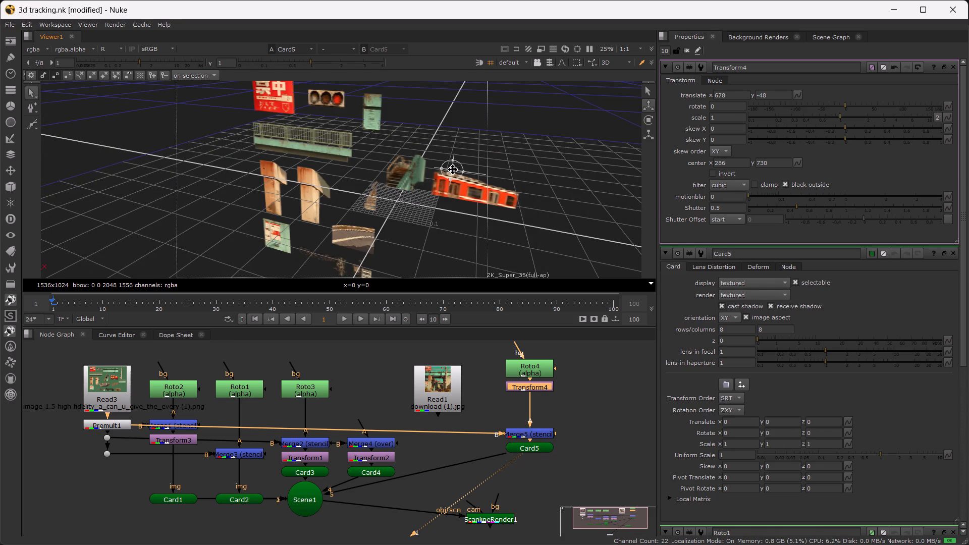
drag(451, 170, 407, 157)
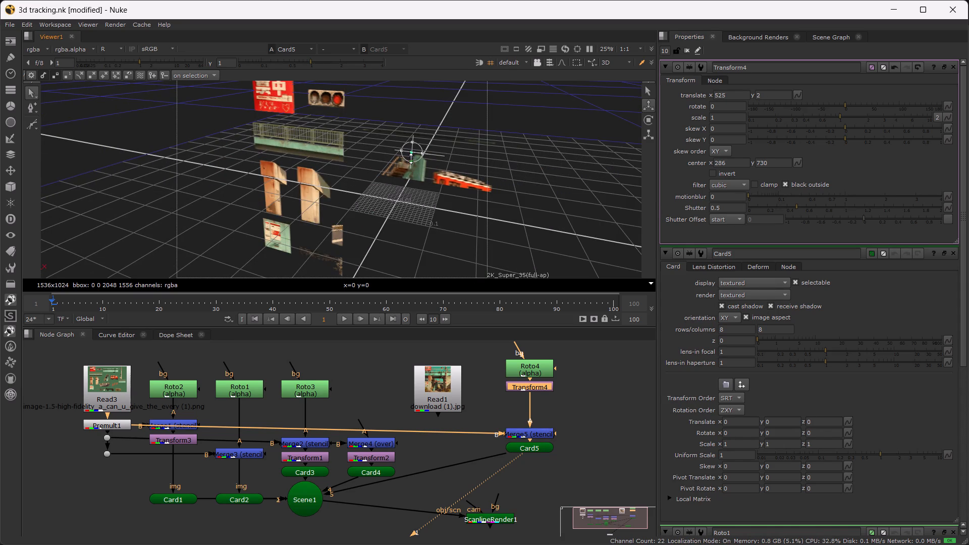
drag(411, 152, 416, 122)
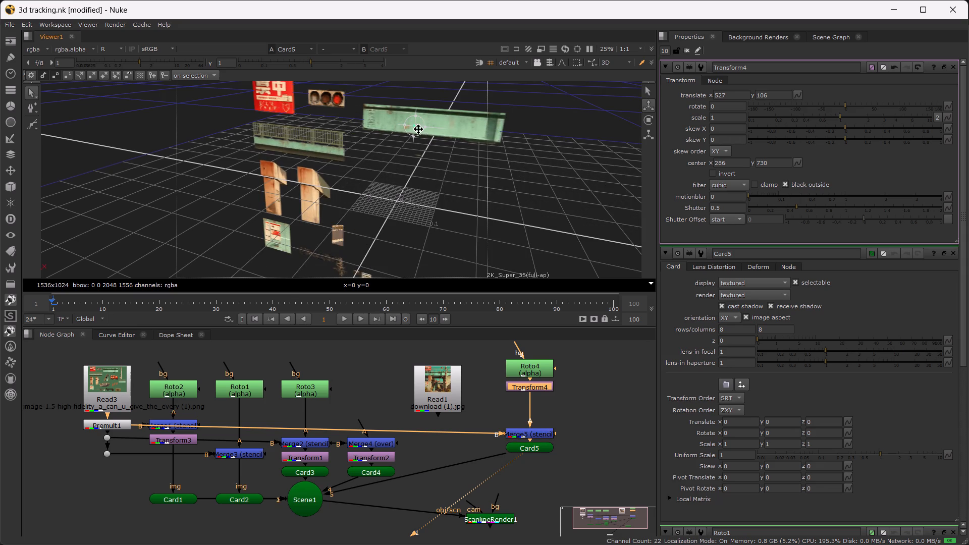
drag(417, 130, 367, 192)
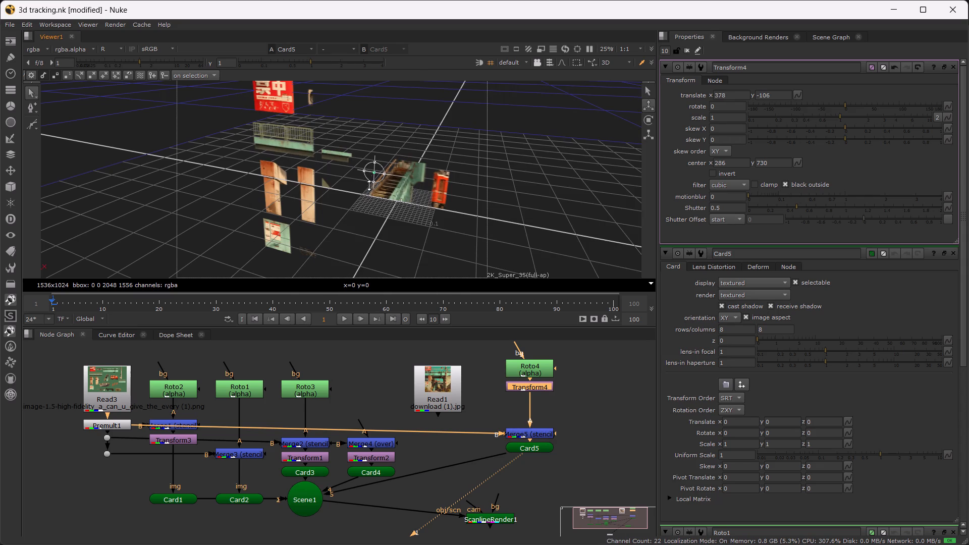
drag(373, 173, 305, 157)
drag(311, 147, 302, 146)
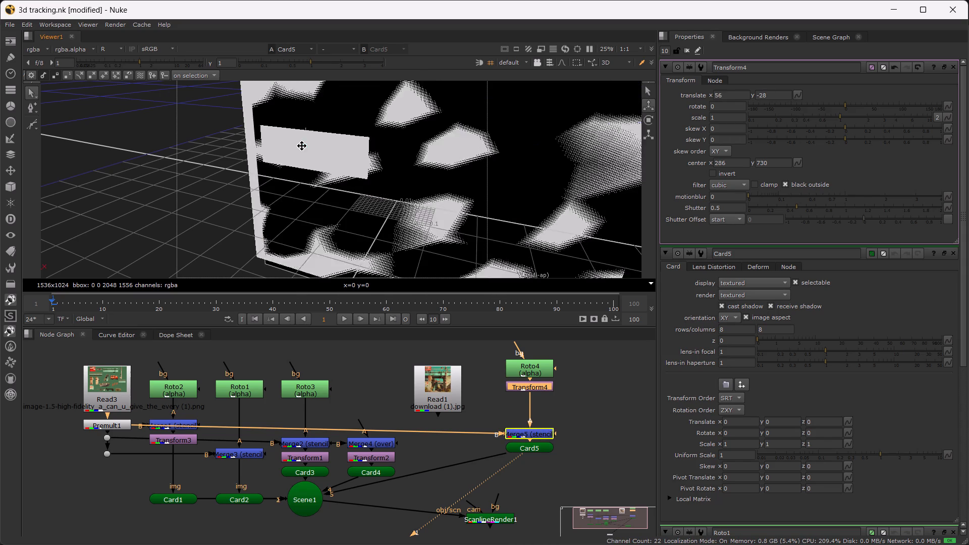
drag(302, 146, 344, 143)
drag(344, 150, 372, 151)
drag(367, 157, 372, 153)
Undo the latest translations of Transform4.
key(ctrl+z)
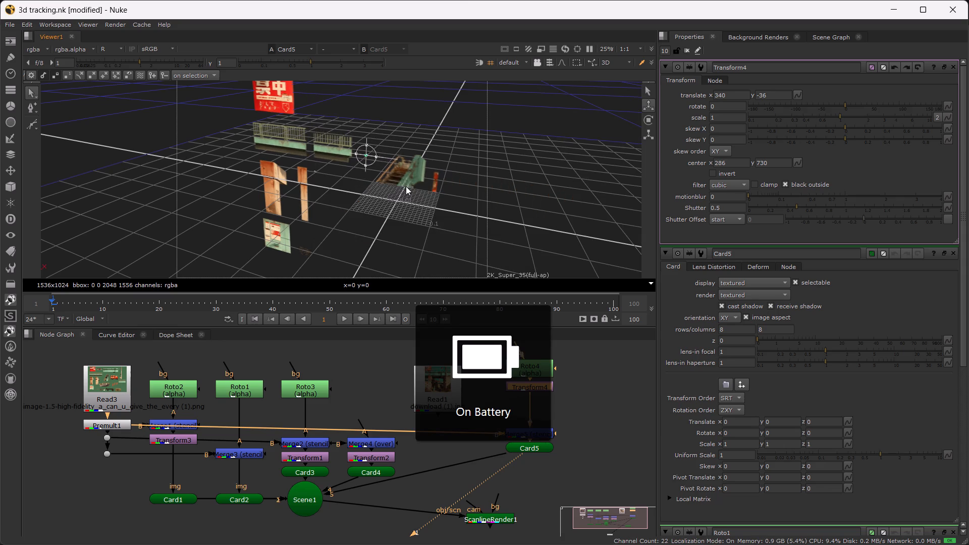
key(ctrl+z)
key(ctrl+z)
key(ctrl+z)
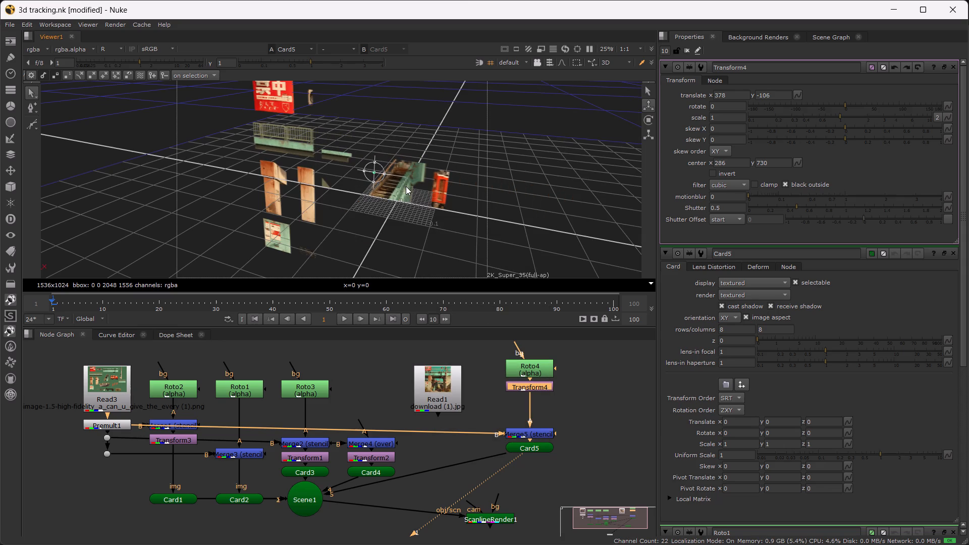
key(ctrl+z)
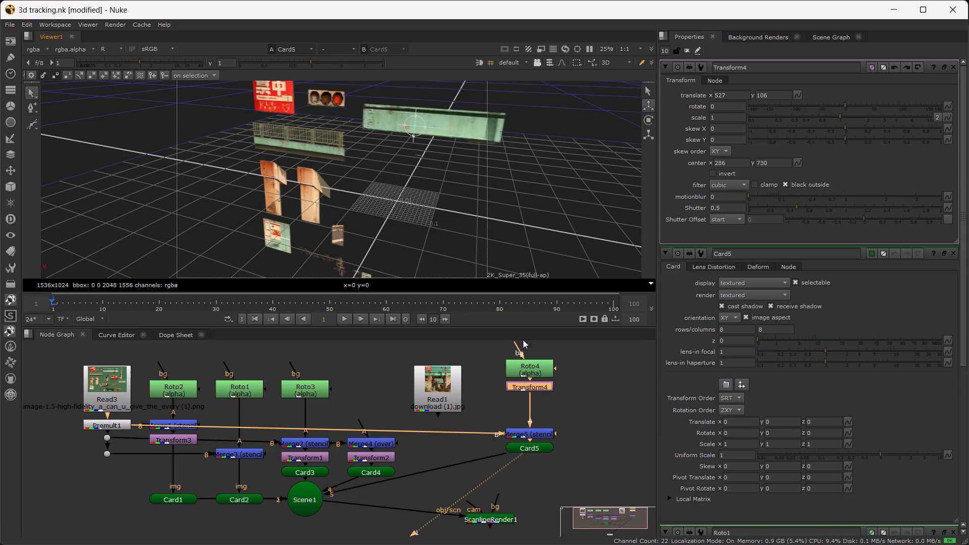
Delete the Transform4 node between Roto4 and Merge5.
click(538, 390)
key(Delete)
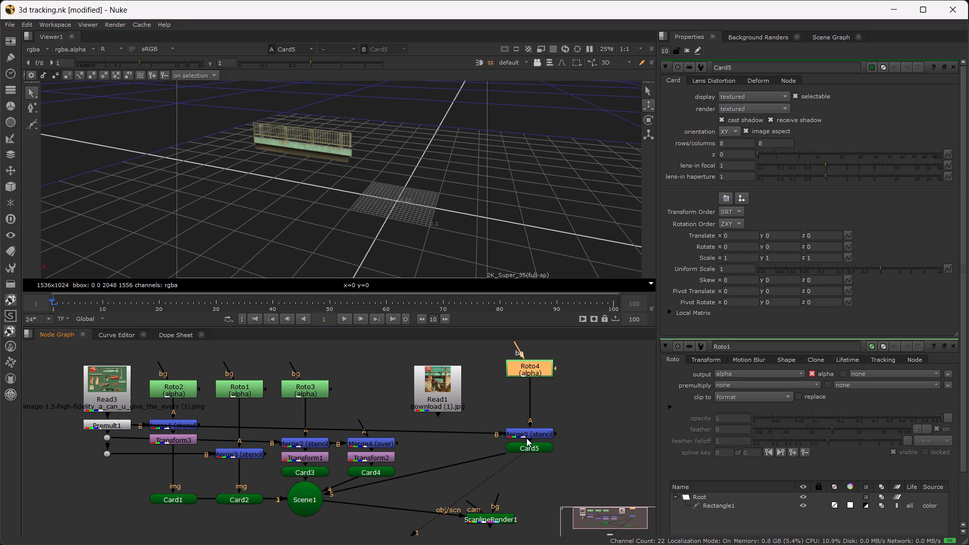
Move Merge5 up closer to Roto4 and insert a Transform node between Merge5 and Card5.
drag(526, 438, 527, 408)
key(r)
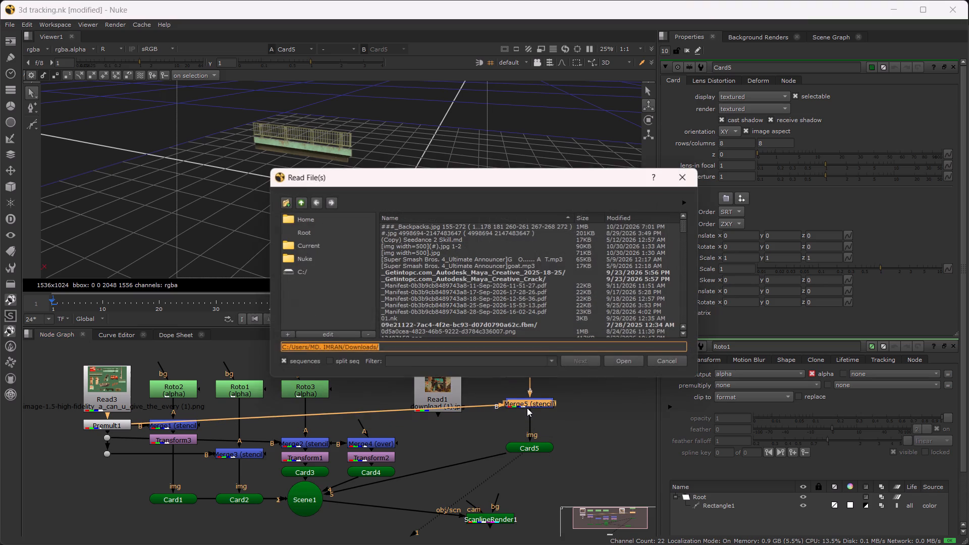
click(659, 362)
key(t)
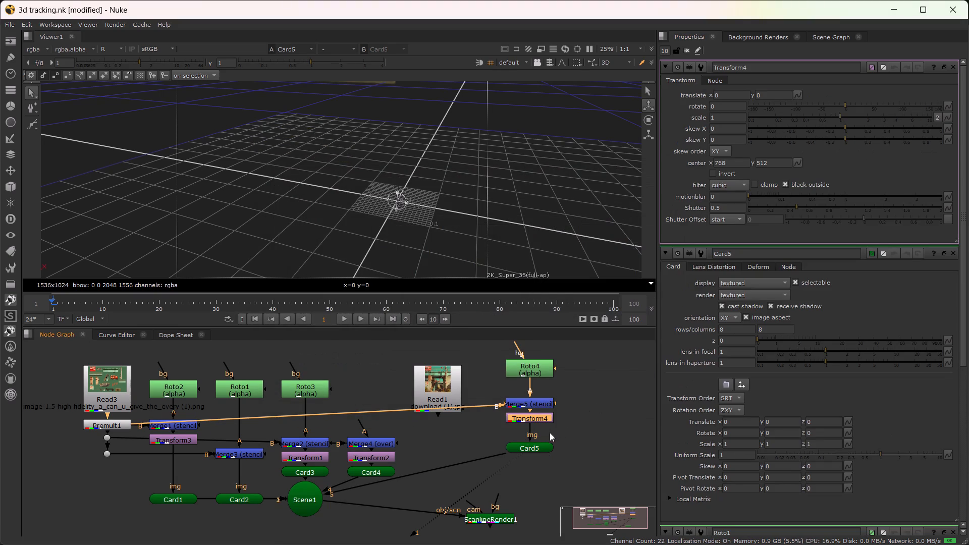
Show Transform4 in the viewer and move its centre onto the railing piece, at about x 280, y 720.
scroll(377, 185, down, 10)
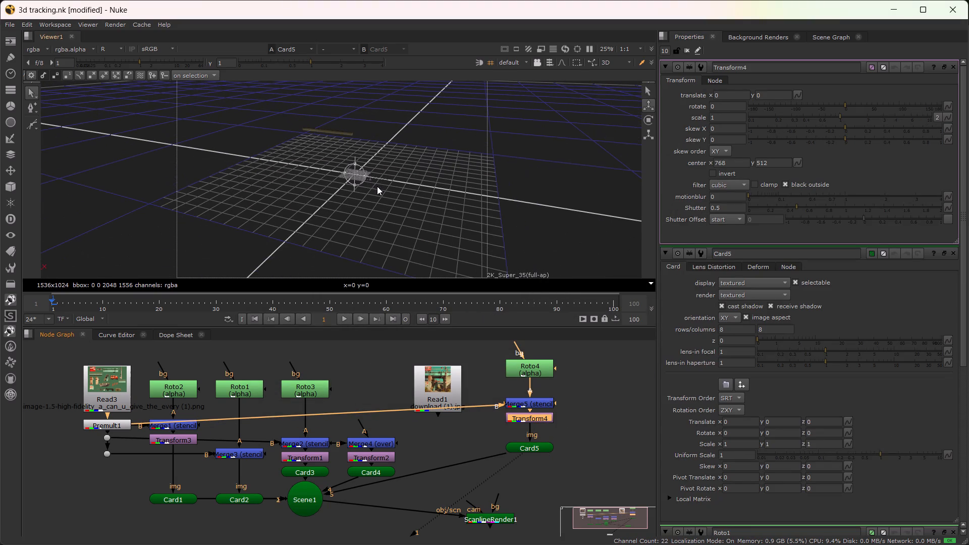
scroll(322, 124, up, 10)
alt+drag(302, 157, 353, 287)
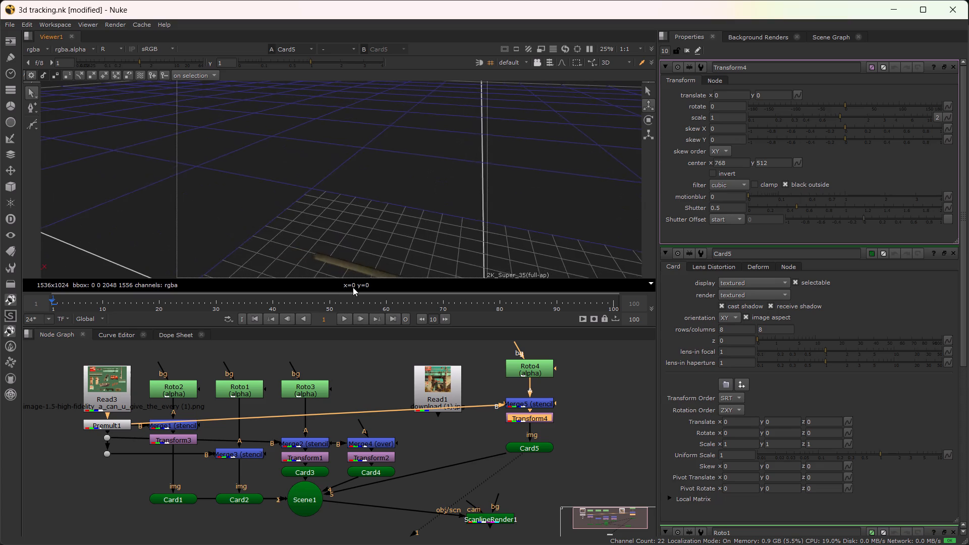
alt+drag(353, 287, 317, 172)
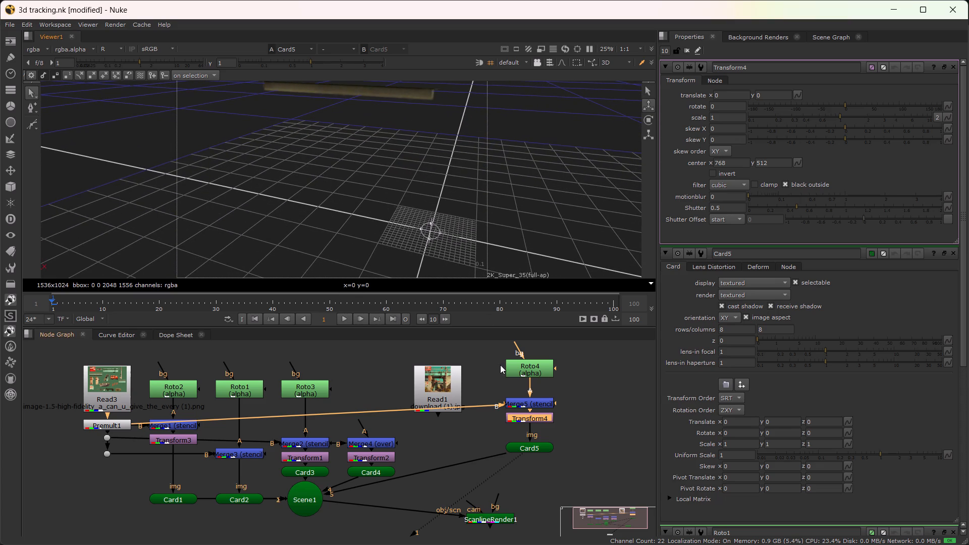
key(1)
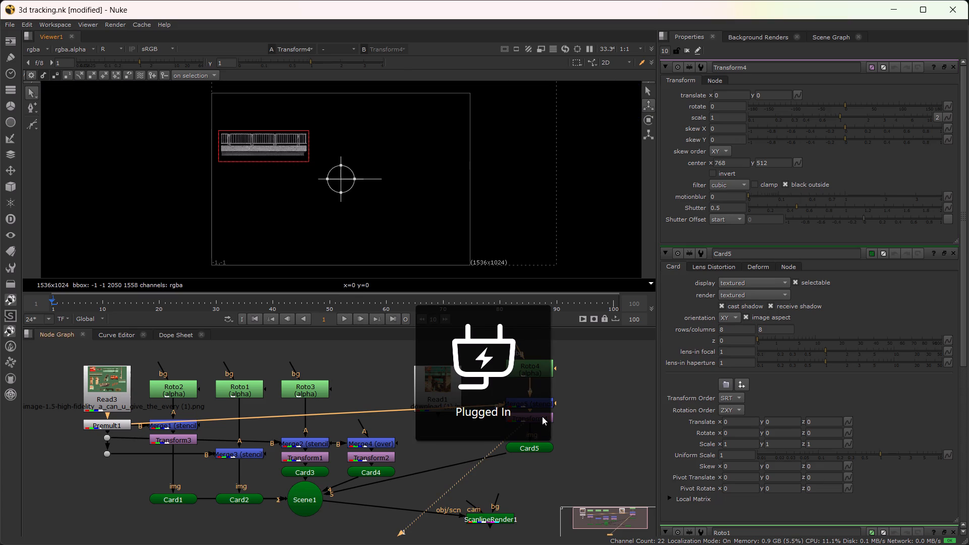
ctrl+drag(342, 178, 321, 168)
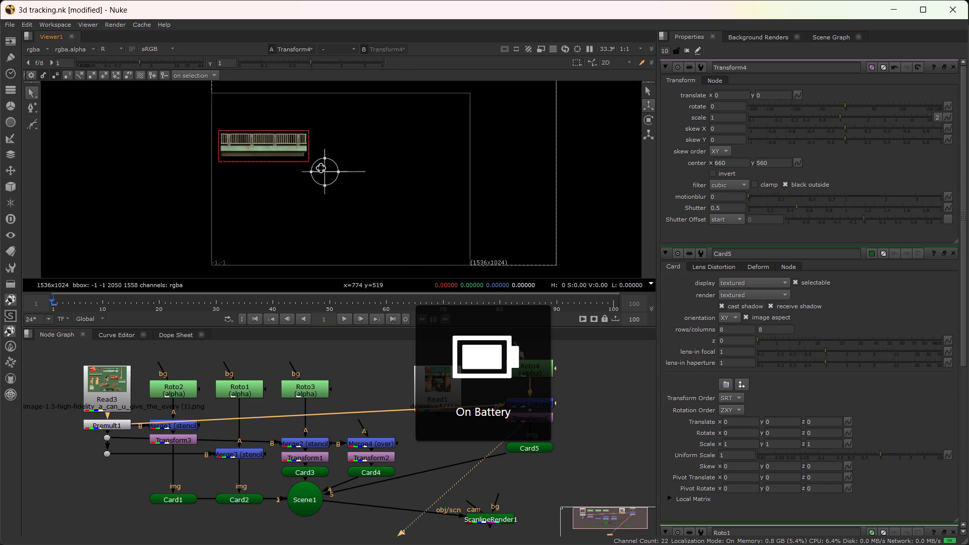
ctrl+drag(321, 168, 260, 143)
Show Card5 in the viewer and translate the railing piece with Transform4 to about x 148, y -186.
click(531, 447)
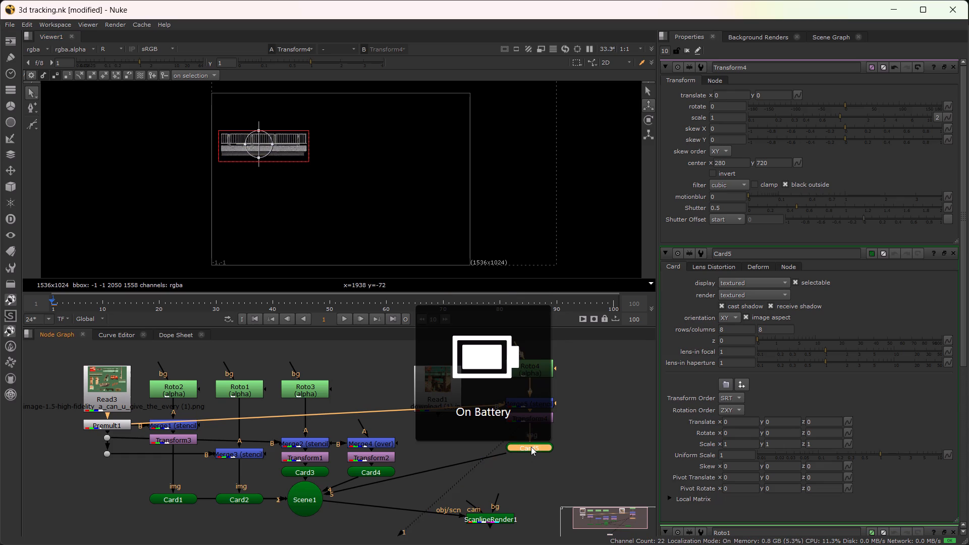
key(1)
scroll(375, 240, down, 5)
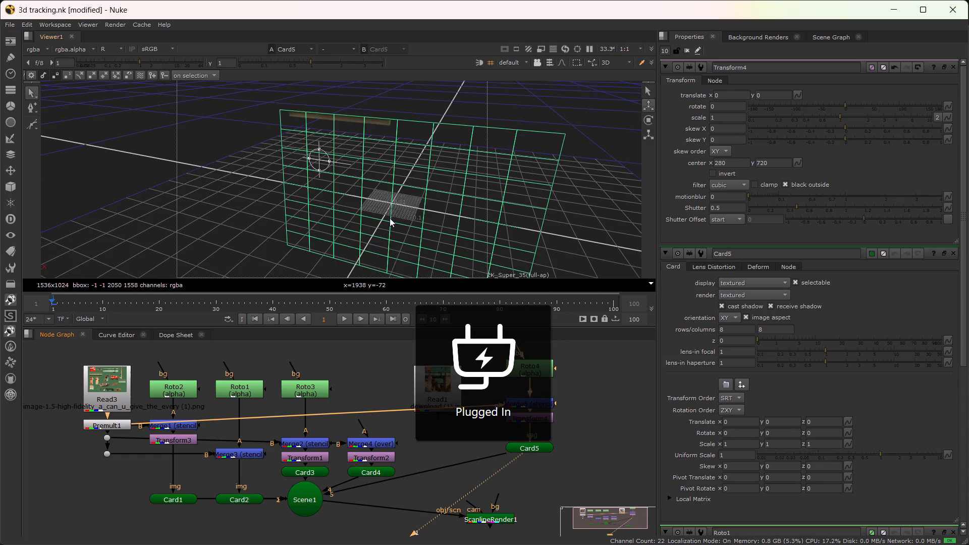
alt+drag(392, 214, 383, 222)
drag(311, 166, 320, 191)
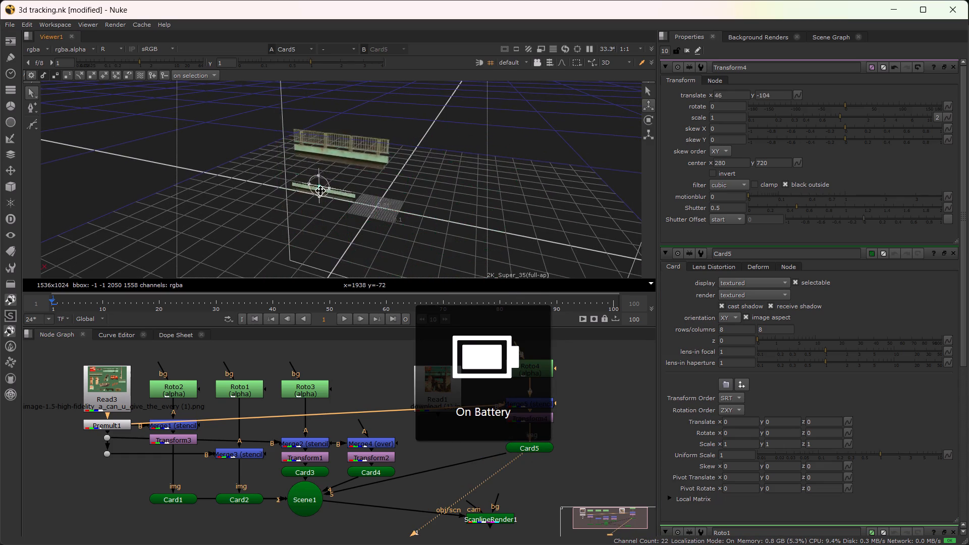
drag(320, 191, 333, 194)
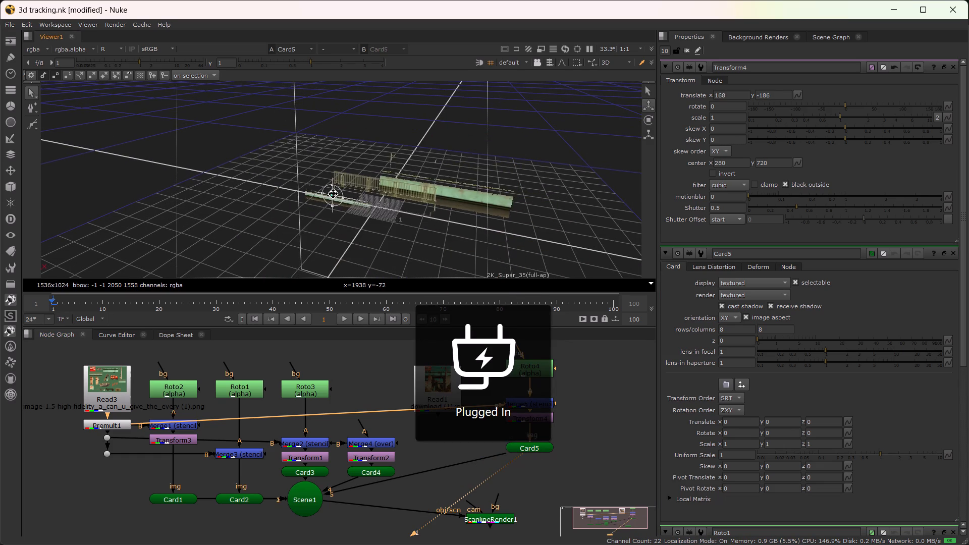
drag(333, 194, 336, 191)
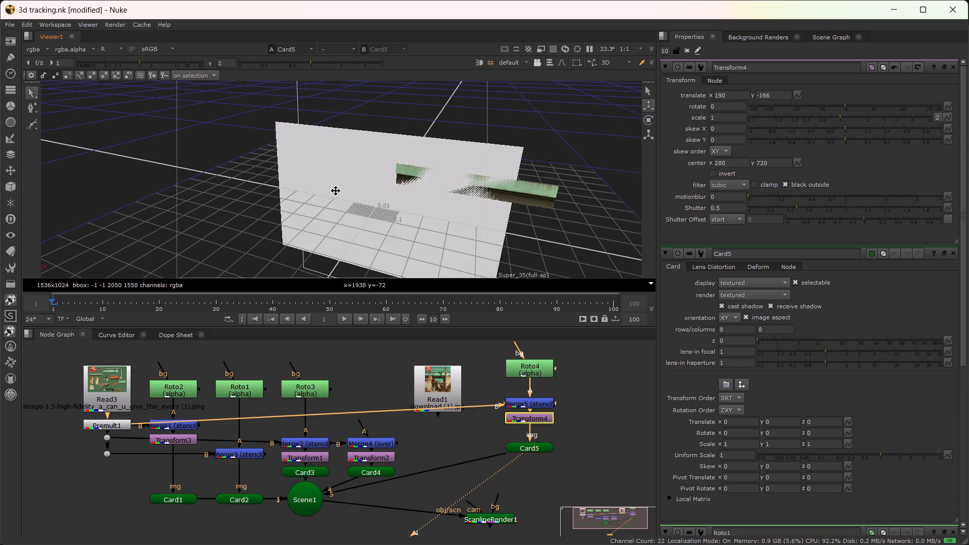
drag(336, 191, 328, 192)
click(325, 197)
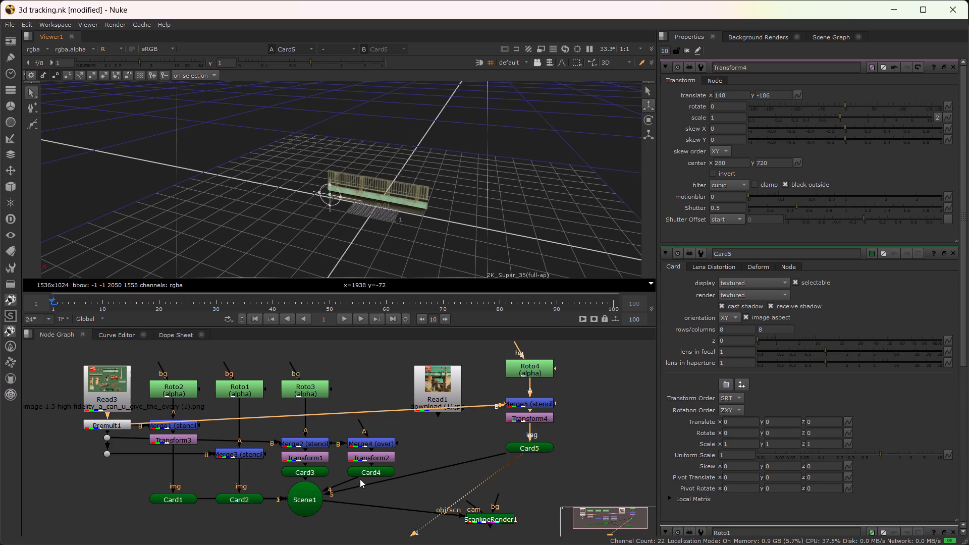
Show Scene1 in the viewer and translate the railing with Transform4 to about x 220, y -154, above the green wall.
click(311, 499)
key(1)
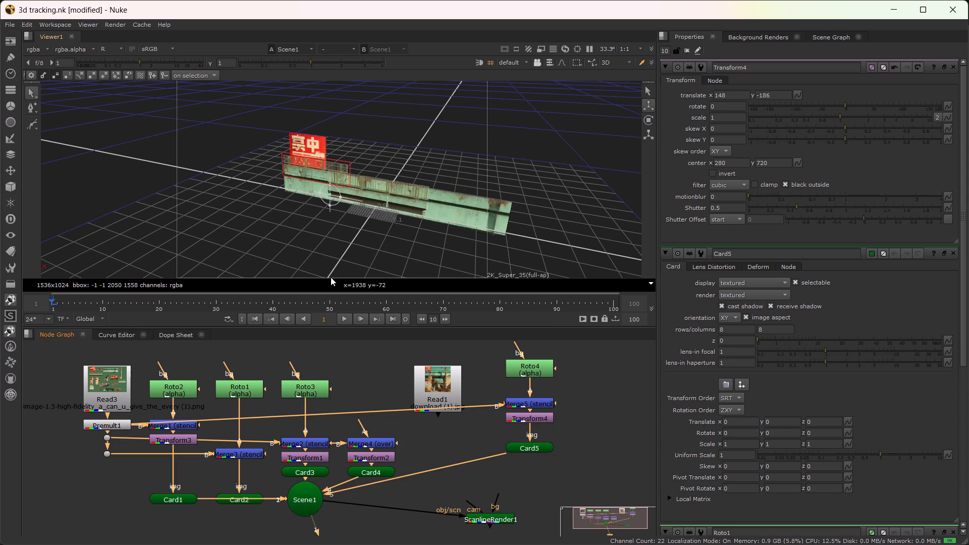
drag(329, 195, 336, 187)
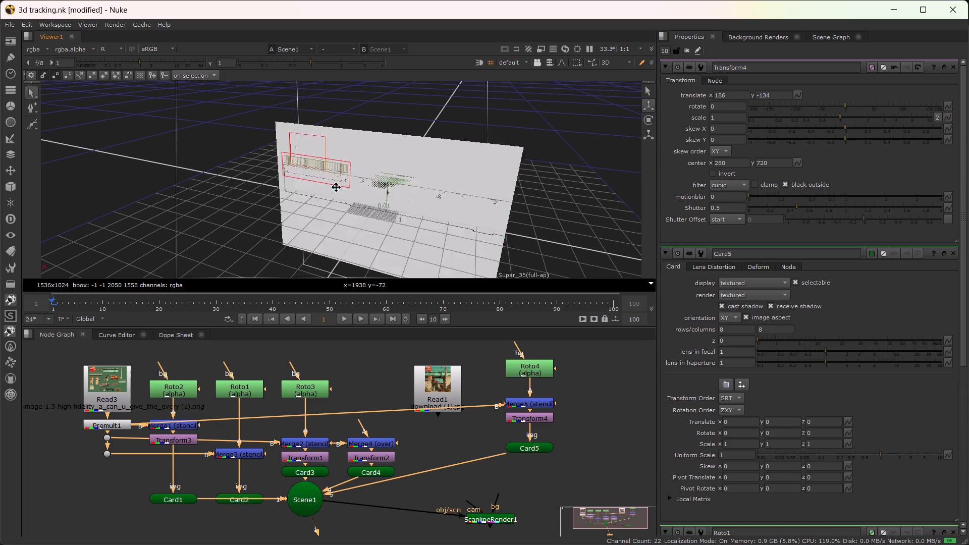
drag(336, 187, 340, 190)
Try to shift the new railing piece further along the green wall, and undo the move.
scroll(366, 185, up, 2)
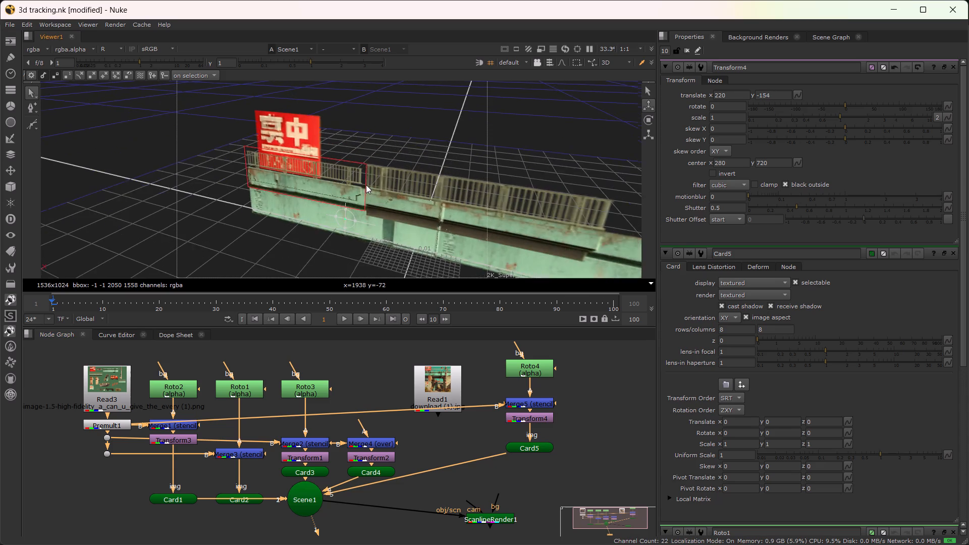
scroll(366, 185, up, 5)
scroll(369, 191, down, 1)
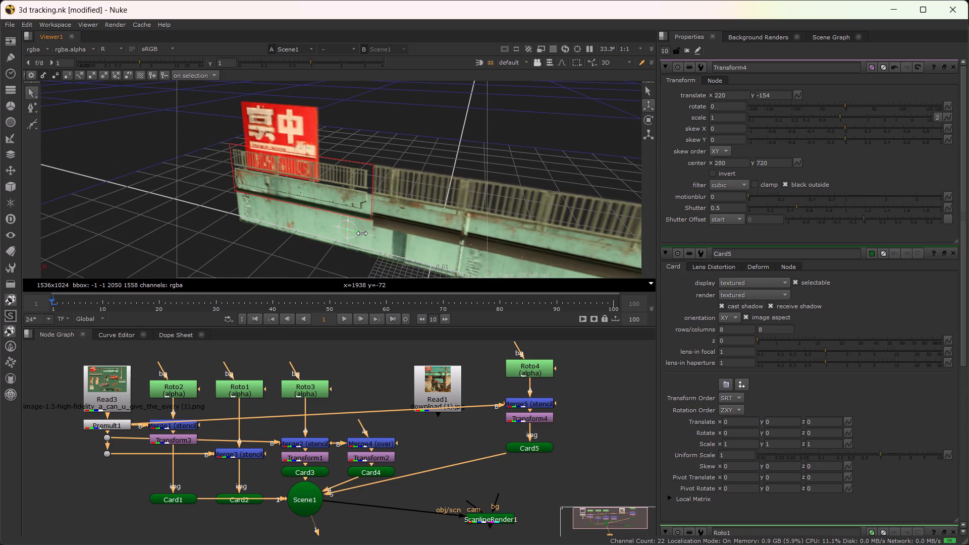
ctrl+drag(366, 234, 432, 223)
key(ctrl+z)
Examine from the front how the new railing piece on Card5 lines up with the existing railing, wall and sign.
ctrl+drag(130, 214, 204, 189)
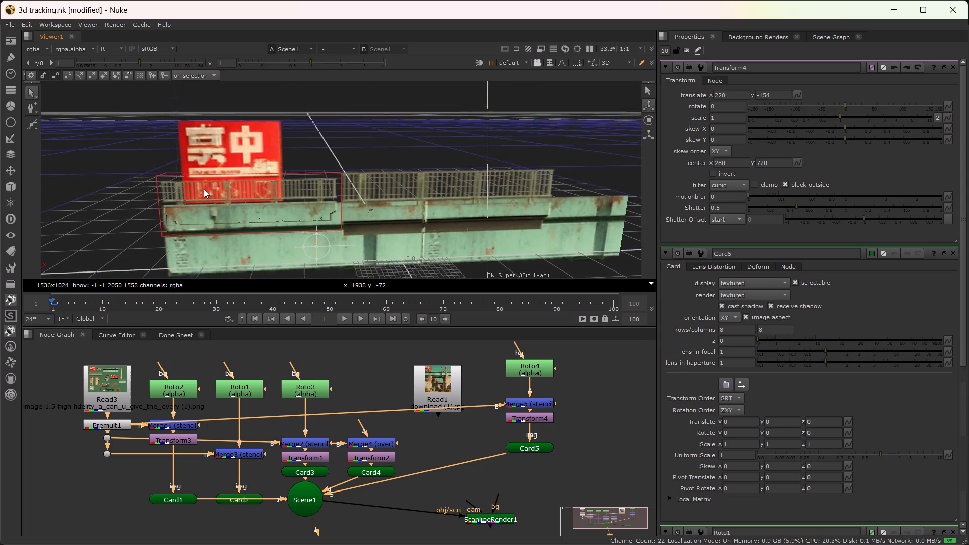
ctrl+drag(204, 189, 204, 182)
click(423, 207)
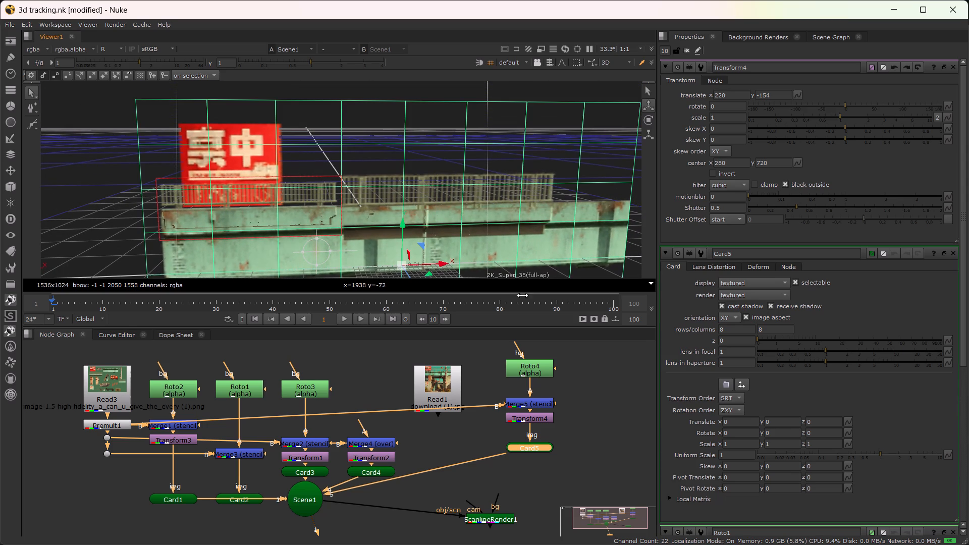
click(532, 445)
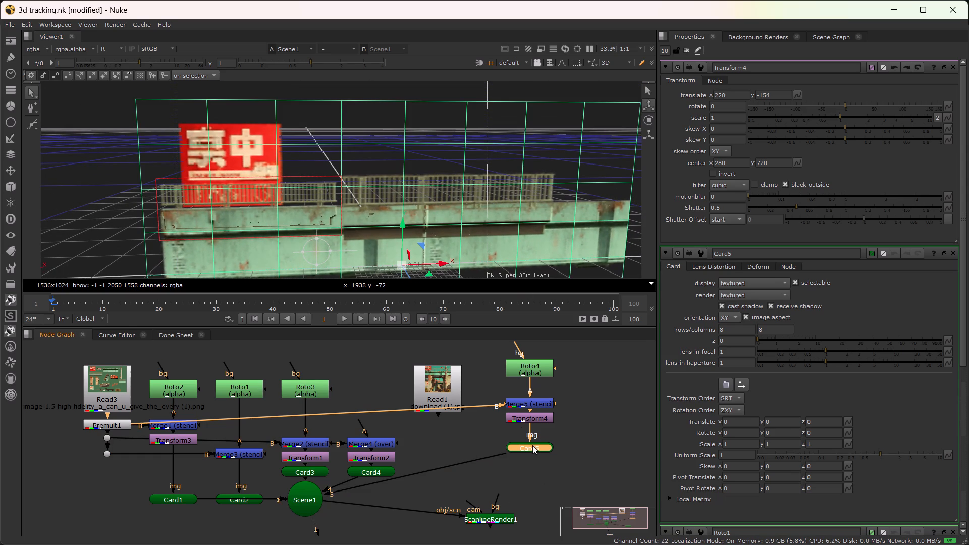
click(532, 413)
click(532, 420)
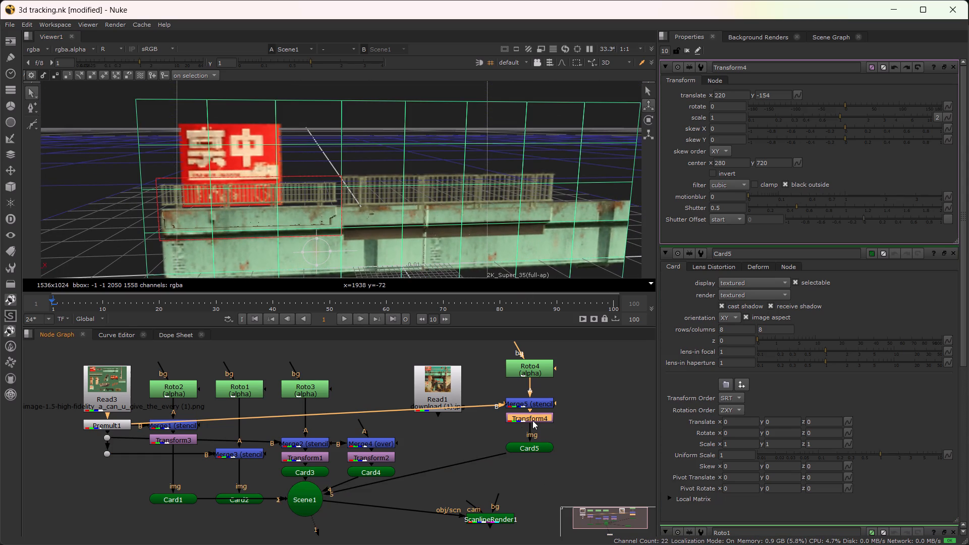
click(305, 494)
click(421, 506)
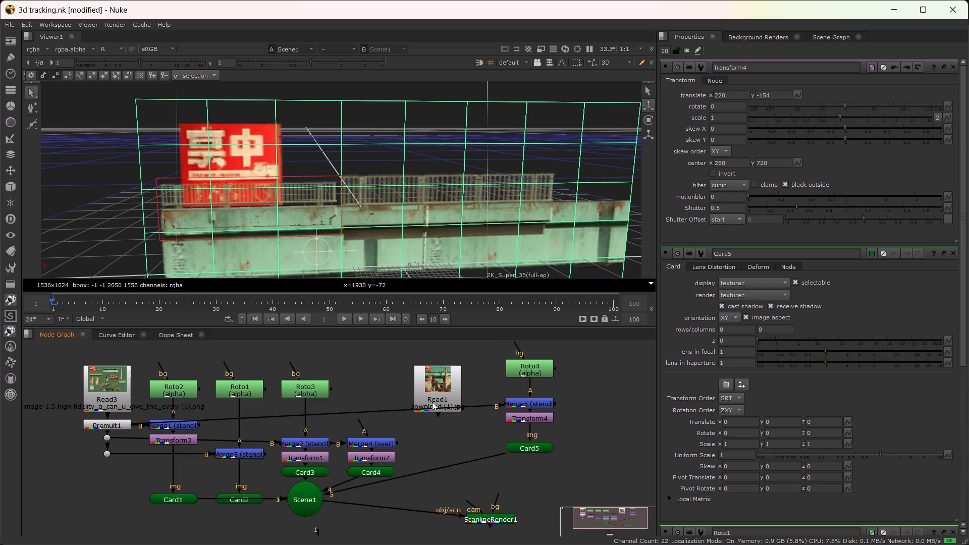
scroll(455, 210, down, 3)
alt+drag(455, 220, 406, 187)
click(347, 138)
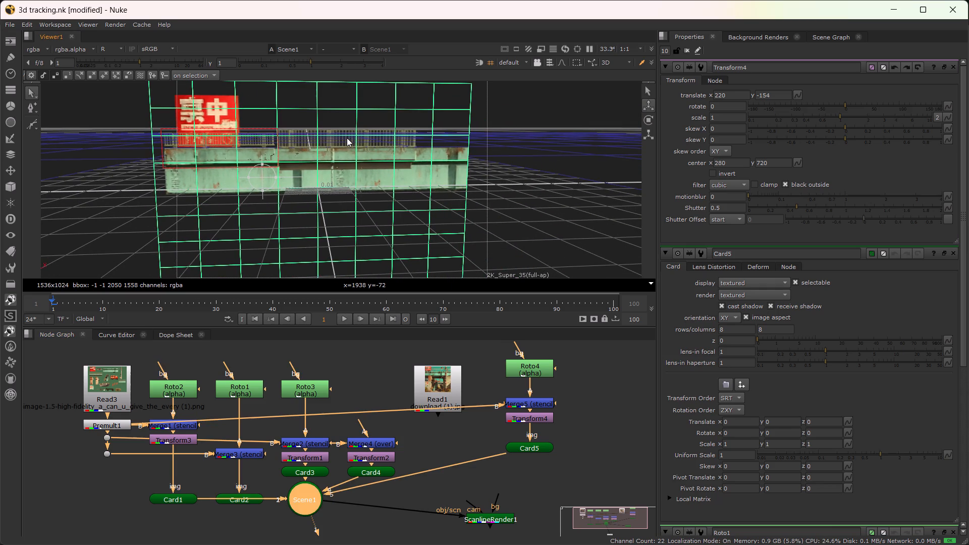
Translate the new railing piece with Transform4 to about x 204, y -161, closer to the existing railing.
double_click(533, 414)
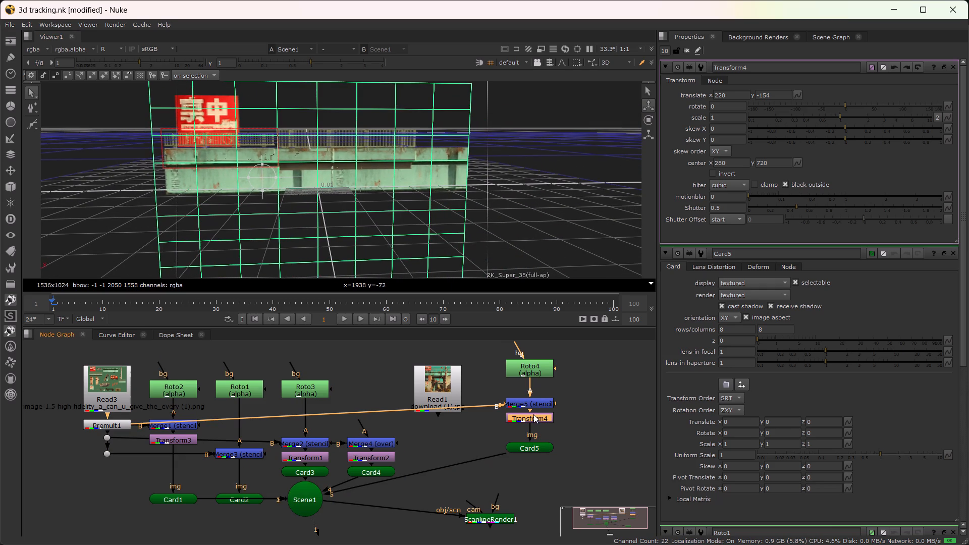
click(263, 178)
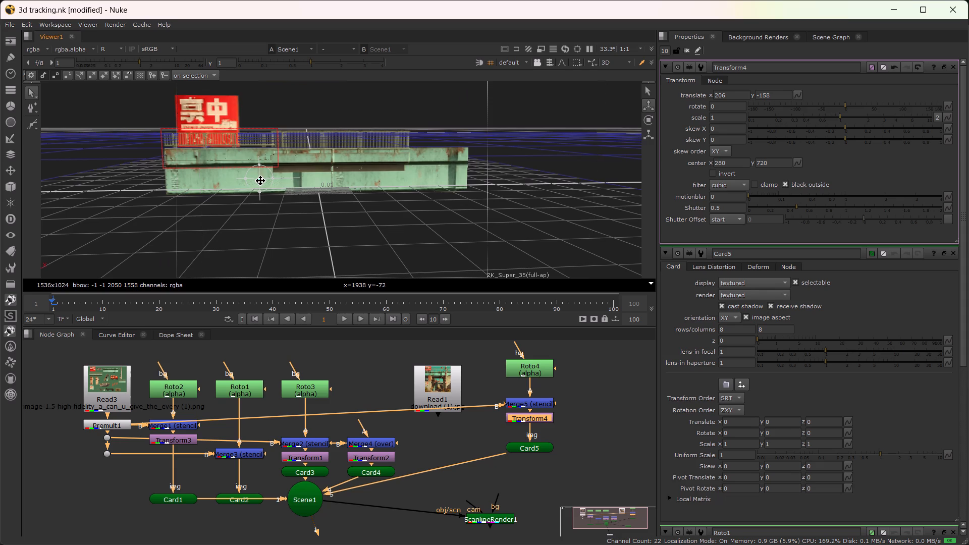
scroll(285, 168, up, 5)
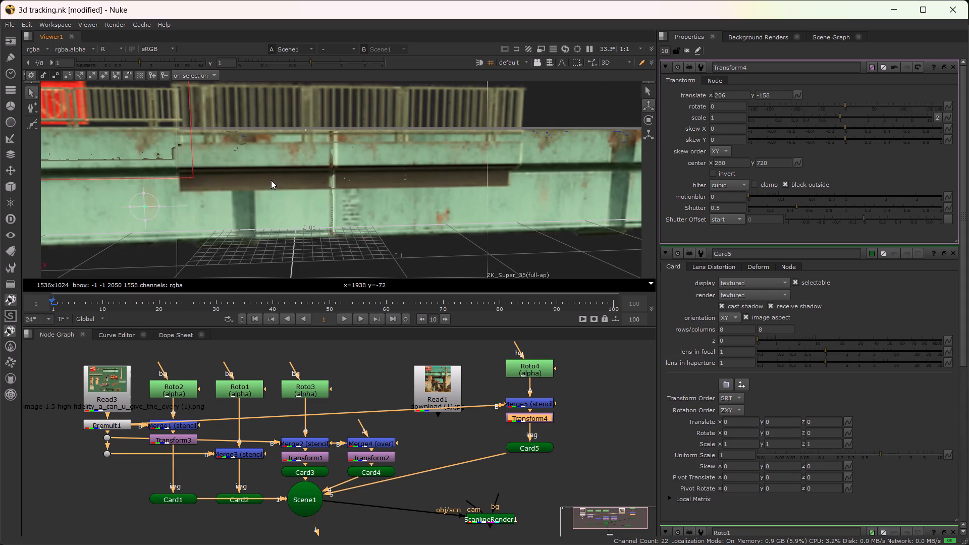
scroll(271, 180, down, 2)
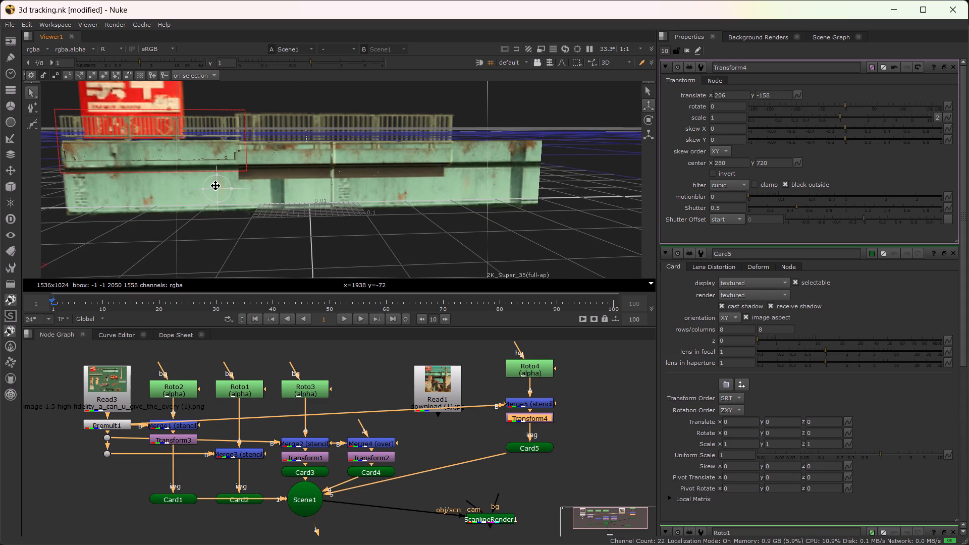
click(219, 189)
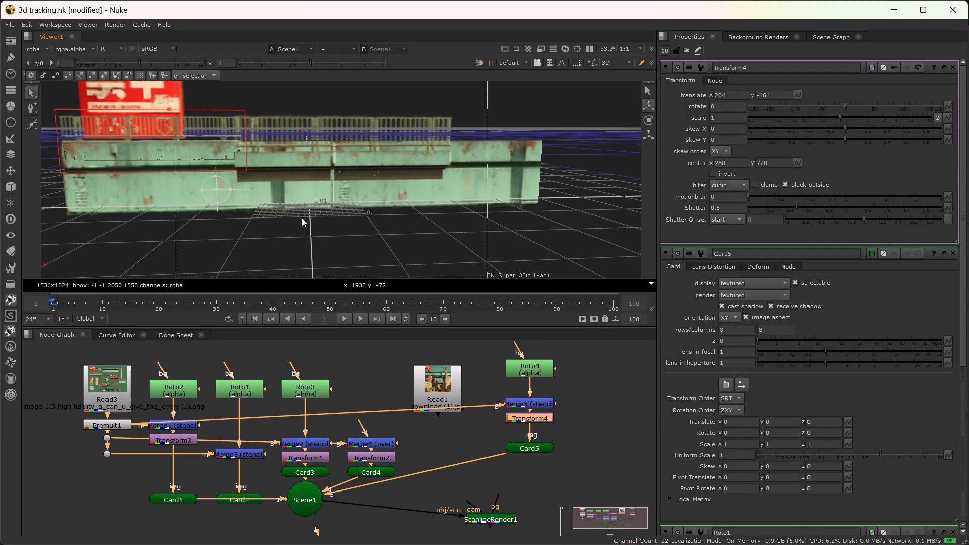
Examine from oblique and close-up angles how the new railing piece meets the existing railing and green wall.
ctrl+drag(272, 227, 380, 247)
scroll(369, 229, down, 5)
ctrl+drag(323, 238, 308, 271)
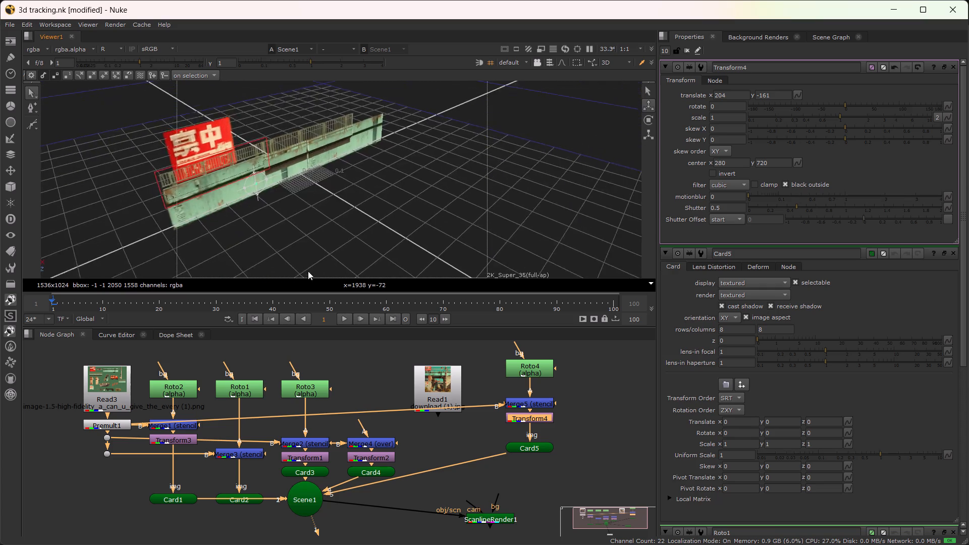
ctrl+drag(308, 271, 277, 242)
scroll(316, 166, up, 5)
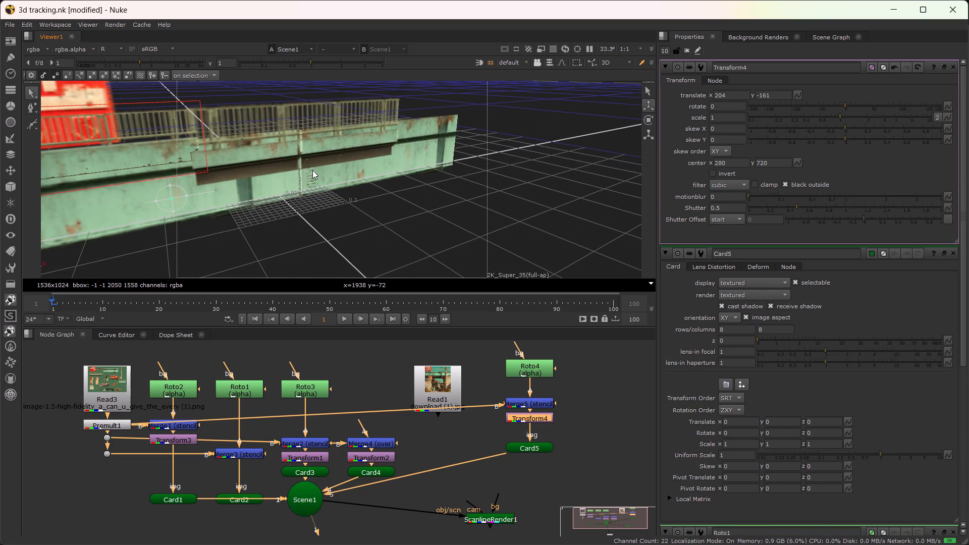
scroll(241, 112, up, 2)
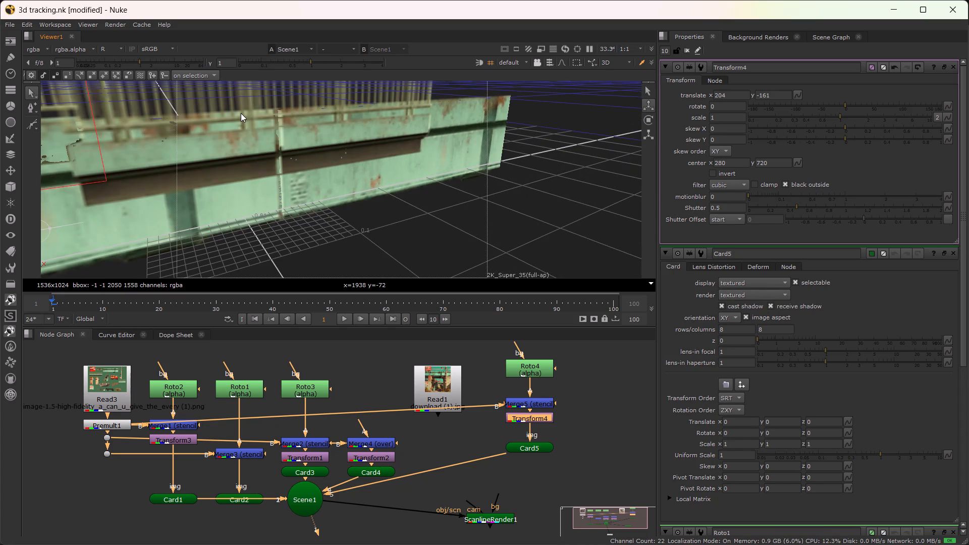
scroll(257, 152, down, 1)
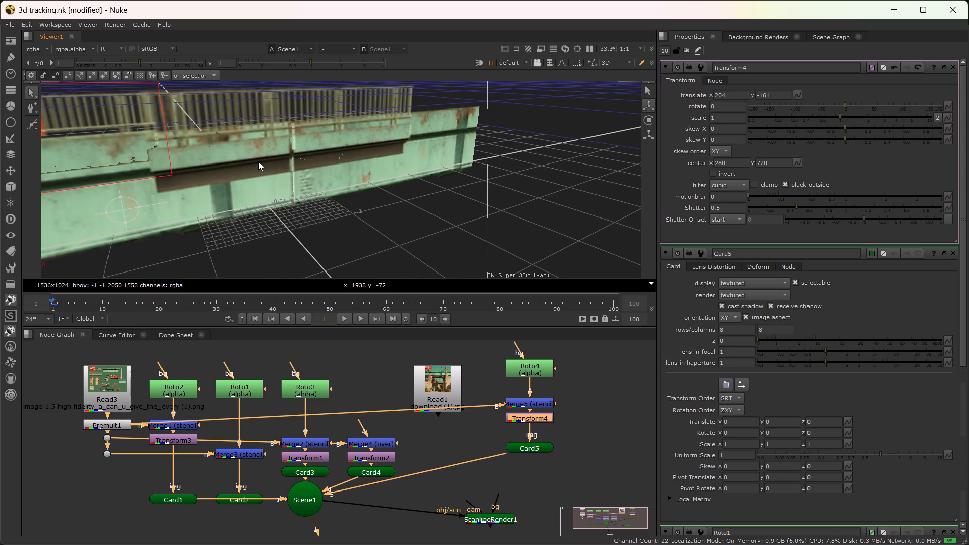
alt+drag(258, 161, 304, 179)
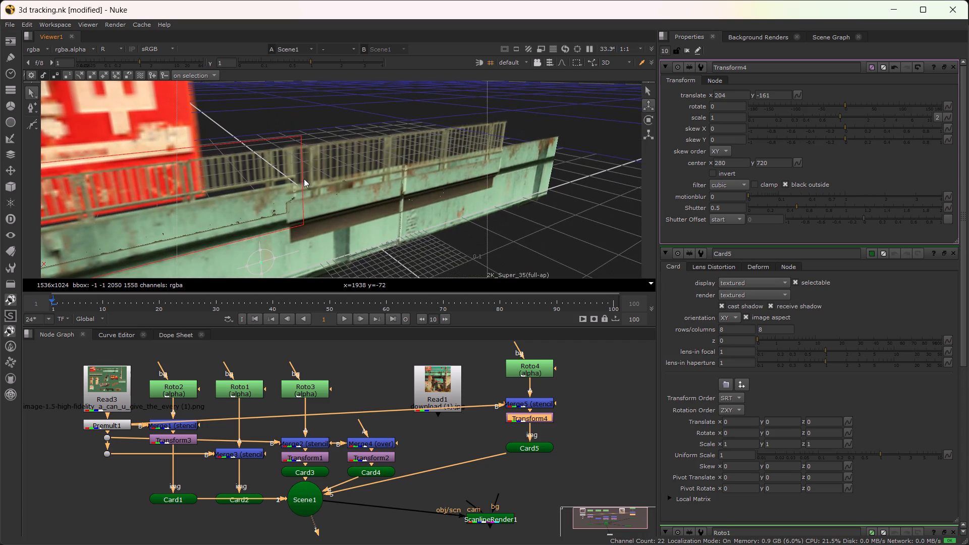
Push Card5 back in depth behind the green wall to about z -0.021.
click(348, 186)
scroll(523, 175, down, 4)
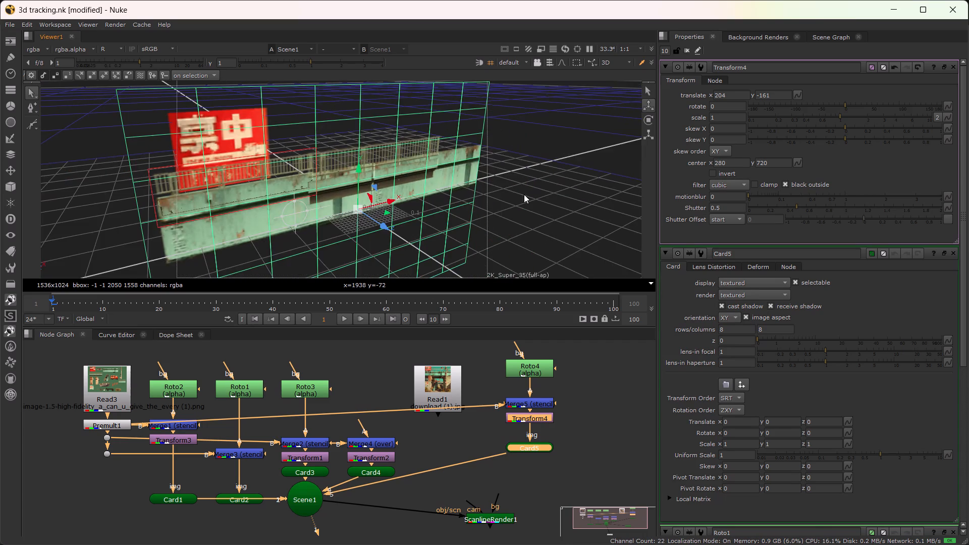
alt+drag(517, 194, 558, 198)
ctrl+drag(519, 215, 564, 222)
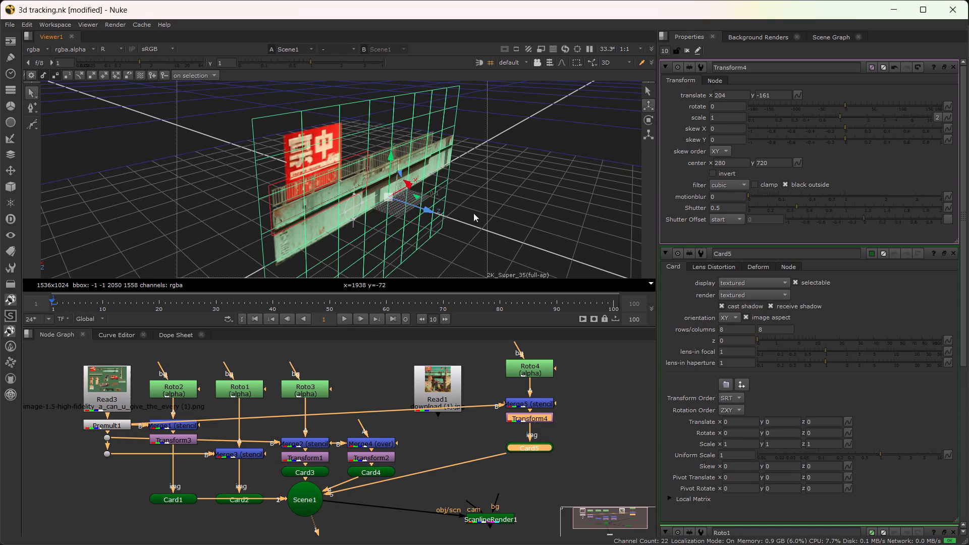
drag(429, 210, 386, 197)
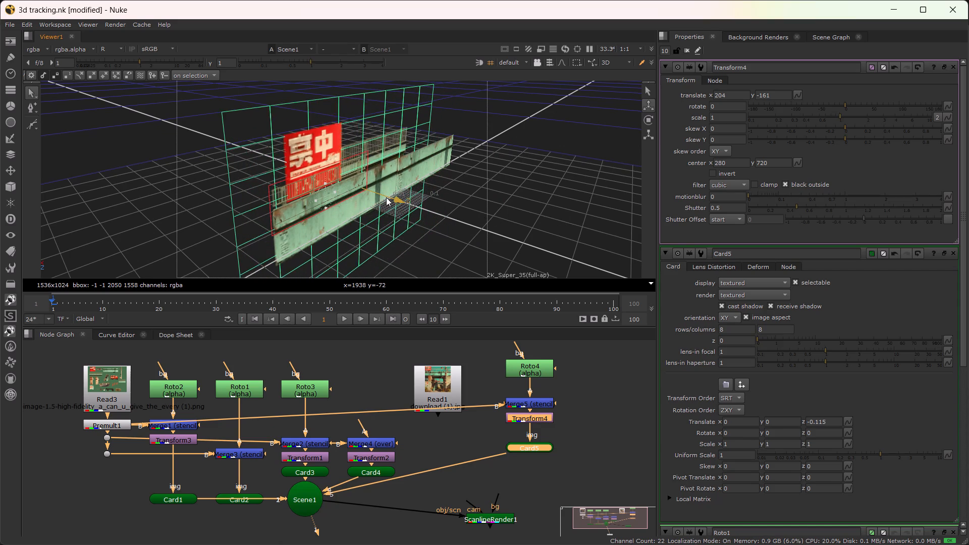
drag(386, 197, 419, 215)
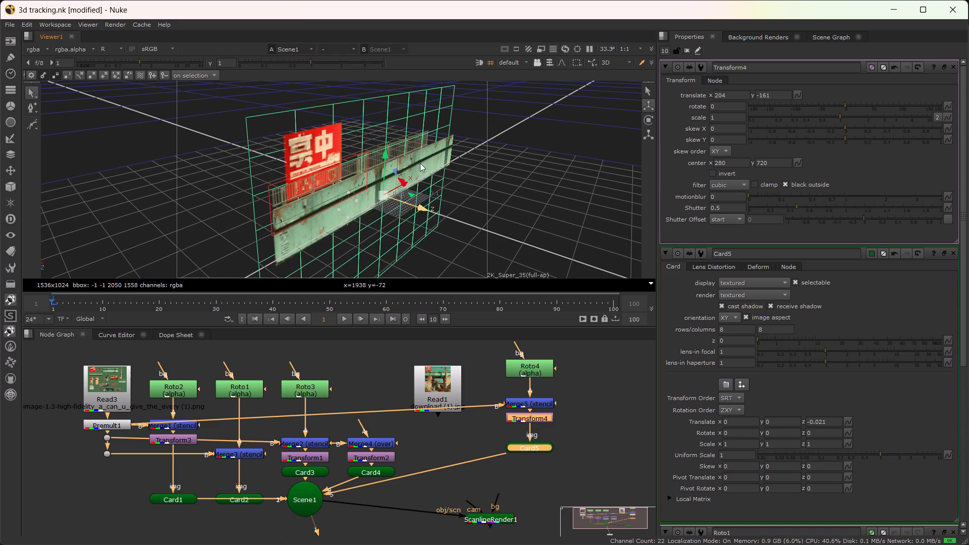
Shift Card5 along the wall and slightly down to about x 0.011, y -0.001.
scroll(420, 155, up, 9)
scroll(436, 155, down, 8)
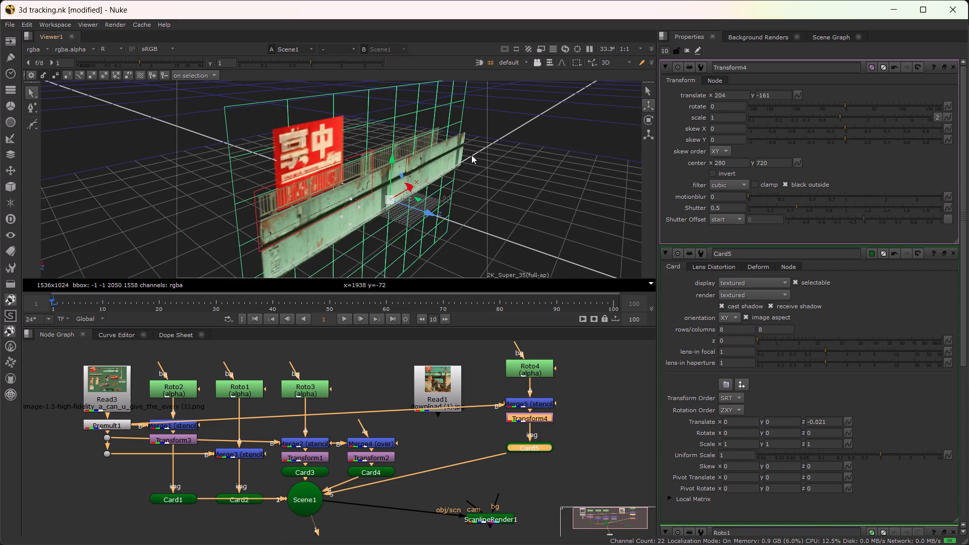
ctrl+click(471, 155)
ctrl+drag(551, 206, 485, 191)
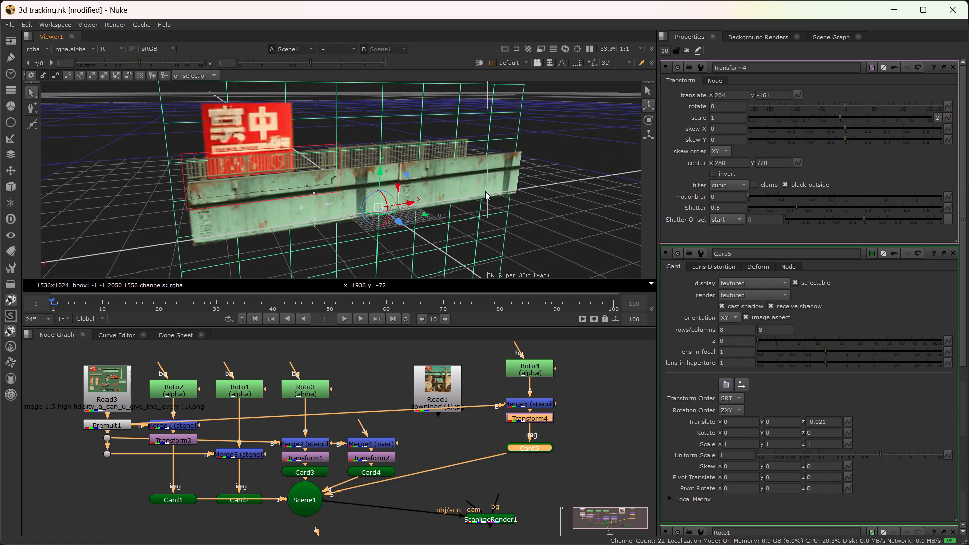
ctrl+drag(485, 191, 479, 191)
scroll(456, 180, up, 4)
scroll(503, 191, down, 2)
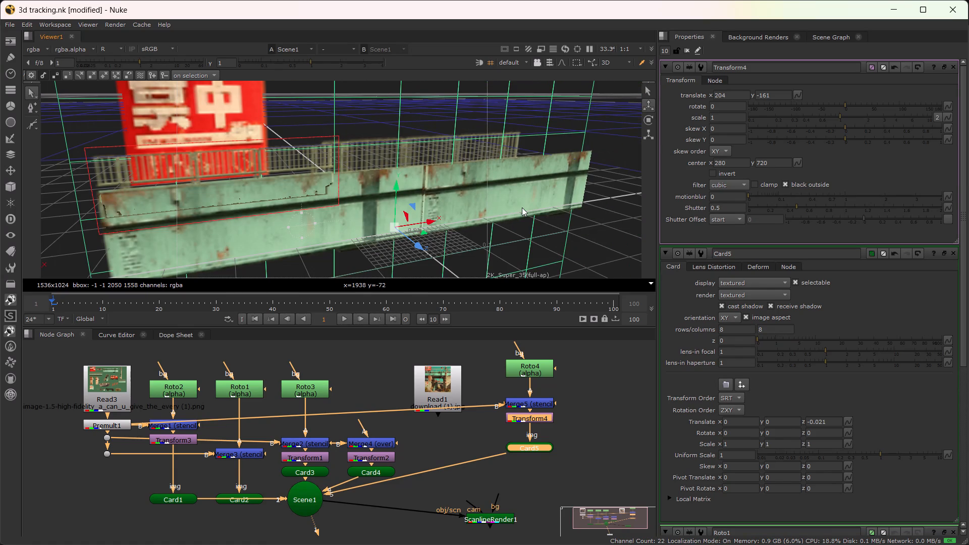
alt+drag(522, 210, 478, 196)
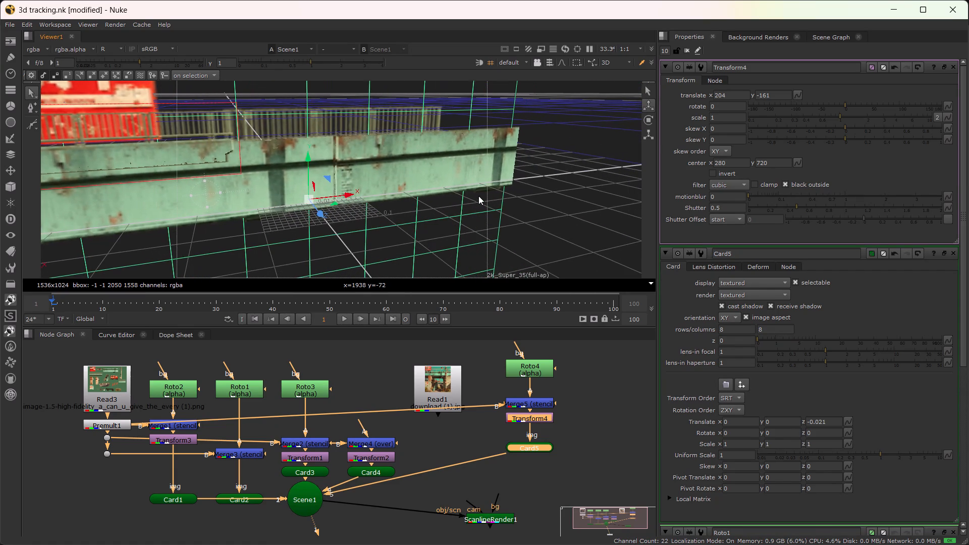
drag(324, 196, 337, 196)
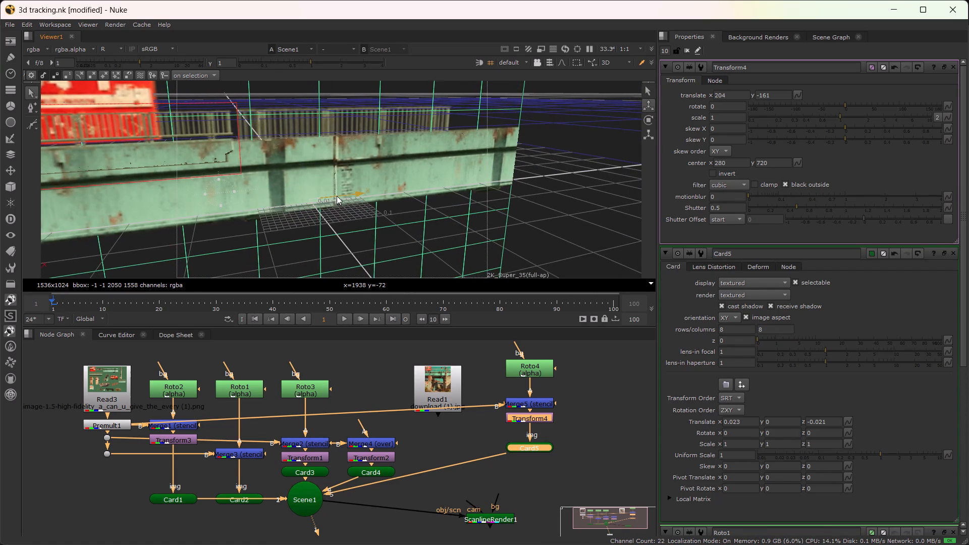
drag(337, 196, 332, 196)
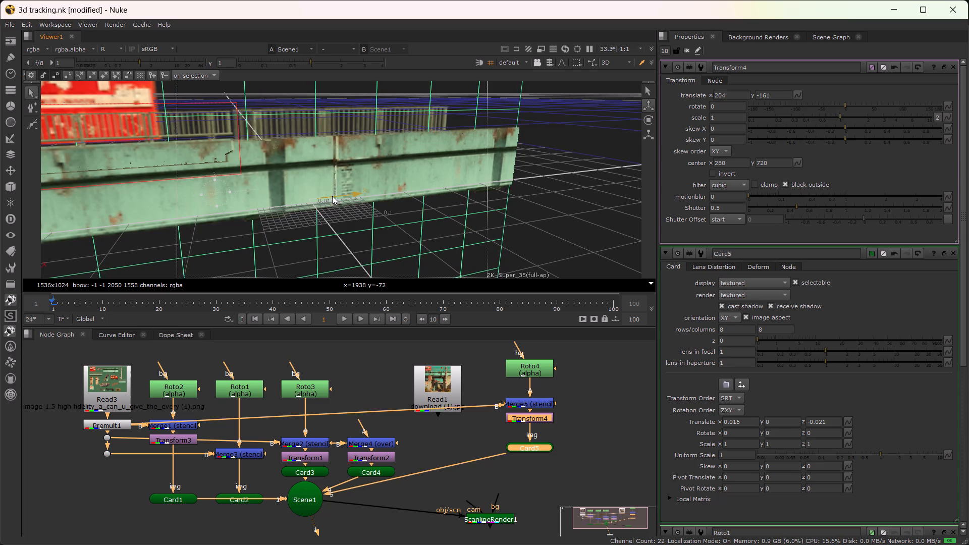
drag(332, 196, 330, 196)
click(311, 161)
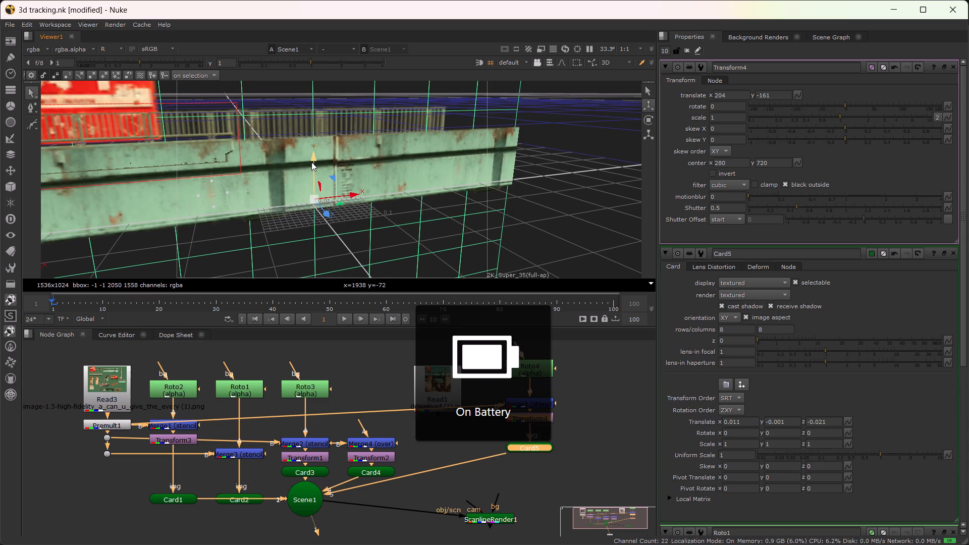
Bring Card5 forward in depth to about z -0.0002, nearly flush with the green wall, and deselect it.
alt+drag(468, 202, 536, 209)
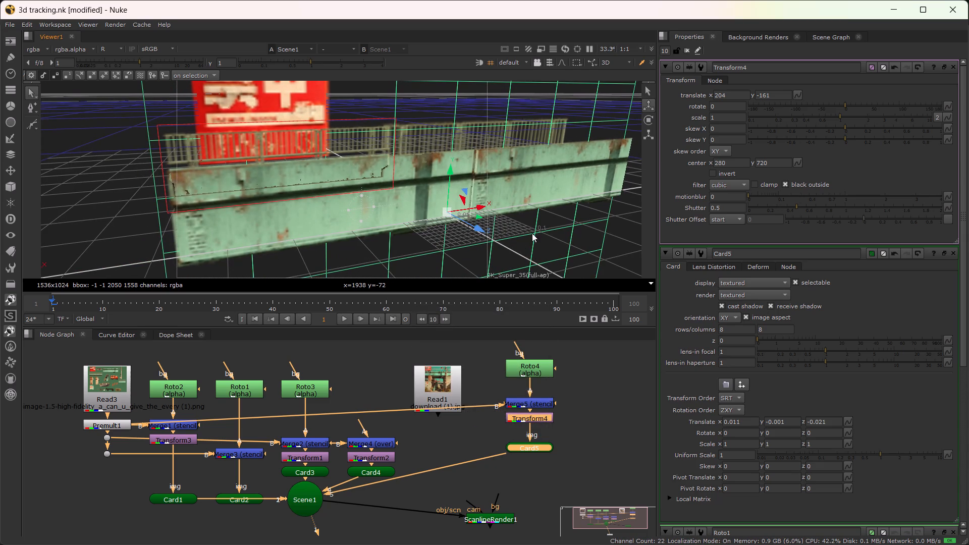
ctrl+drag(97, 201, 316, 224)
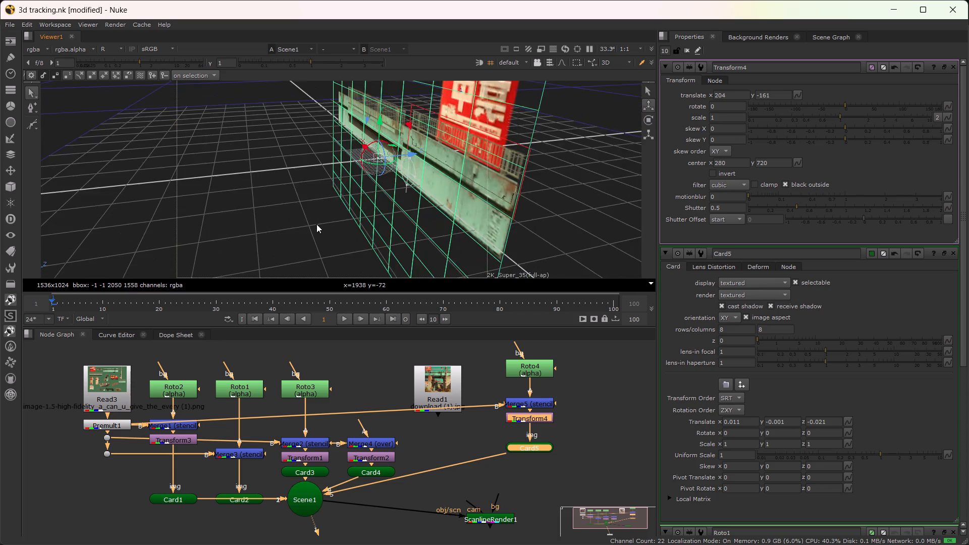
ctrl+drag(316, 224, 118, 204)
drag(484, 219, 504, 233)
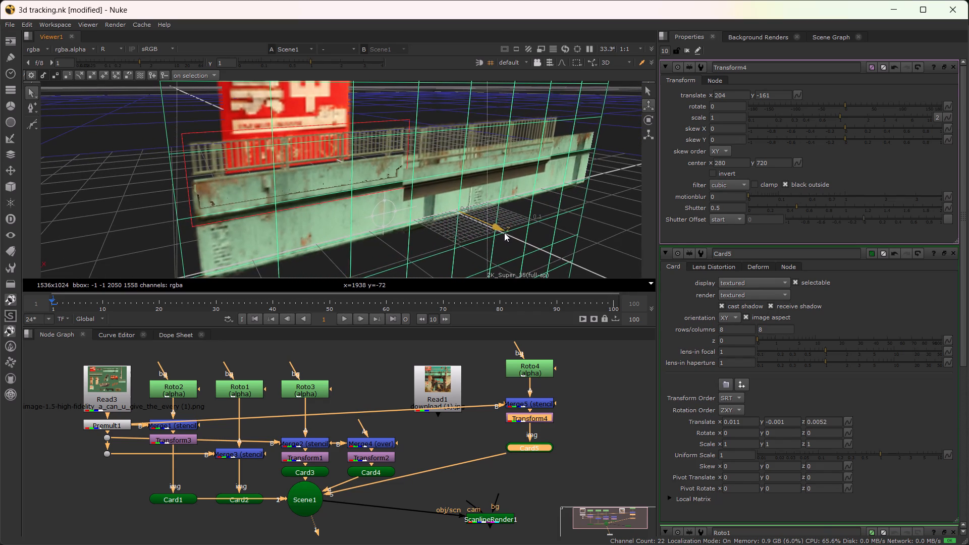
drag(504, 233, 500, 234)
click(620, 215)
Save the 3d tracking.nk script with the repositioned railing card.
scroll(618, 215, down, 2)
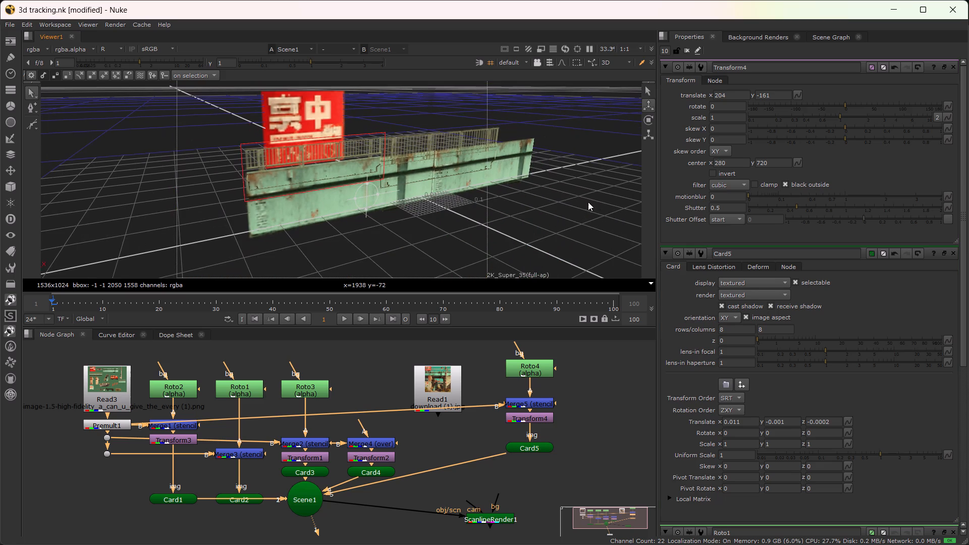
alt+drag(579, 197, 536, 195)
ctrl+drag(532, 194, 504, 190)
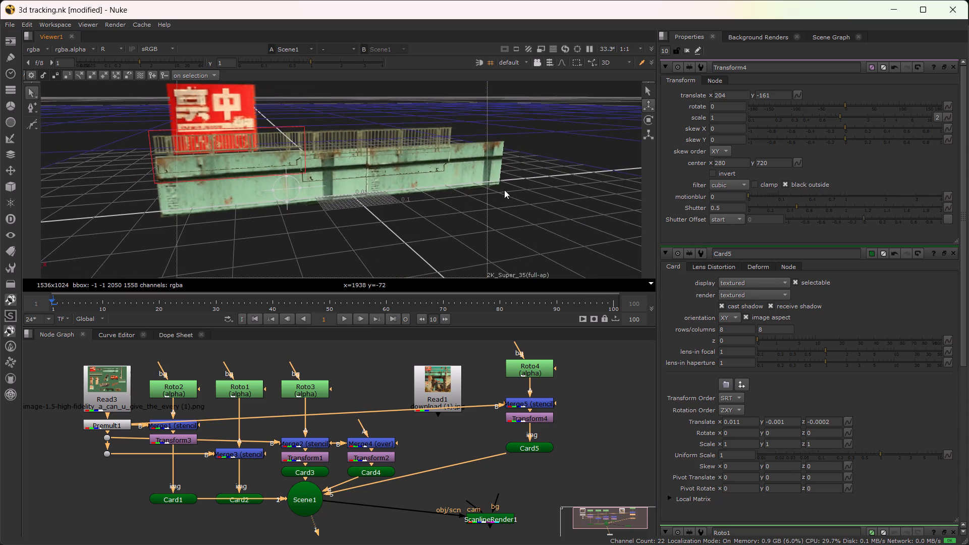
ctrl+drag(504, 190, 504, 190)
scroll(382, 126, up, 3)
key(ctrl+s)
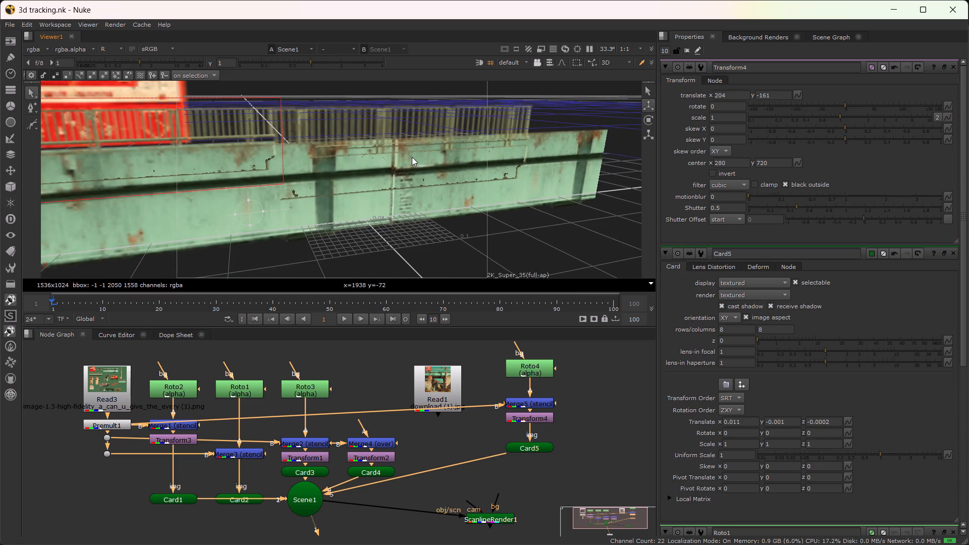
click(618, 407)
key(ctrl+s)
Examine the join between the new railing piece, the existing railing and the green wall.
scroll(429, 129, down, 2)
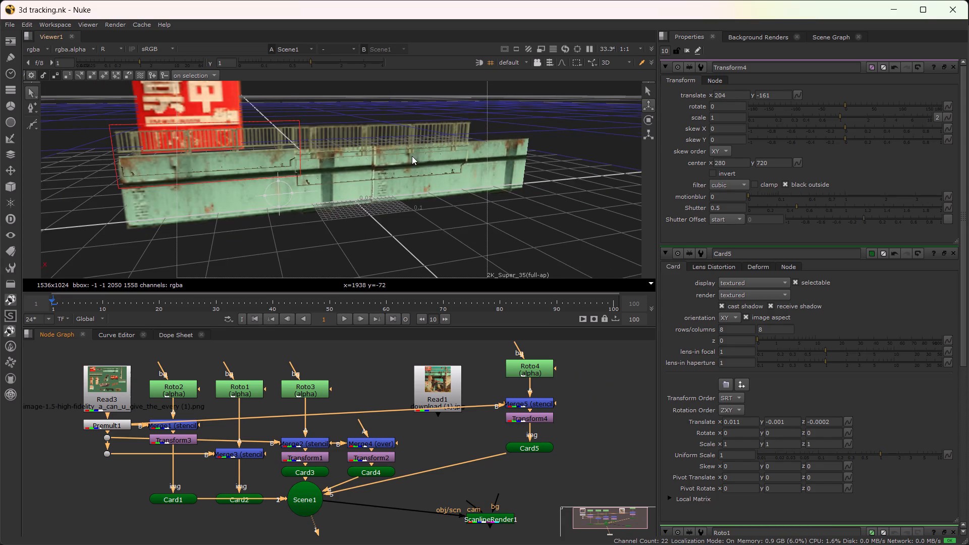
scroll(412, 156, up, 1)
alt+drag(428, 208, 398, 210)
scroll(398, 210, down, 1)
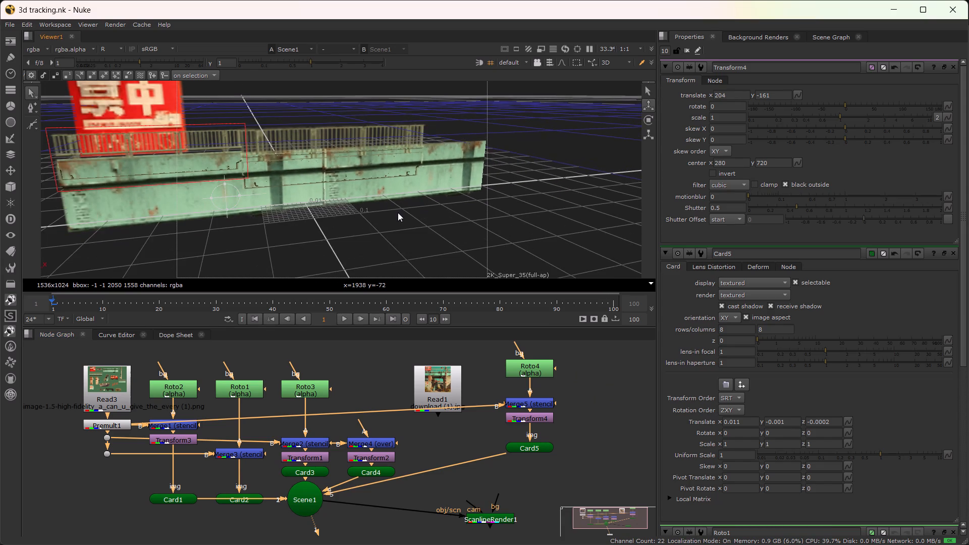
alt+drag(396, 212, 373, 214)
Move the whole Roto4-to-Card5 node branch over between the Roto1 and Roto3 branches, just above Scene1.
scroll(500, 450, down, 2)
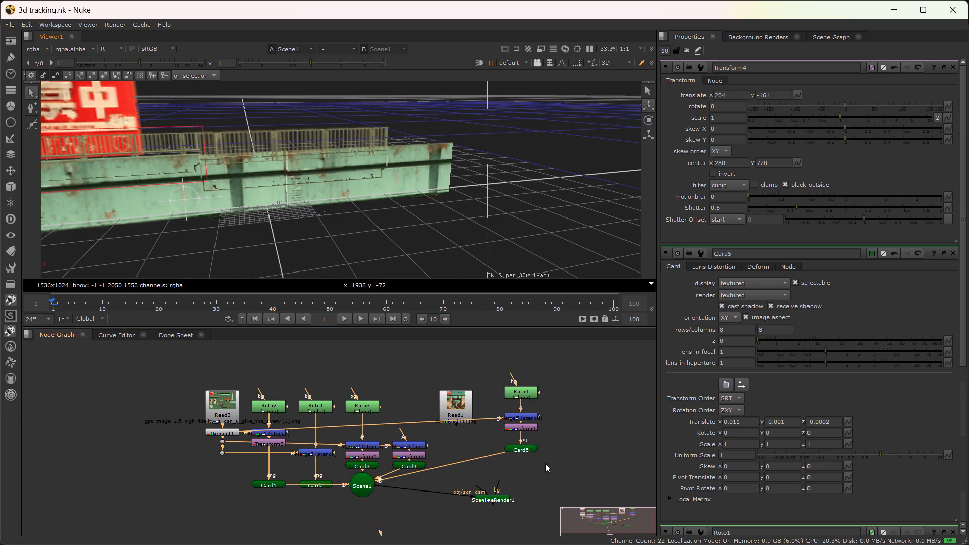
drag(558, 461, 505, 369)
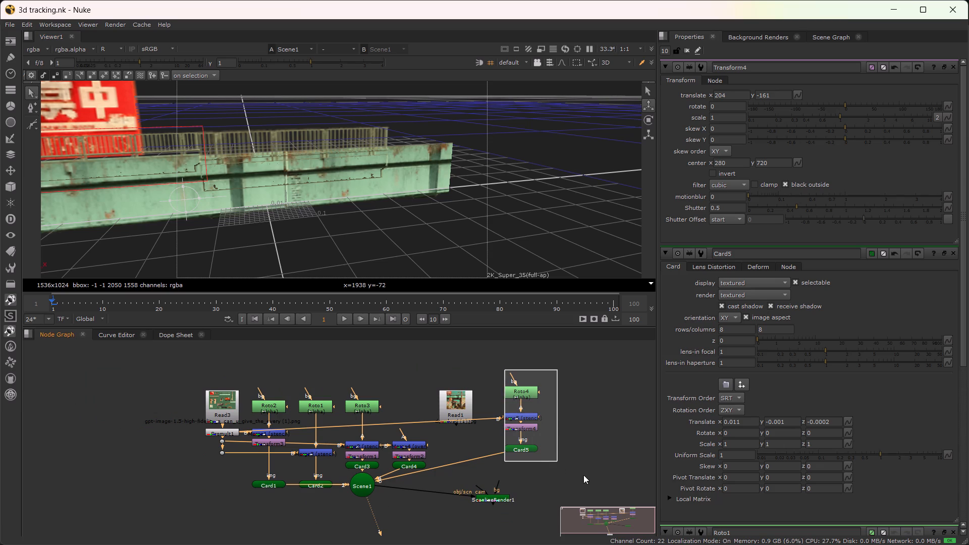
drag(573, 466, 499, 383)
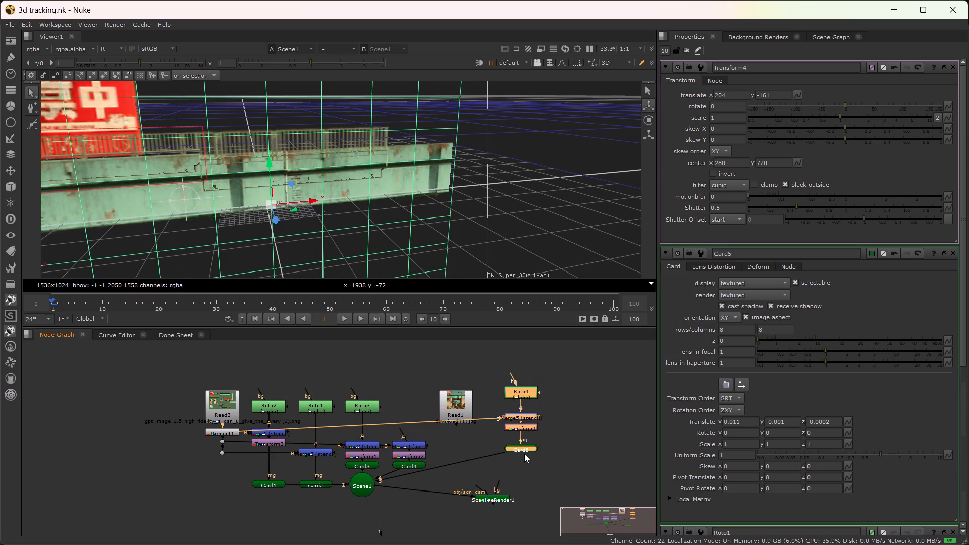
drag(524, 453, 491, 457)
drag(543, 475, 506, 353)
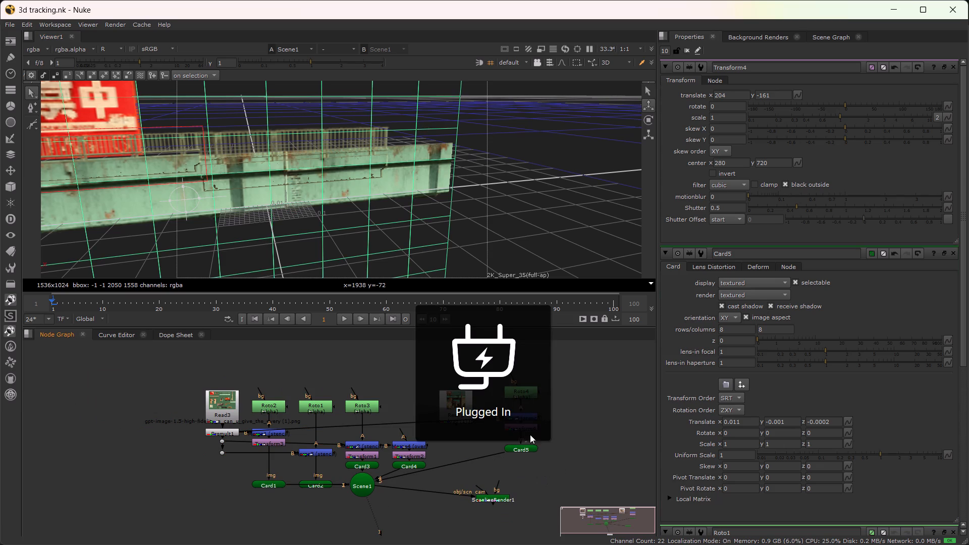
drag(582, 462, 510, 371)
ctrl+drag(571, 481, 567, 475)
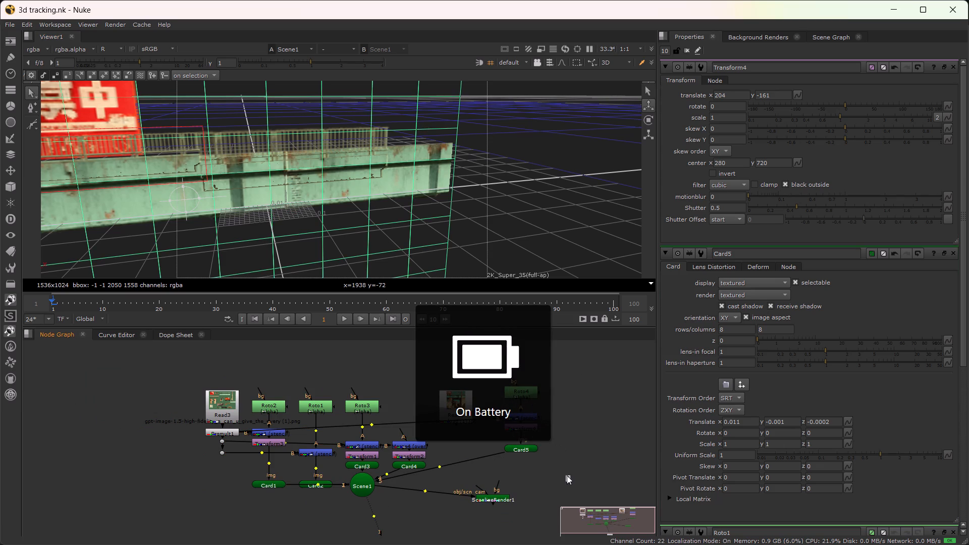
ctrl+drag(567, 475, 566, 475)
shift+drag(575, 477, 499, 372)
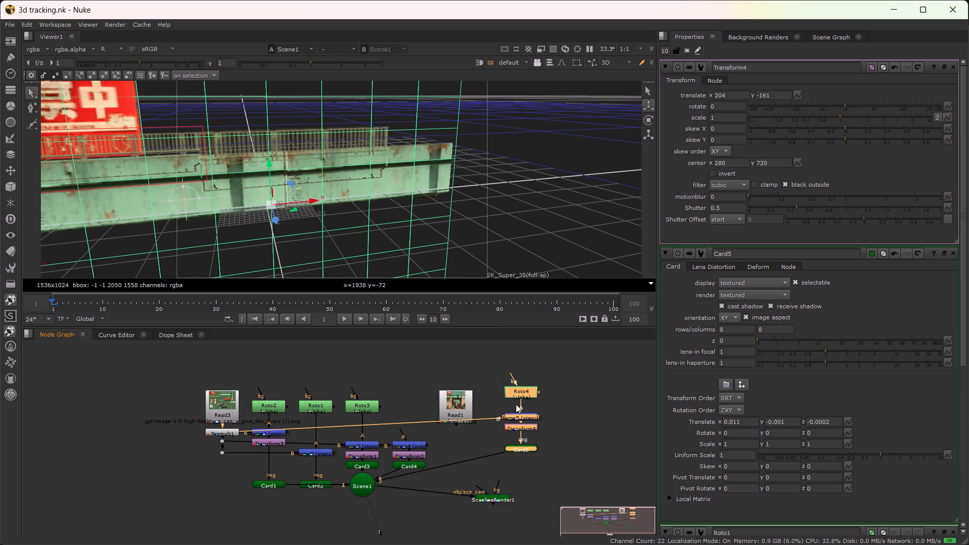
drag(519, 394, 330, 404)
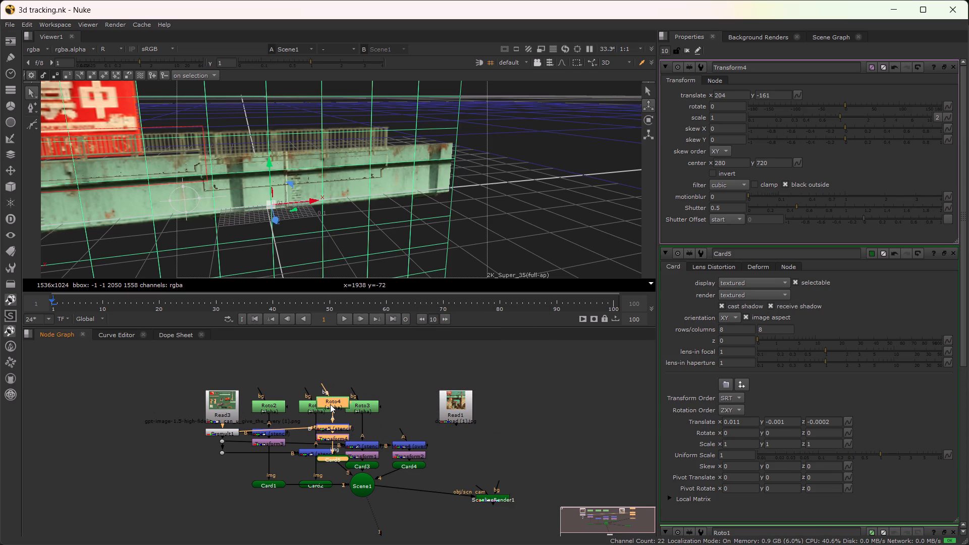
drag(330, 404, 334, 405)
Select all nodes from the Read nodes through Viewer1, auto-arrange them and frame the result.
drag(141, 366, 417, 544)
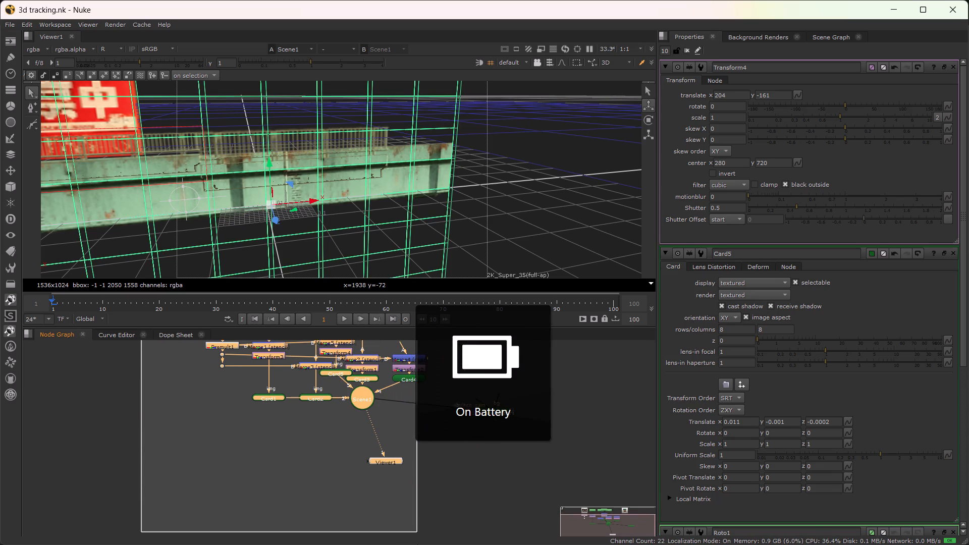
drag(417, 544, 523, 544)
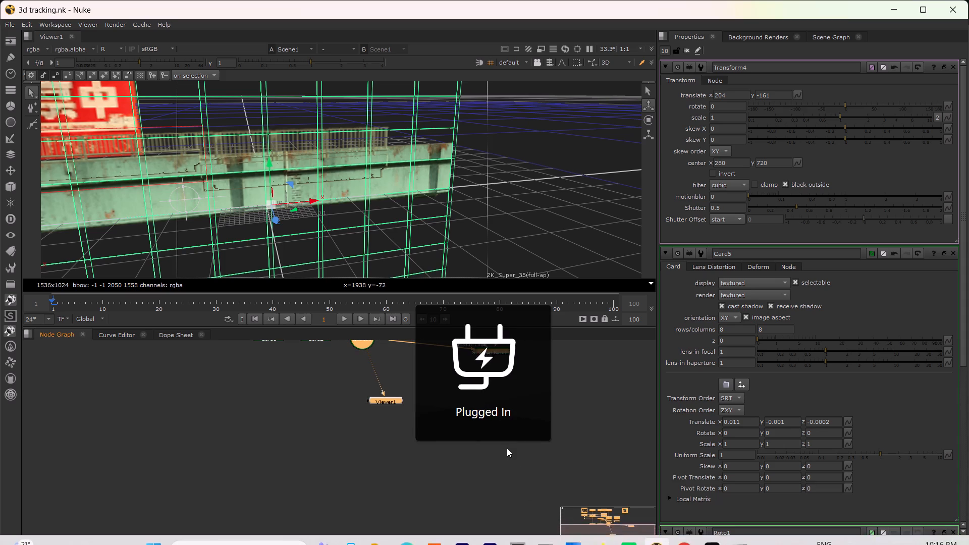
key(l)
key(f)
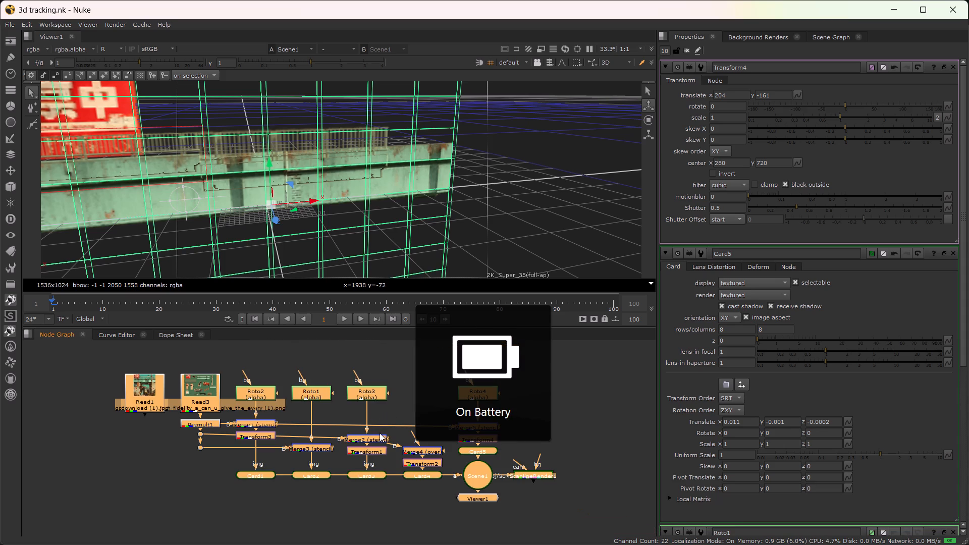
Move the Read1 node farther away from Read3 so their thumbnails are clearly separated.
click(151, 482)
drag(143, 394, 119, 393)
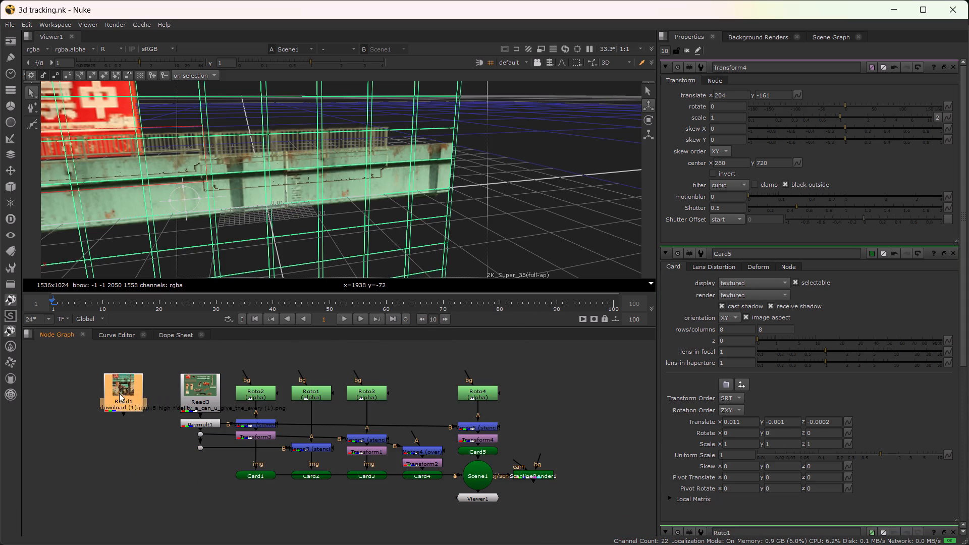
drag(119, 393, 100, 393)
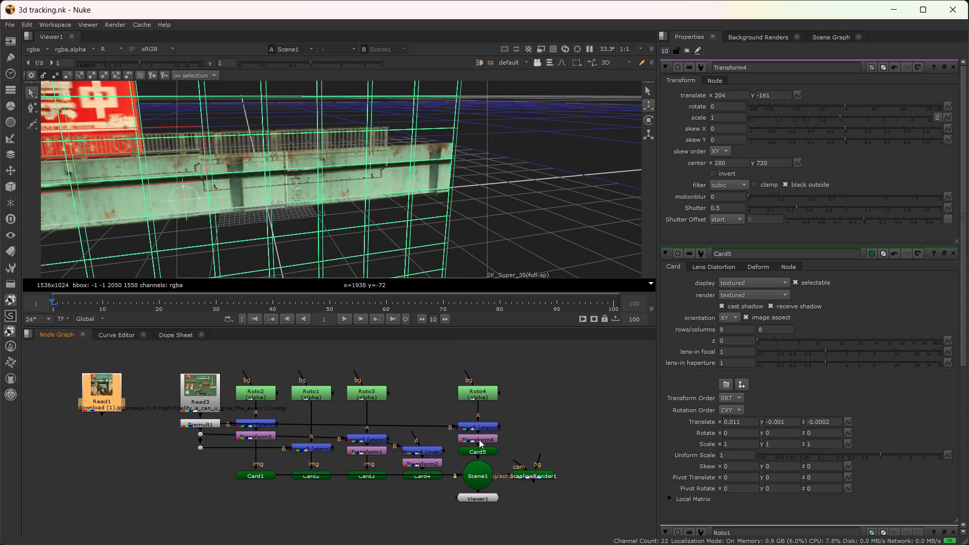
Save the 3d tracking.nk script with the rearranged node graph.
scroll(479, 440, up, 2)
scroll(470, 450, down, 1)
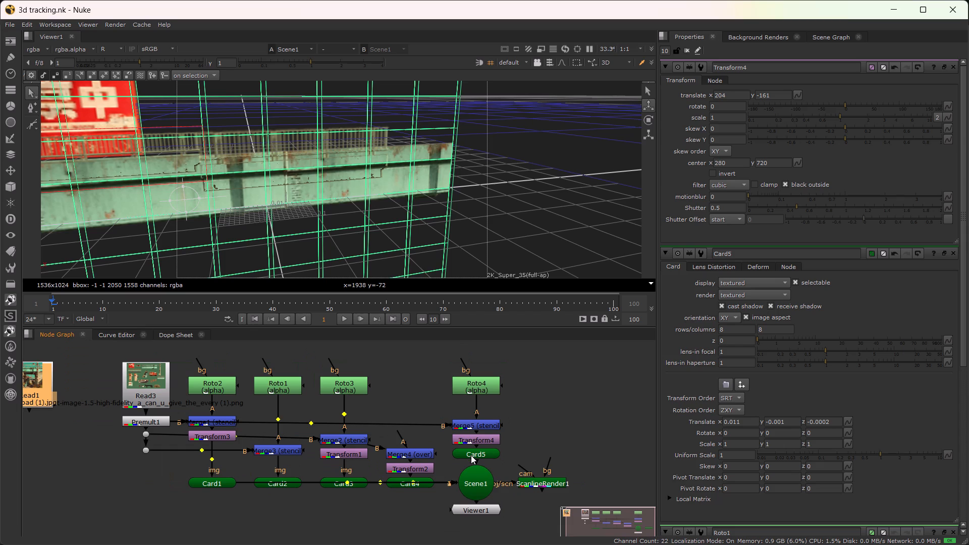
key(ctrl+s)
key(ctrl+s)
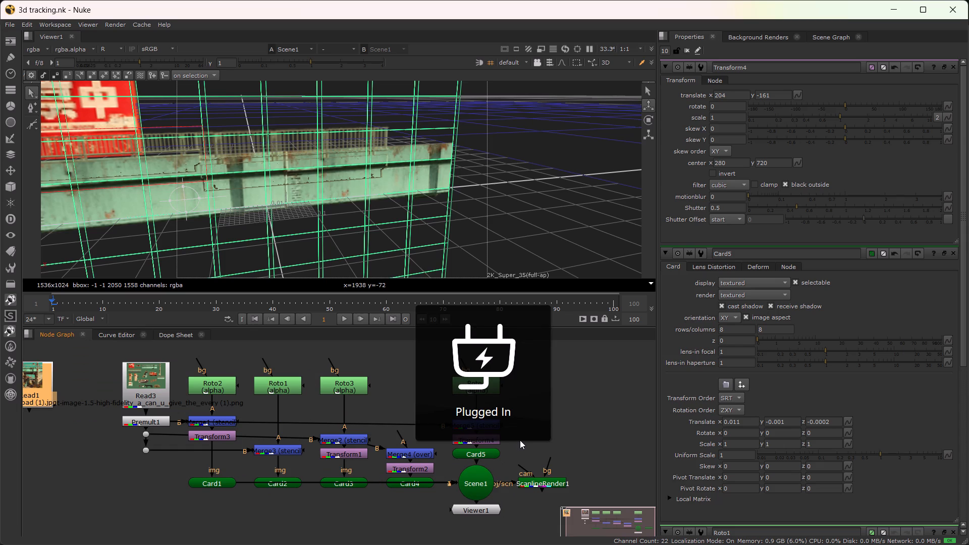
Examine the outputs of Card1 and Transform3 in the viewer, and return the view to Scene1.
scroll(280, 174, down, 3)
scroll(317, 171, up, 1)
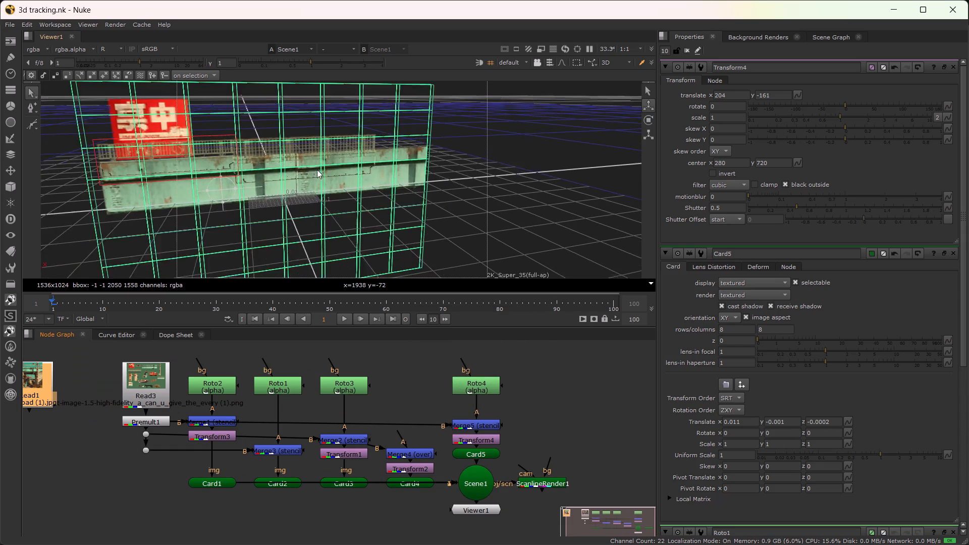
scroll(317, 170, up, 1)
click(534, 164)
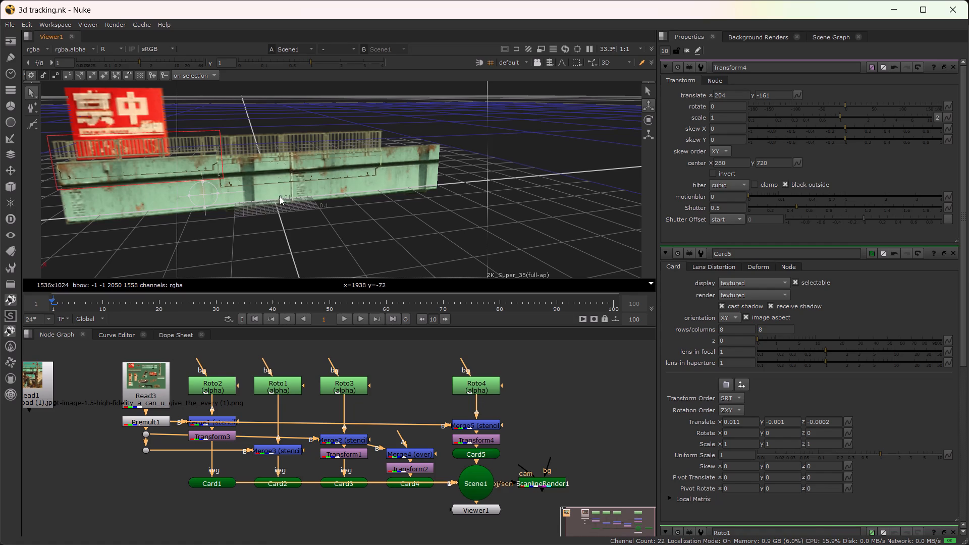
click(221, 481)
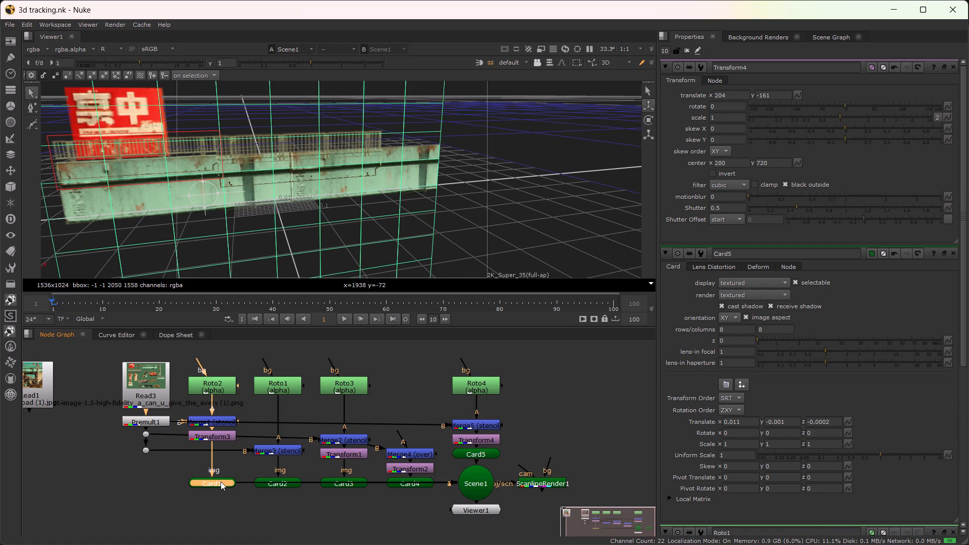
key(1)
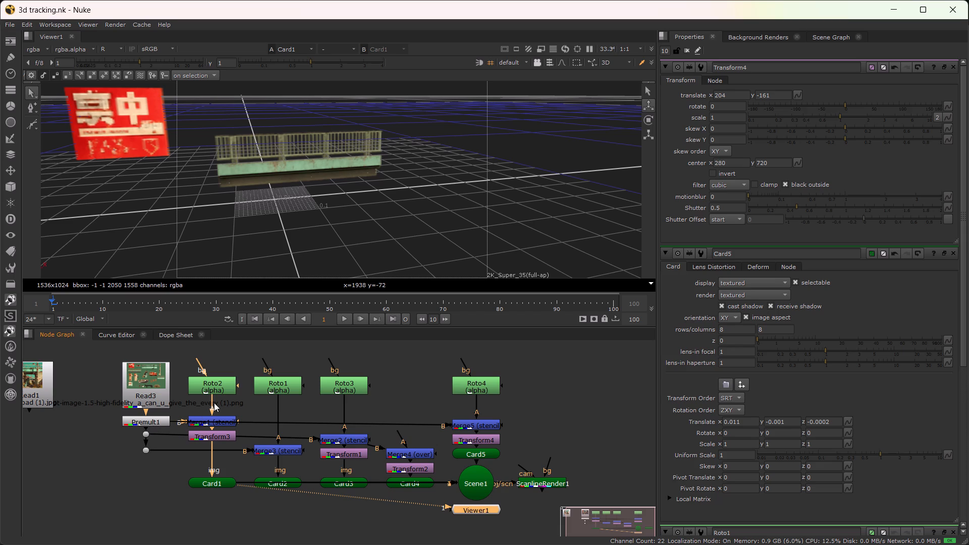
click(213, 434)
key(1)
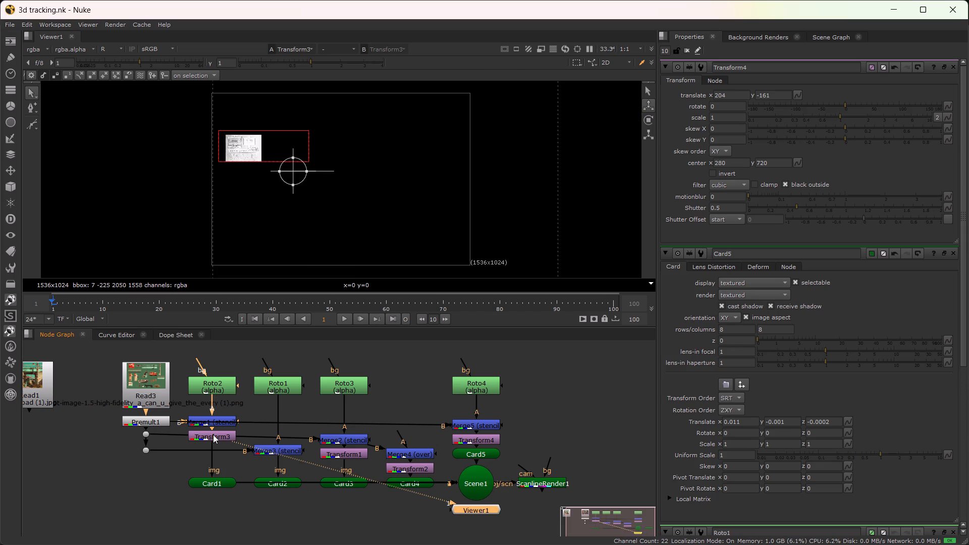
scroll(216, 132, up, 4)
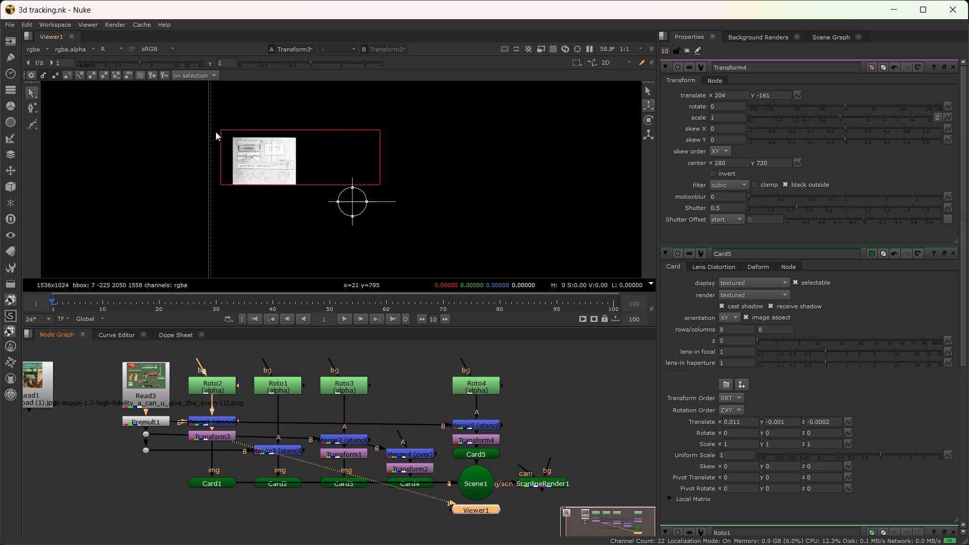
scroll(254, 135, up, 3)
scroll(275, 146, down, 3)
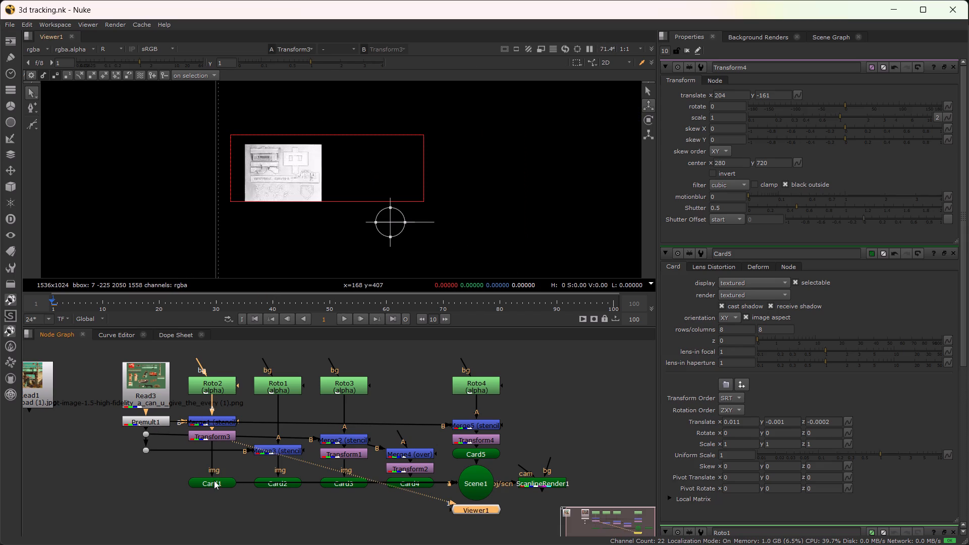
click(214, 480)
key(1)
click(478, 479)
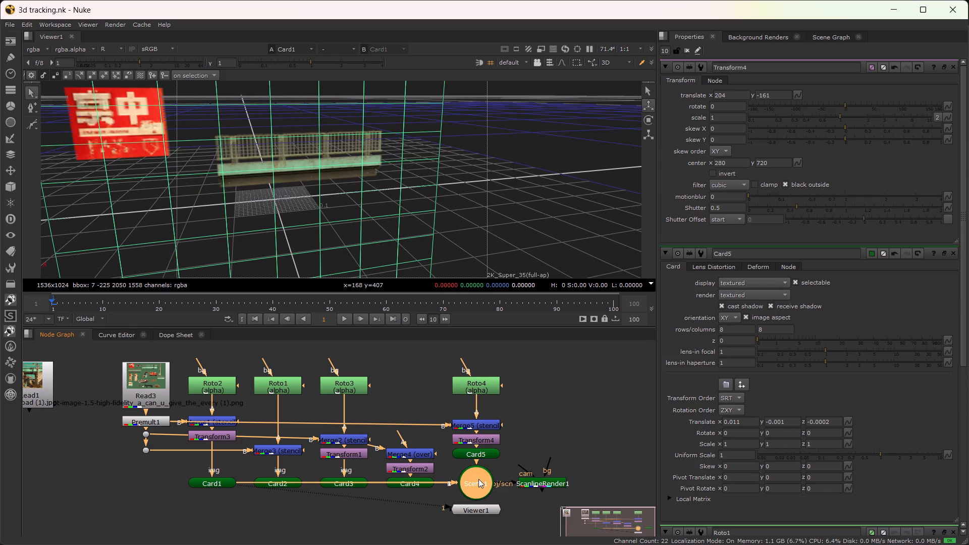
key(1)
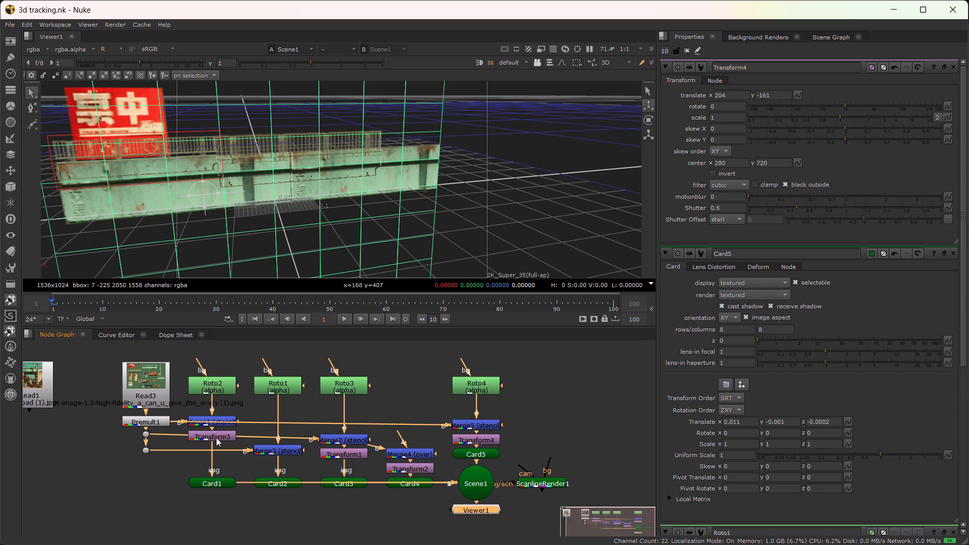
Open Transform3's properties and examine the red sign's depth relative to the railing and wall from an oblique angle.
triple_click(216, 438)
scroll(235, 206, down, 3)
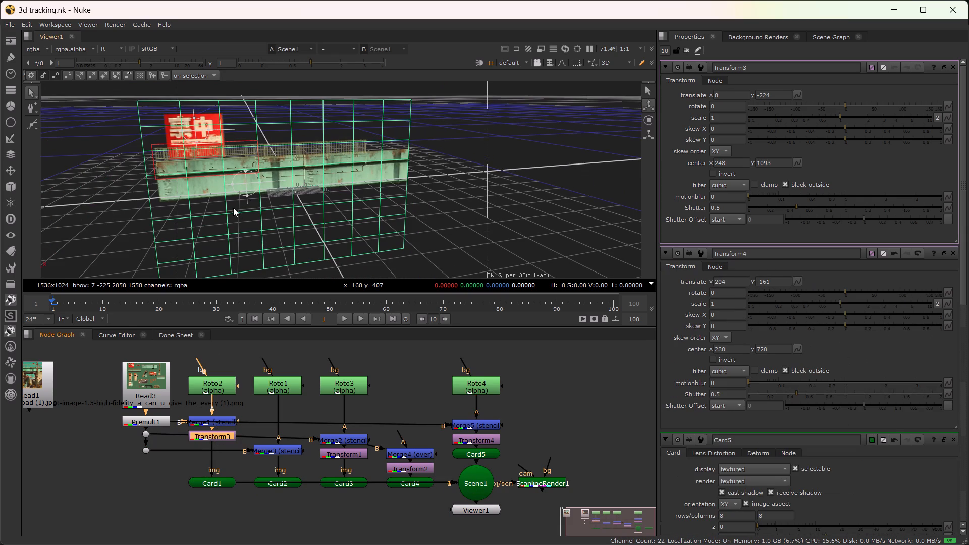
click(274, 229)
drag(274, 229, 307, 240)
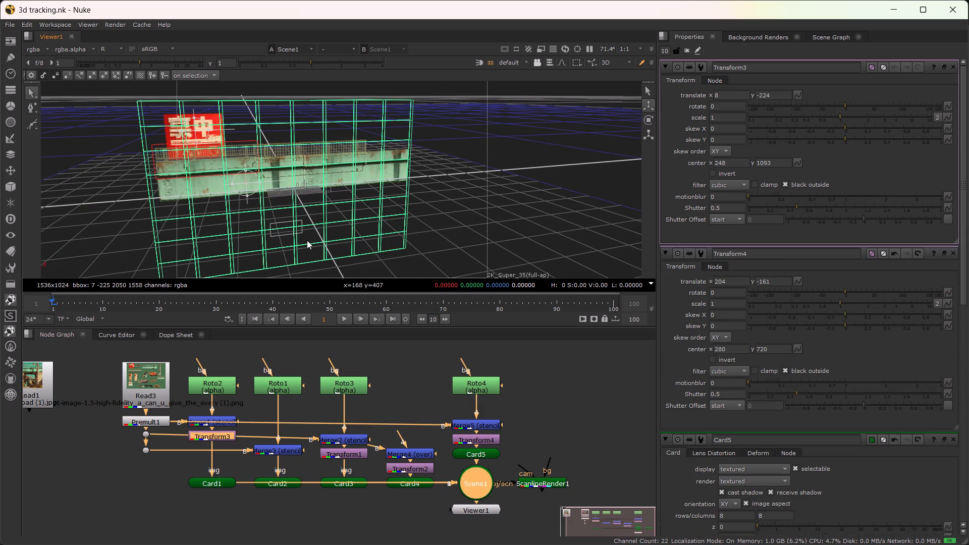
drag(307, 240, 307, 240)
ctrl+drag(330, 241, 390, 247)
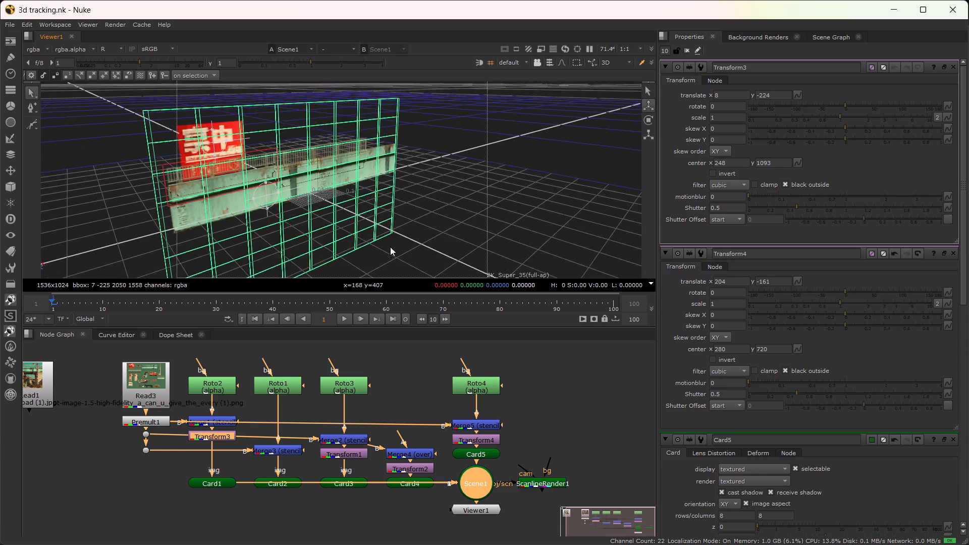
ctrl+drag(390, 247, 393, 245)
ctrl+drag(411, 231, 439, 220)
Move the Viewer1 node farther below Scene1.
drag(476, 510, 482, 544)
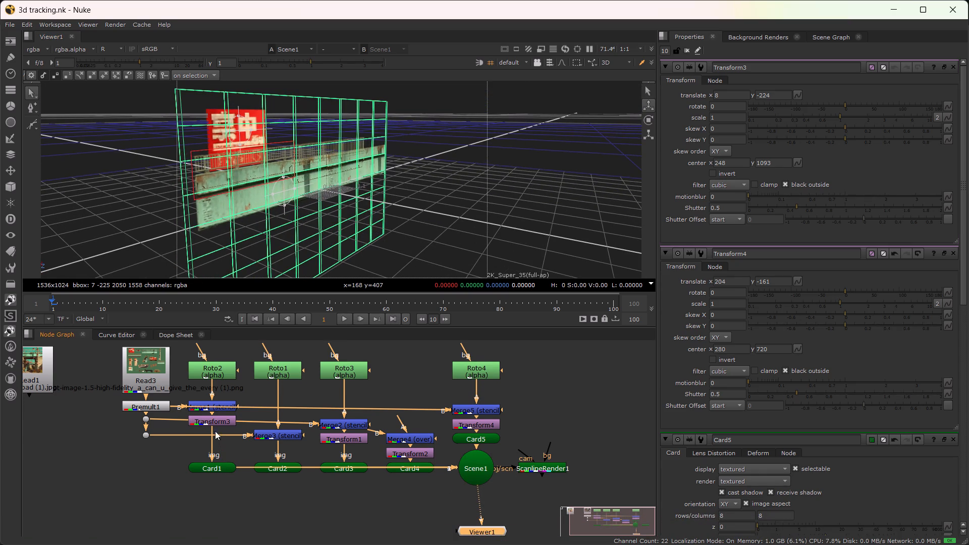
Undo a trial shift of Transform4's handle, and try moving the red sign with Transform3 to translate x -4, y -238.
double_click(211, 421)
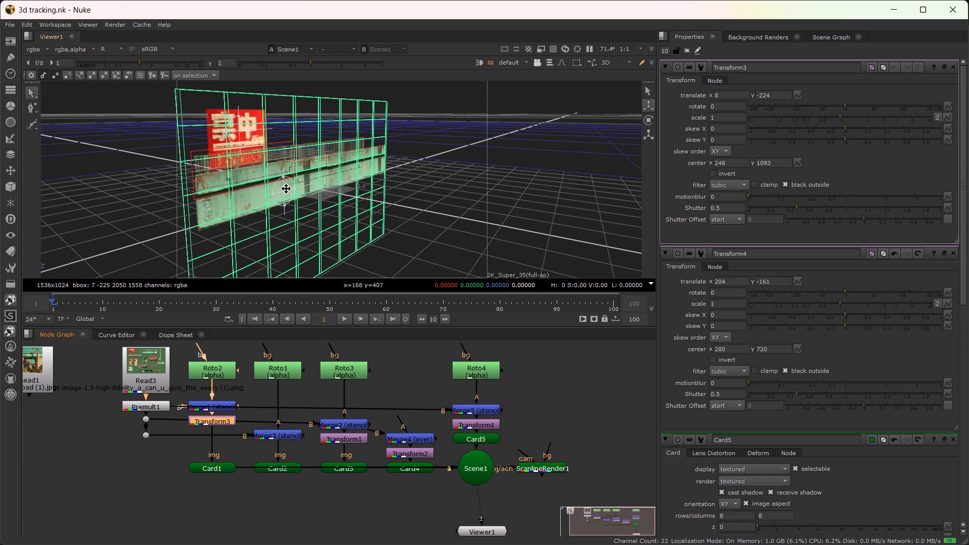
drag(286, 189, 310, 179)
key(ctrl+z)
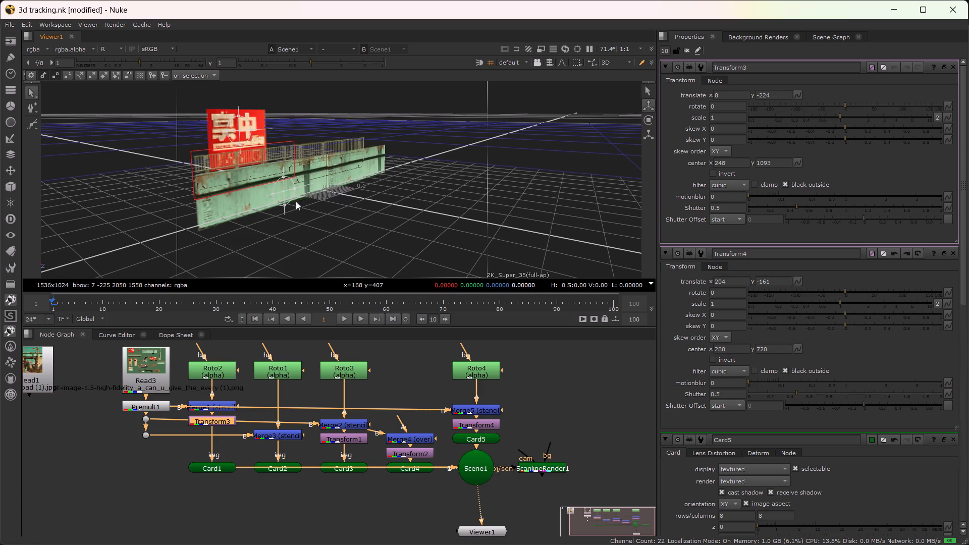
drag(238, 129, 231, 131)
Open Card1, undo the sign's Transform3 shift, and move Card1 forward in depth to about z 0.006.
double_click(221, 467)
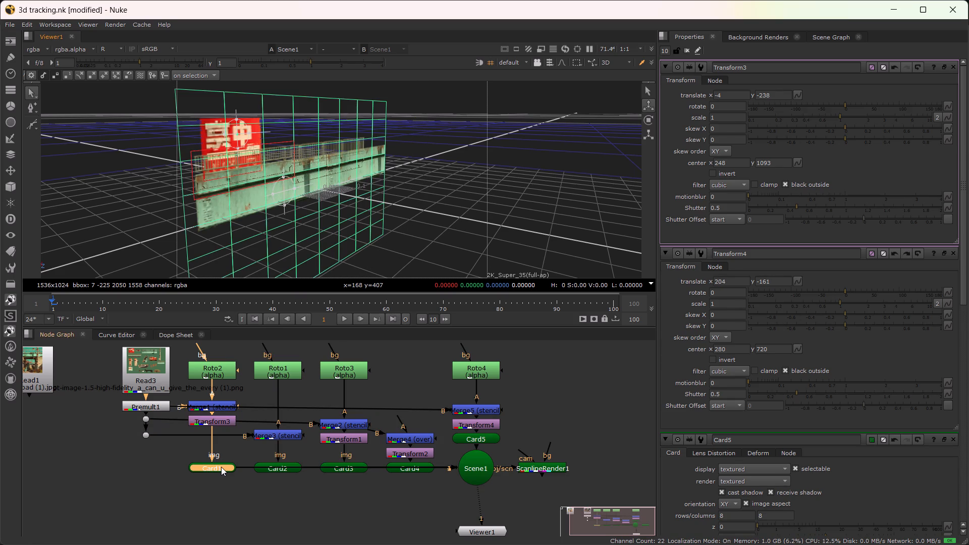
key(ctrl+z)
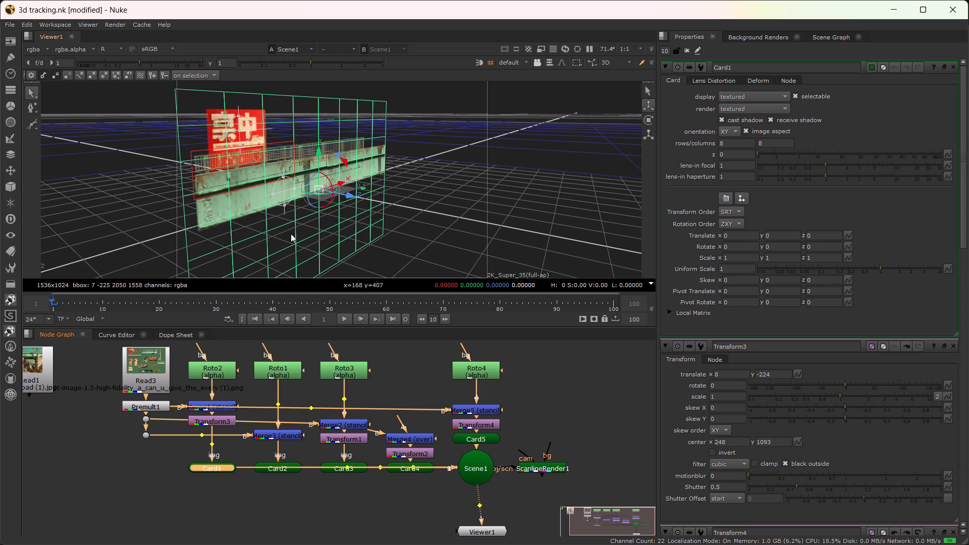
drag(348, 195, 348, 196)
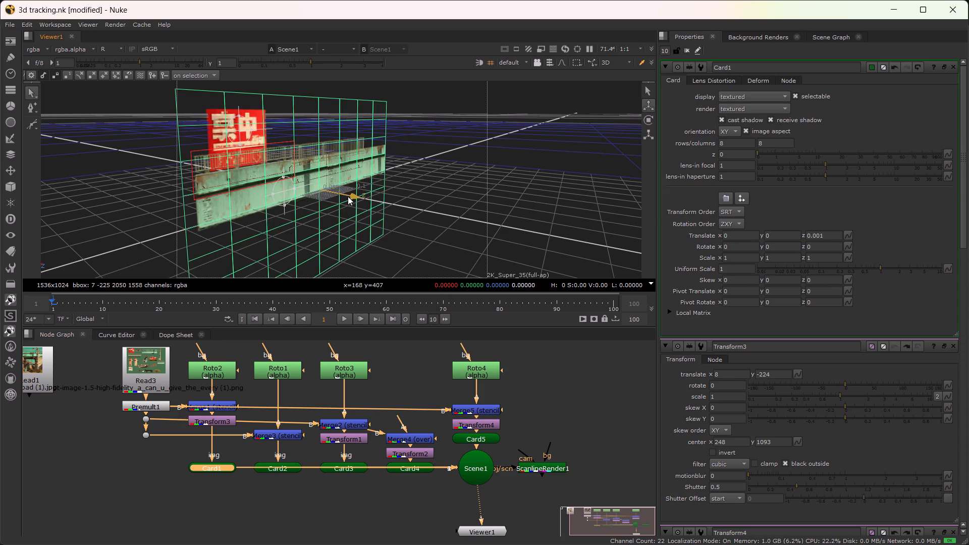
drag(348, 196, 351, 195)
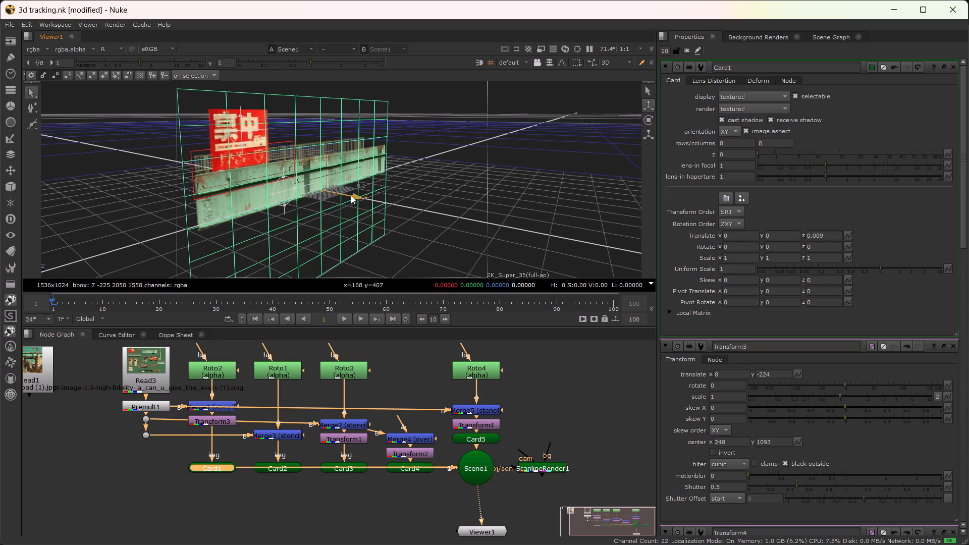
drag(351, 195, 348, 198)
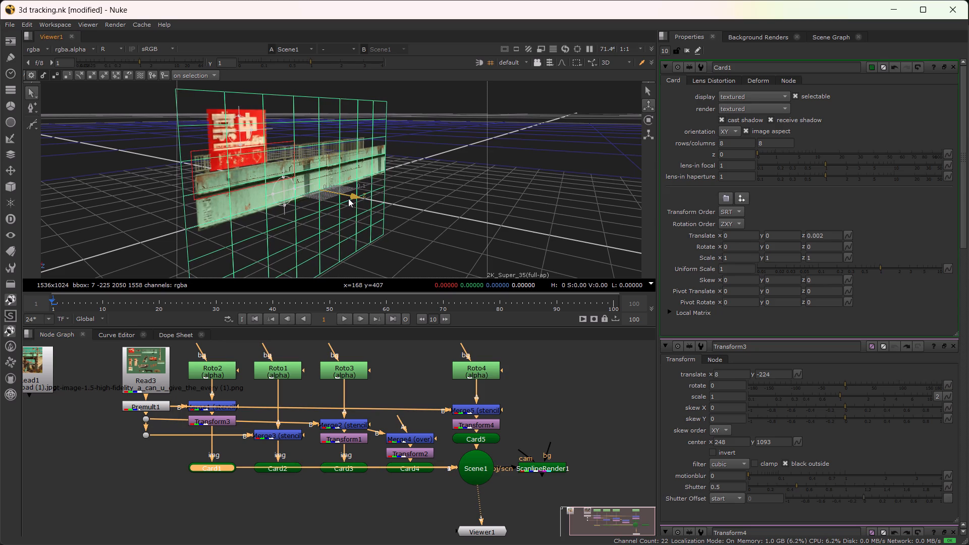
drag(348, 198, 349, 199)
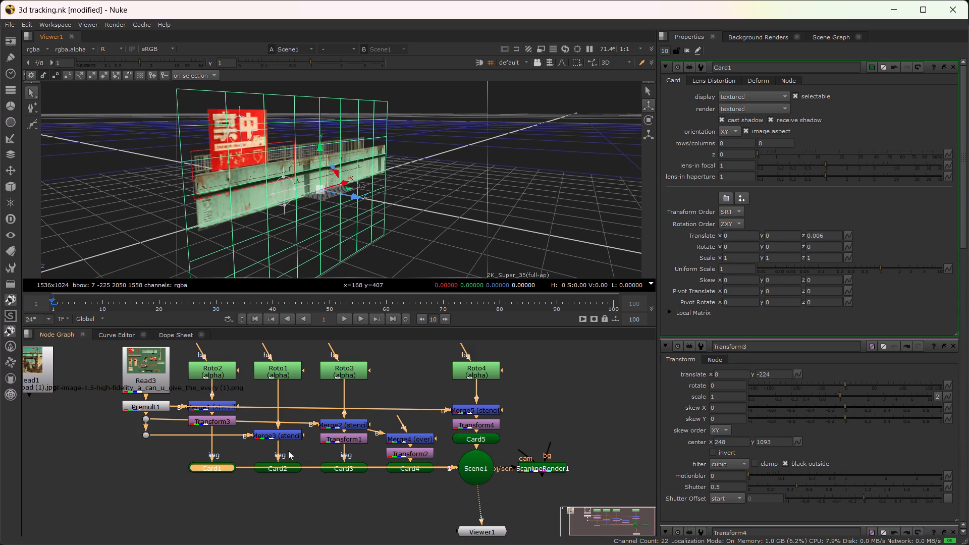
Compare the Read1 reference photo with the Scene1 3D view, examining how the sign and railing sit on the bridge.
click(44, 376)
key(1)
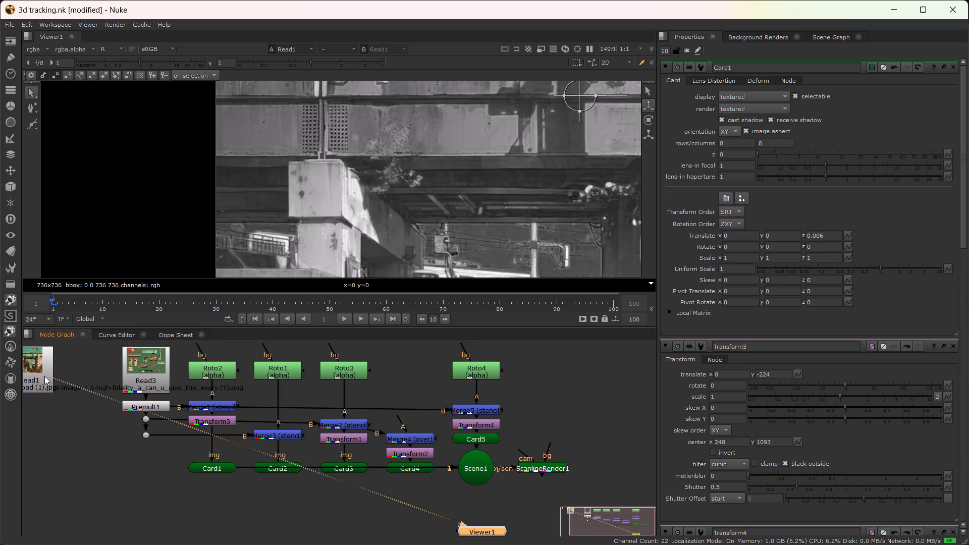
scroll(304, 191, down, 6)
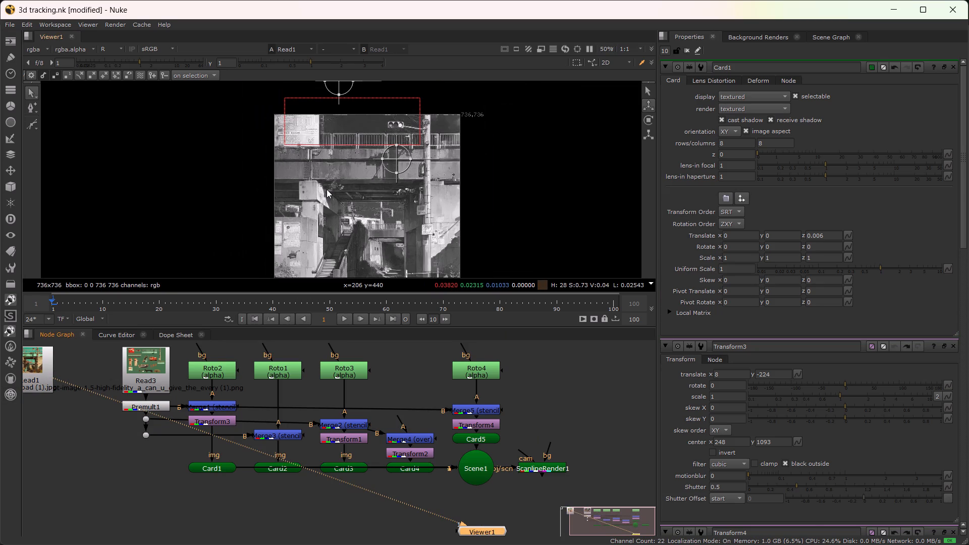
scroll(327, 189, down, 2)
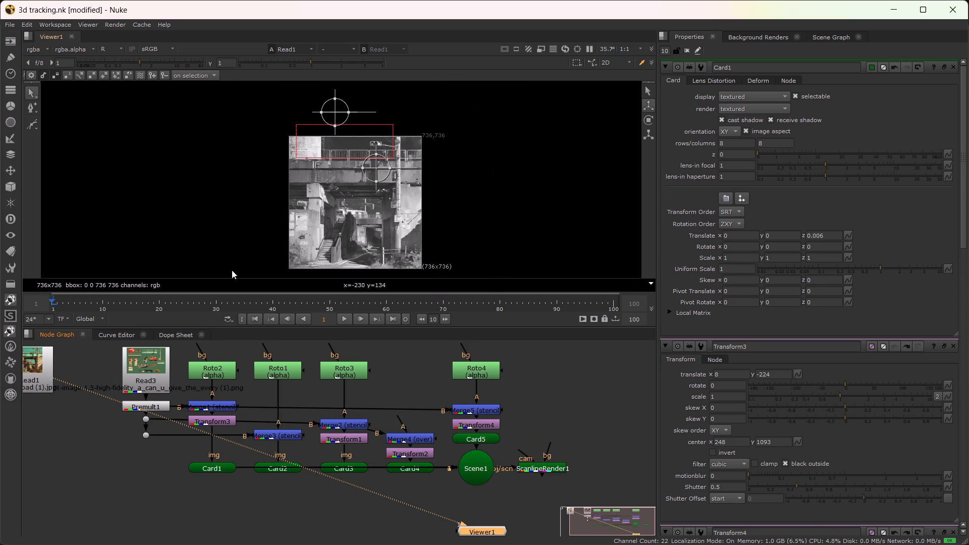
click(483, 461)
key(1)
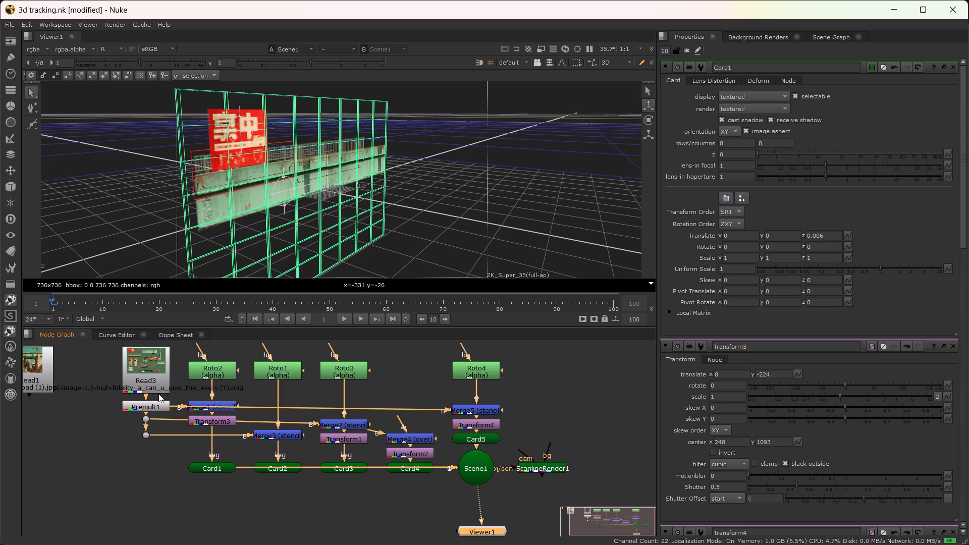
click(34, 375)
key(1)
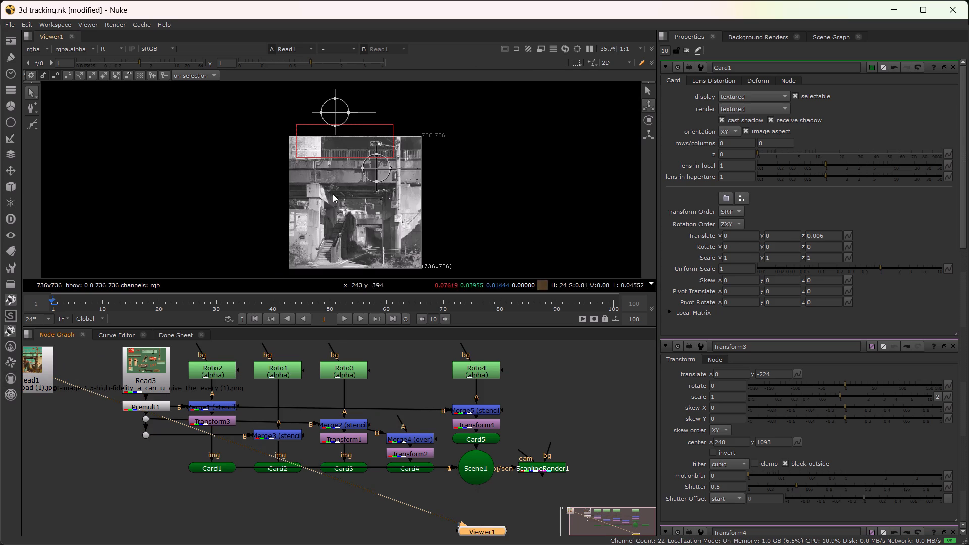
scroll(337, 138, up, 4)
scroll(337, 138, down, 2)
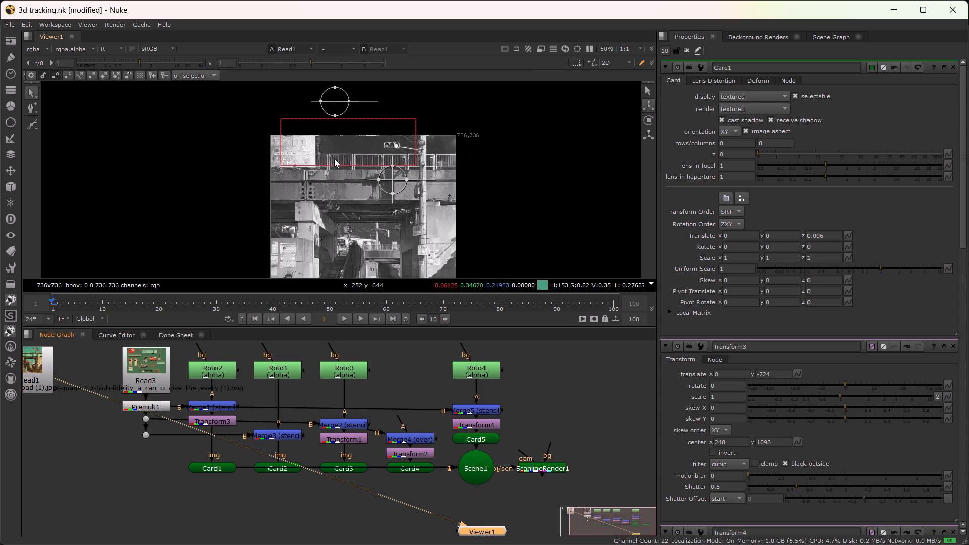
scroll(342, 183, down, 1)
scroll(325, 180, up, 3)
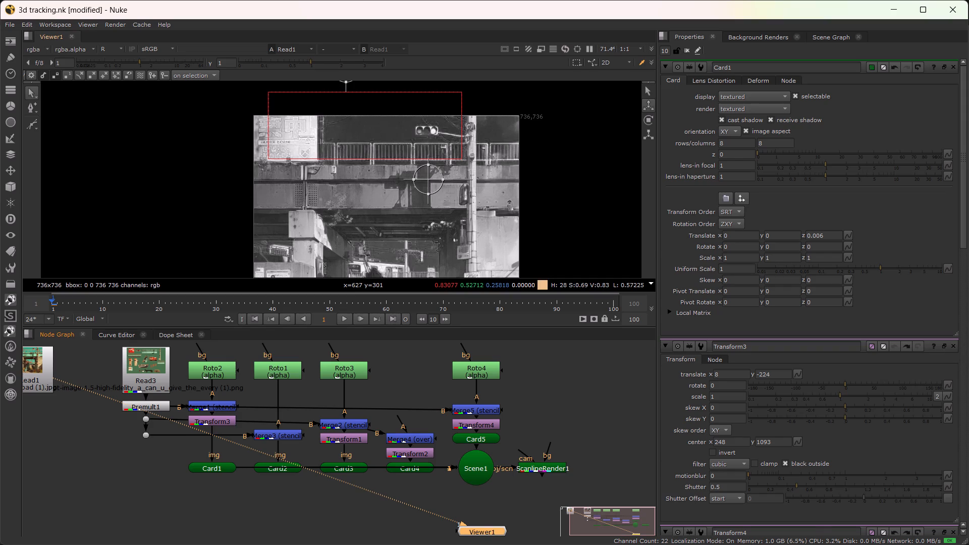
View Card1 by itself and return to Scene1 to examine the sign against the other cards.
click(217, 474)
click(219, 468)
key(1)
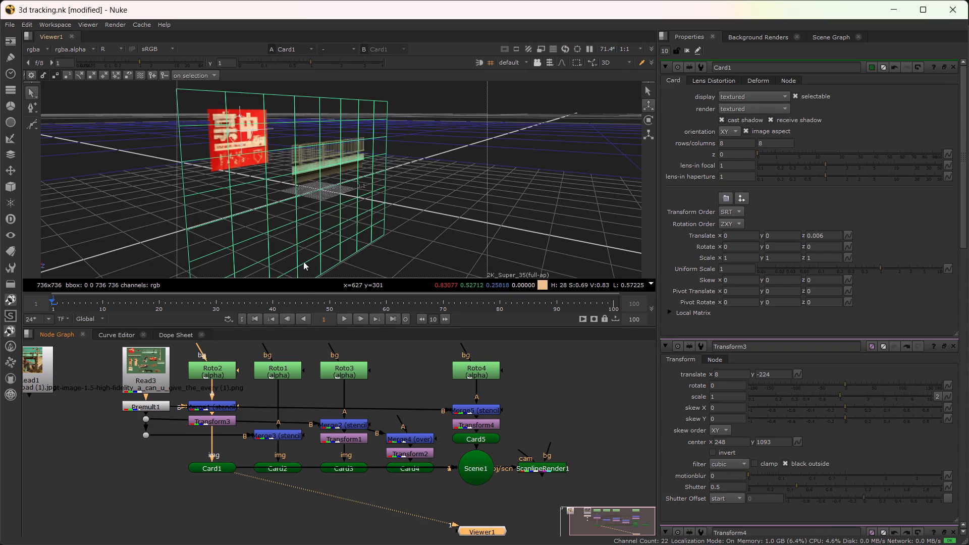
click(490, 472)
key(1)
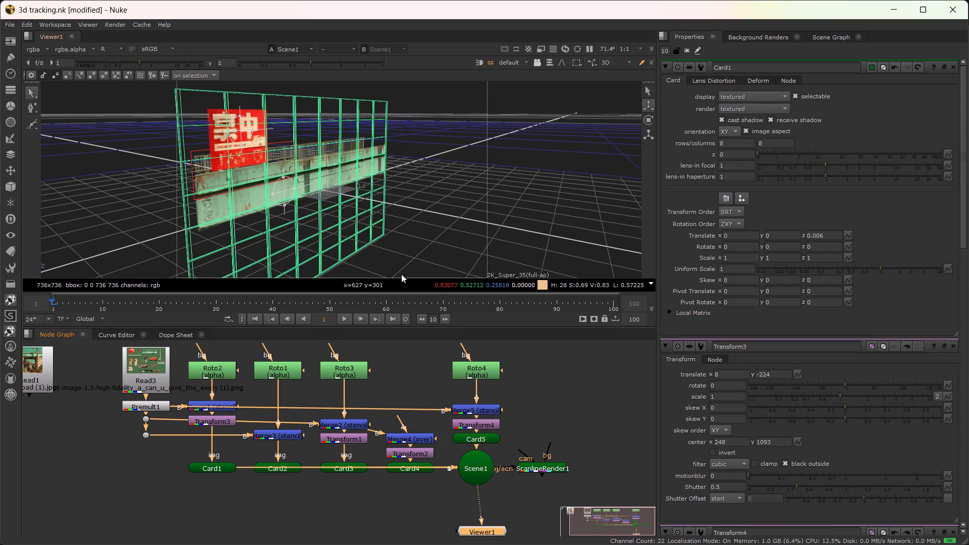
Lower Card1 with the red sign to translate y -0.007 and check it in the Scene1 view.
click(407, 188)
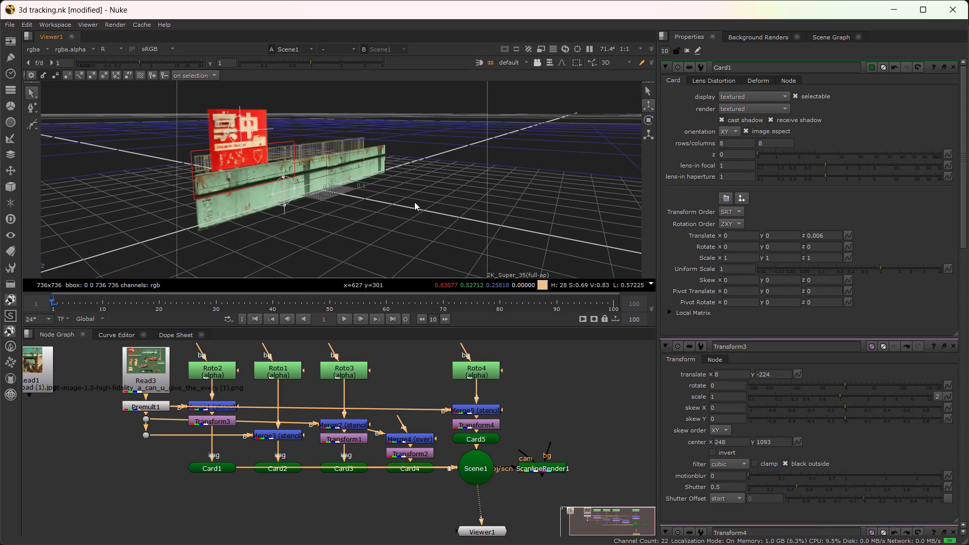
alt+drag(414, 202, 436, 202)
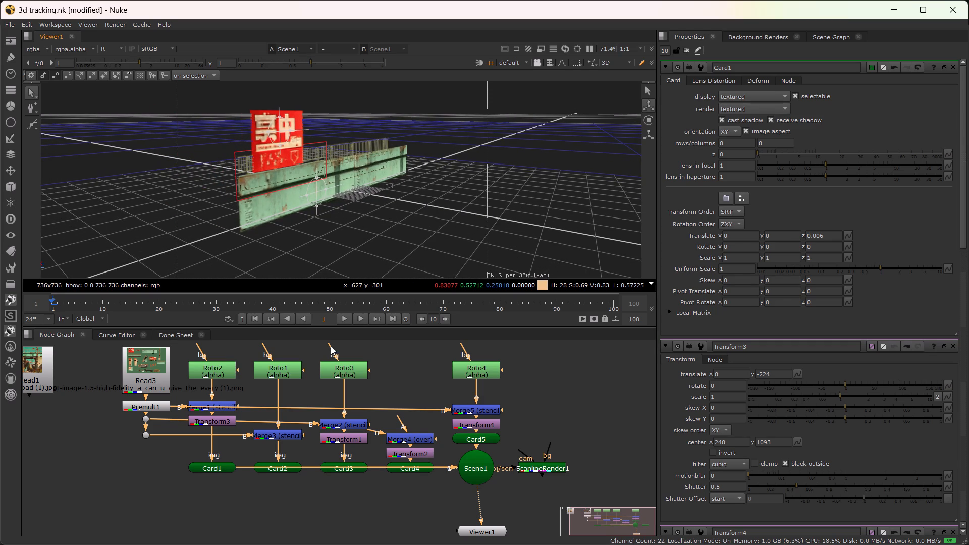
click(223, 471)
click(223, 469)
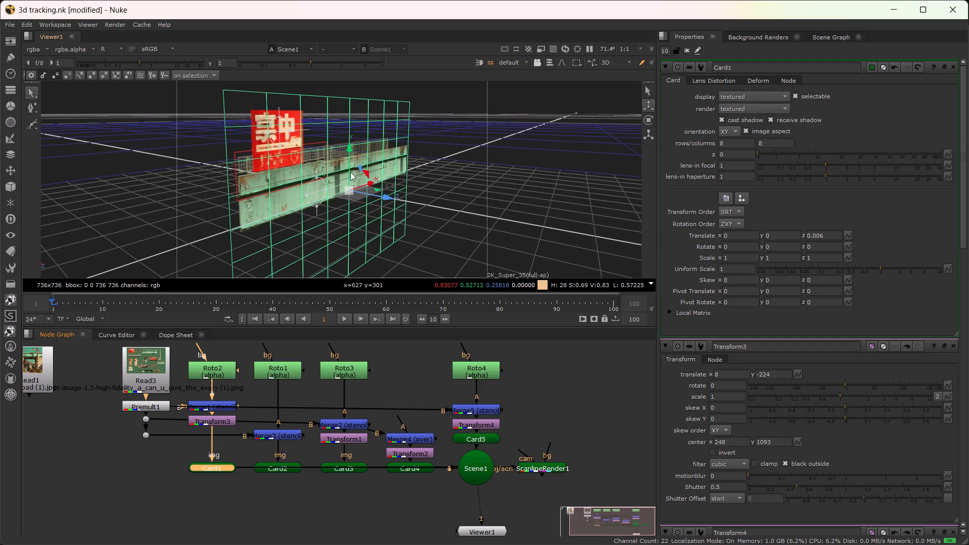
click(350, 154)
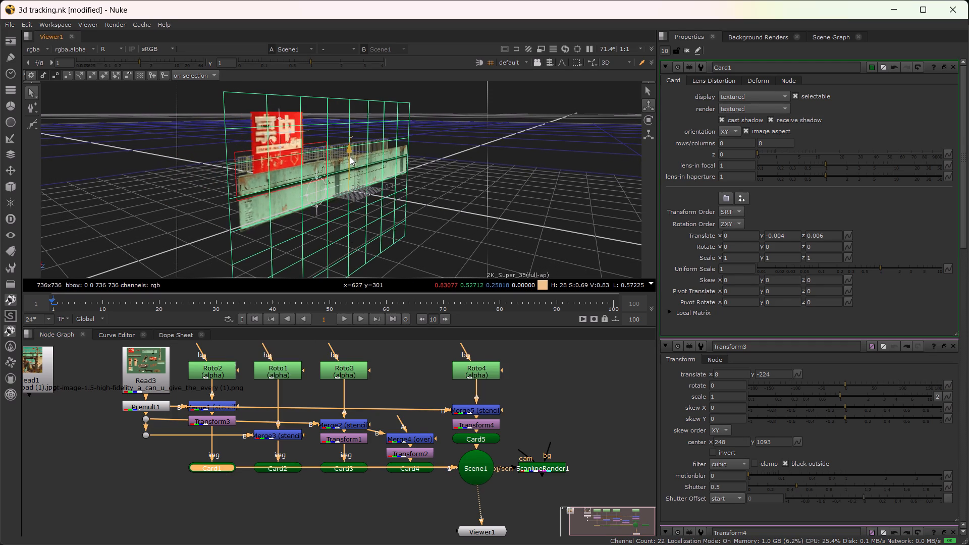
click(480, 472)
key(1)
click(519, 214)
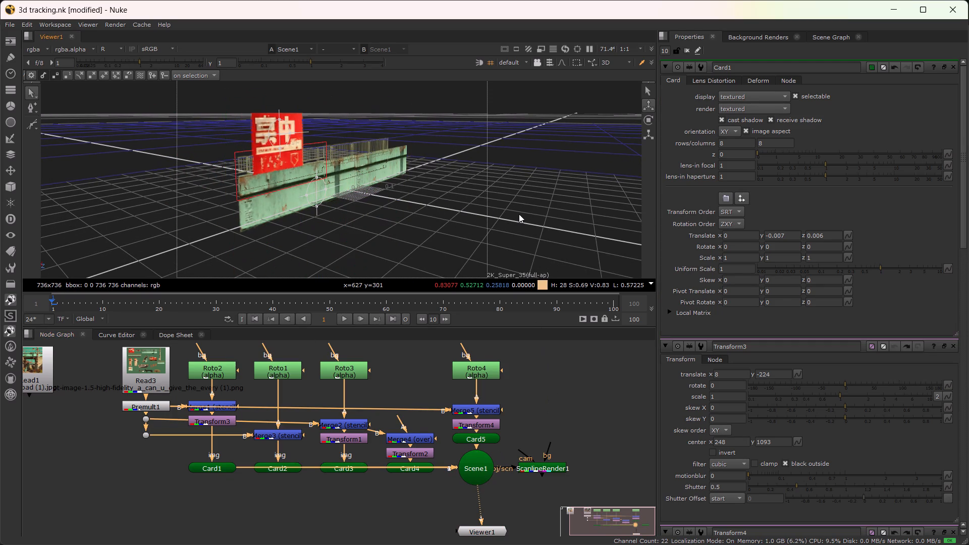
Save the 3d tracking.nk script.
key(ctrl+s)
key(ctrl+s)
Zoom in on the scene's cards and examine the Read1 reference photo around the railing and utility pole.
scroll(343, 144, up, 3)
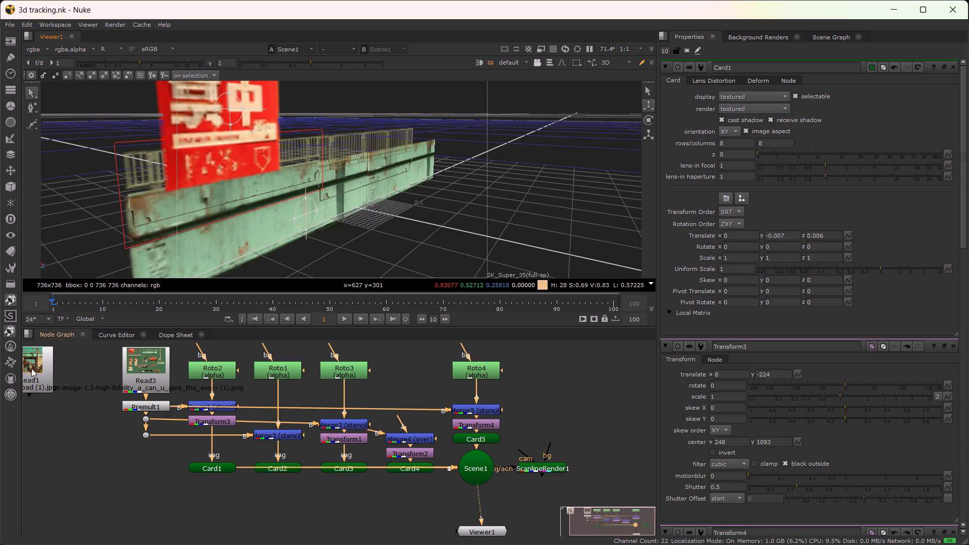
click(30, 367)
key(1)
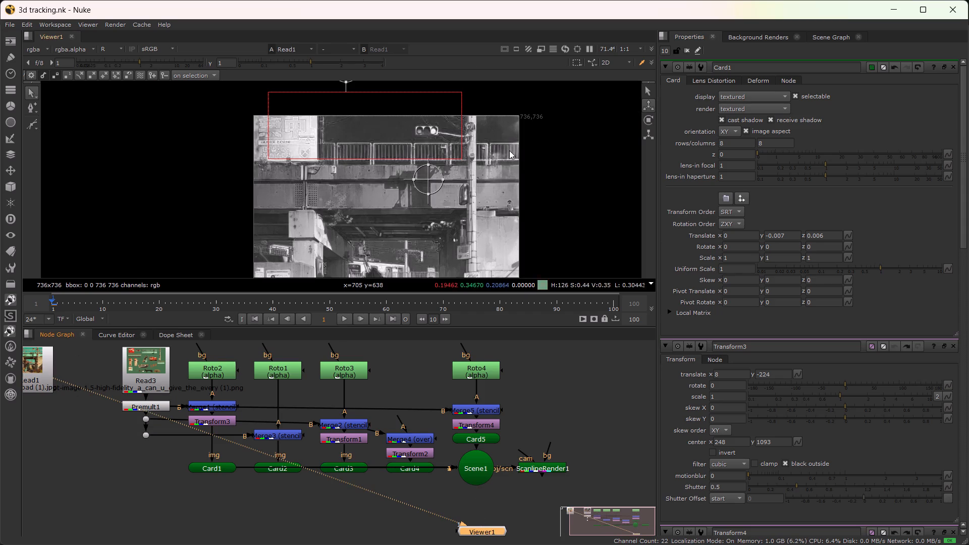
scroll(509, 150, up, 3)
scroll(516, 159, down, 2)
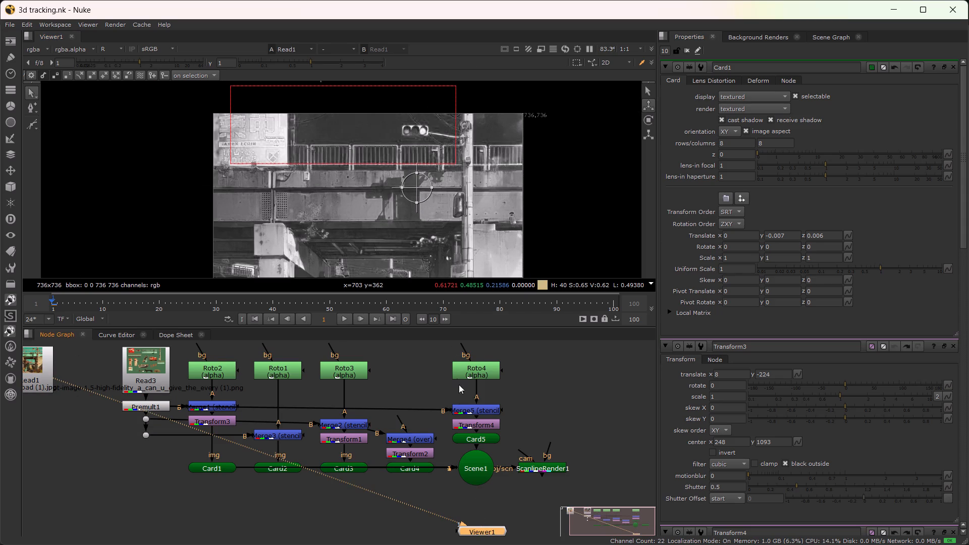
Display the Read3 texture sheet and add a Roto node with its bg input connected to Read3.
click(145, 372)
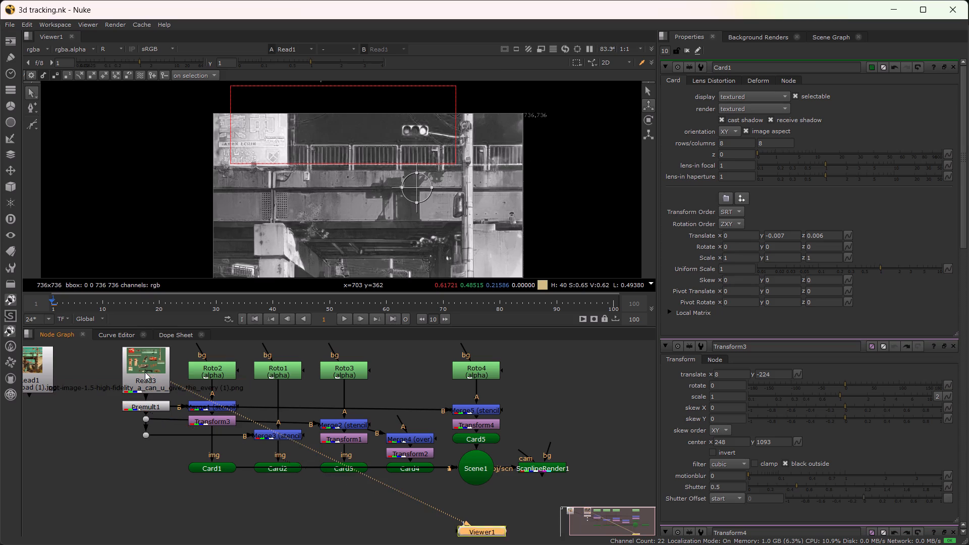
key(1)
alt+drag(467, 230, 407, 175)
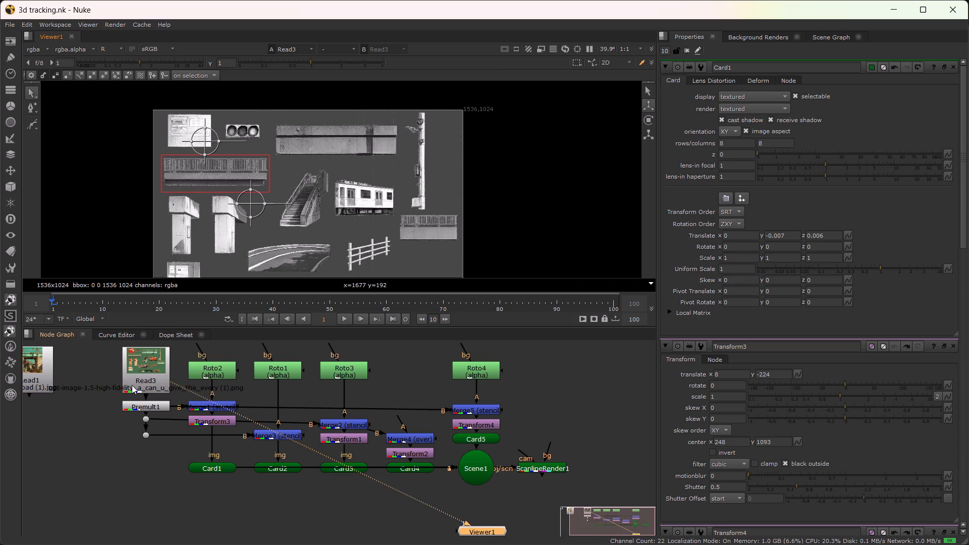
click(98, 471)
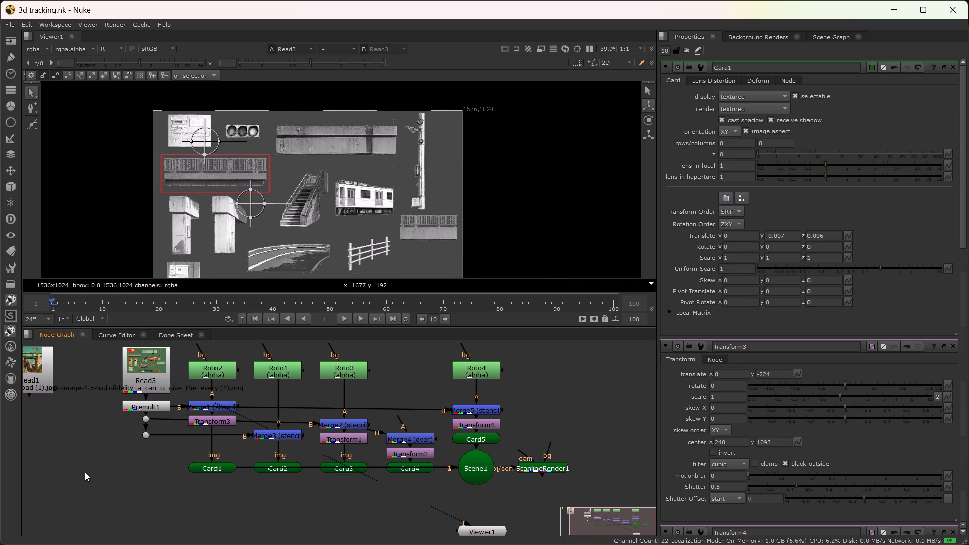
key(o)
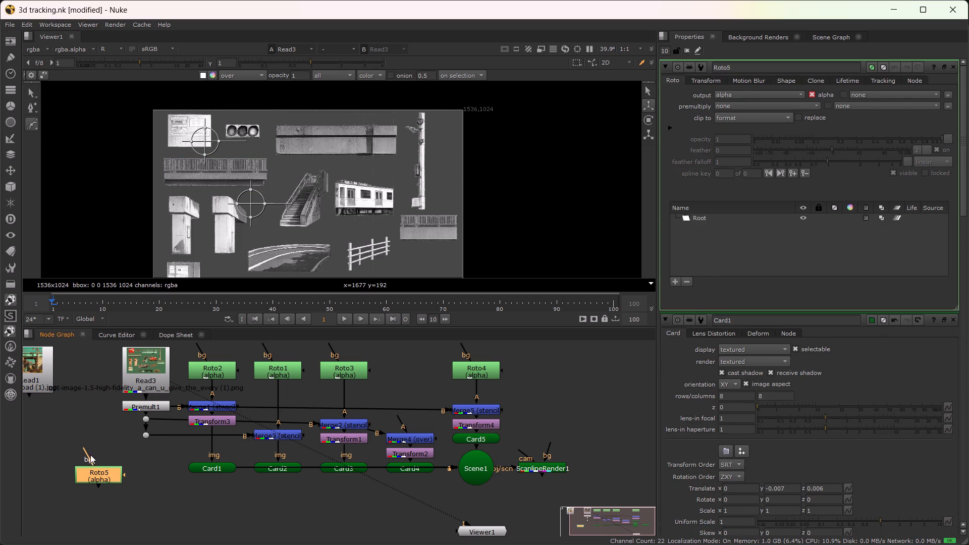
drag(90, 455, 143, 378)
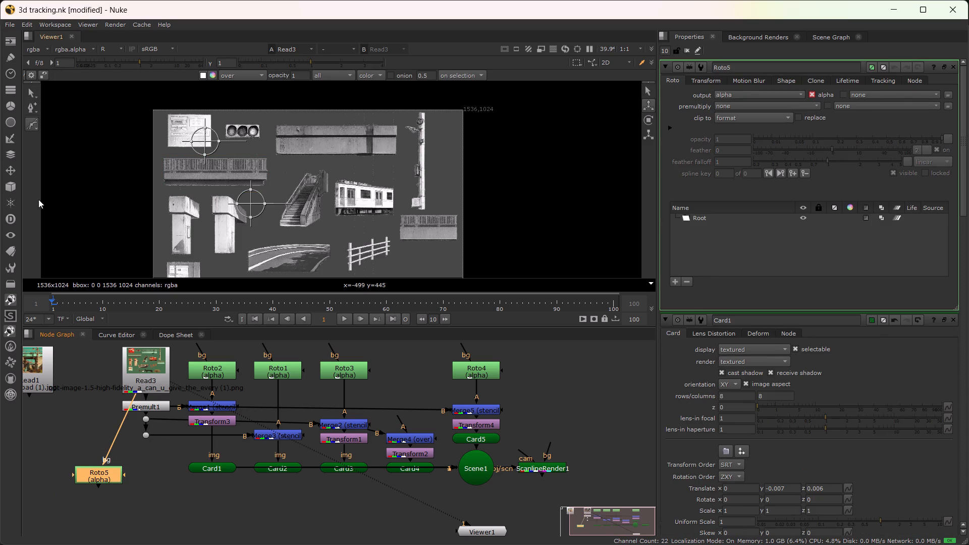
Draw a rectangle roto shape enclosing the tall utility pole on the texture sheet.
right_click(32, 123)
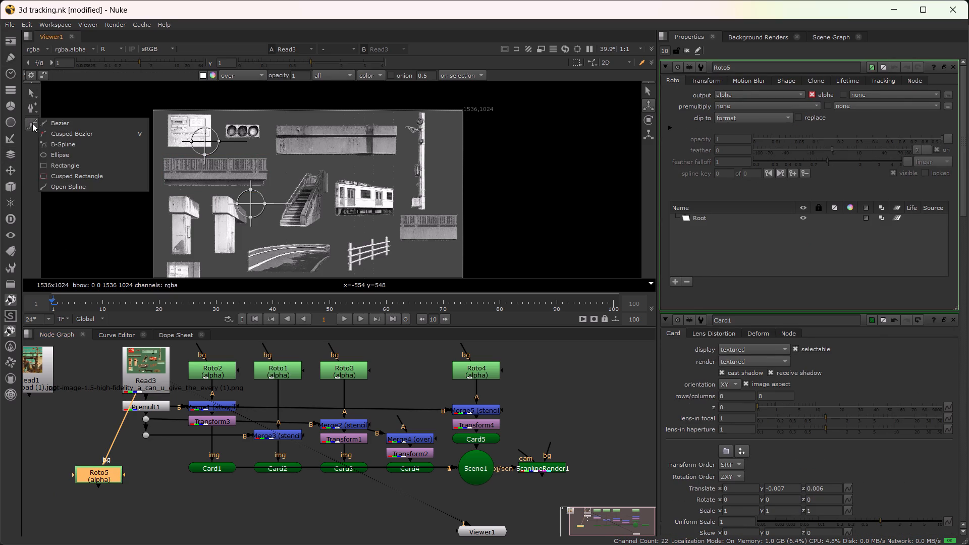
click(70, 161)
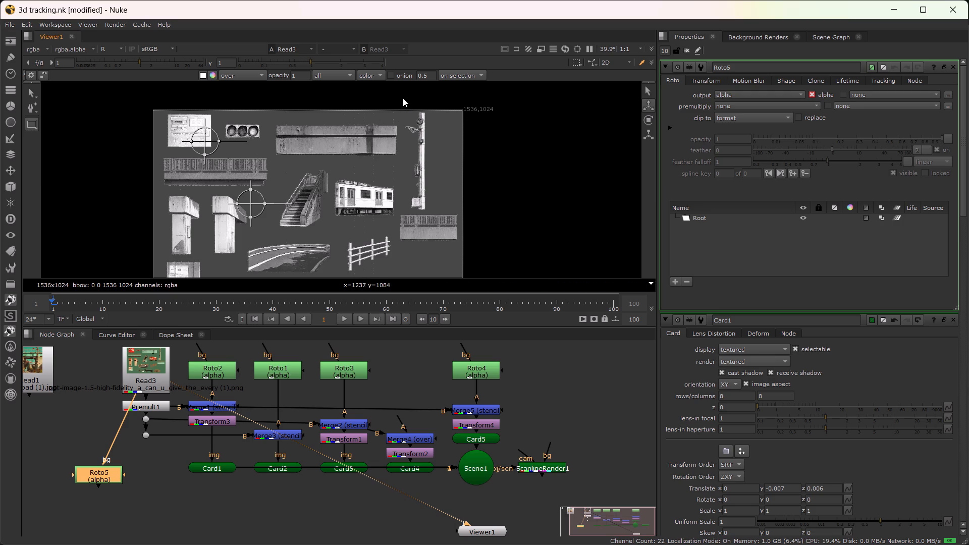
drag(403, 98, 433, 208)
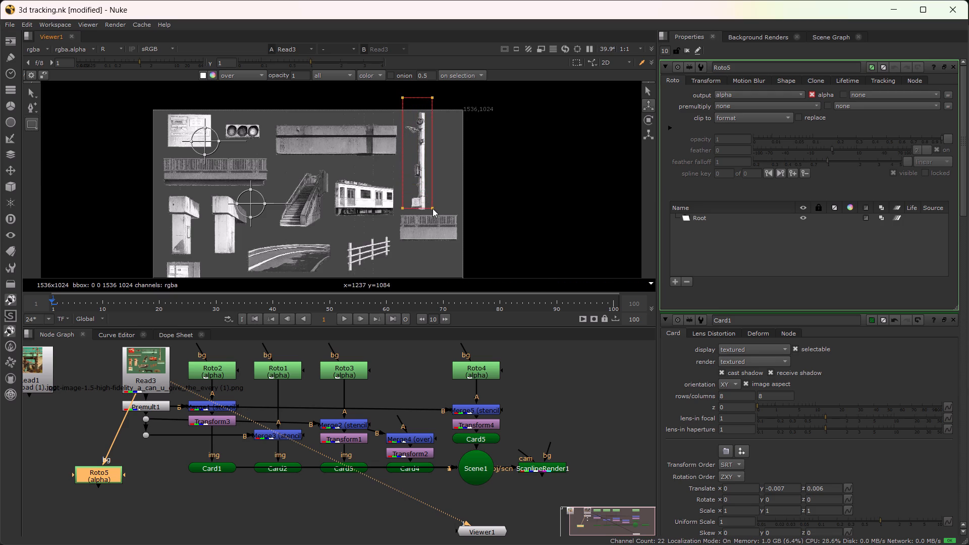
drag(433, 208, 433, 212)
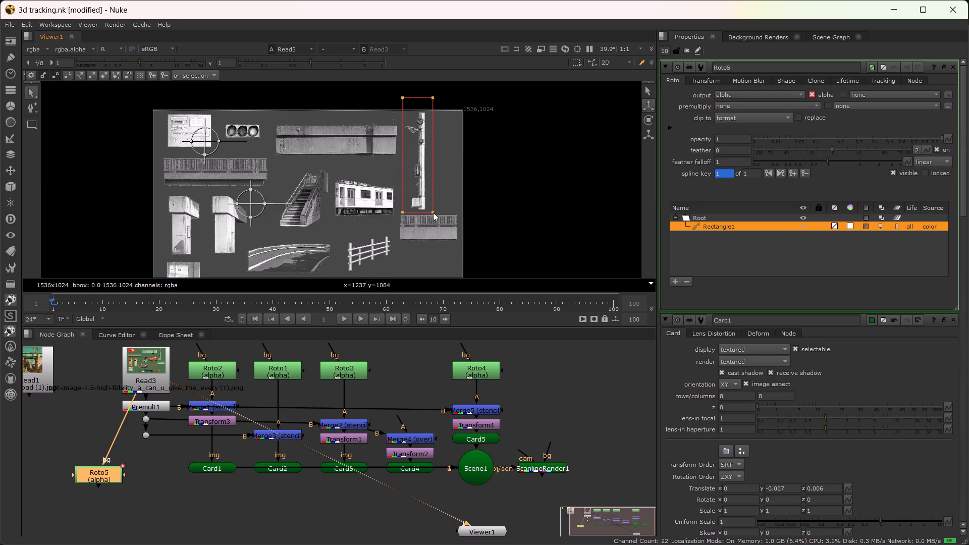
Disconnect the pole's Roto node from Read3 and move it beside Roto4 at the end of the Roto row.
drag(115, 433, 104, 433)
drag(103, 457, 119, 452)
drag(100, 473, 322, 457)
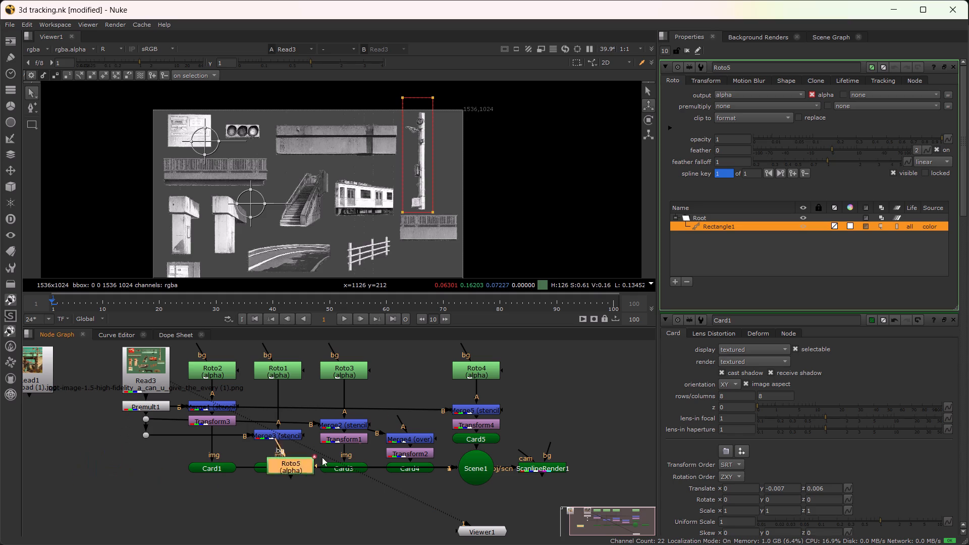
drag(322, 457, 577, 364)
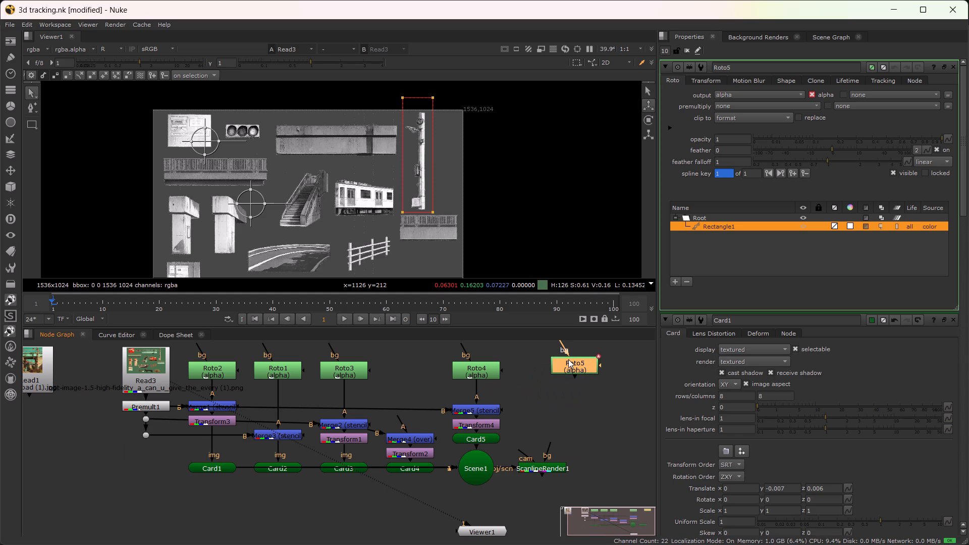
Add a Merge node with its A input fed by the pole's Roto node and place it below that node.
key(m)
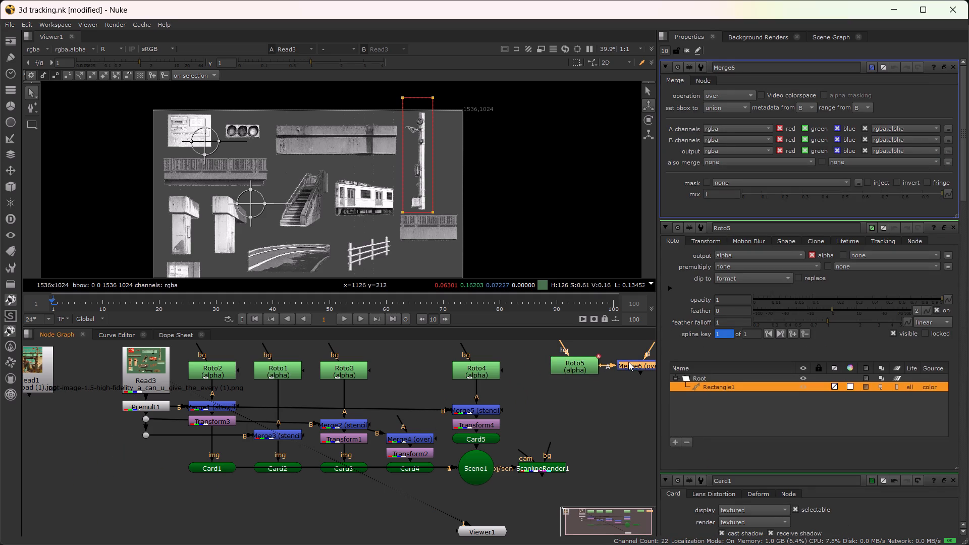
drag(630, 364, 572, 418)
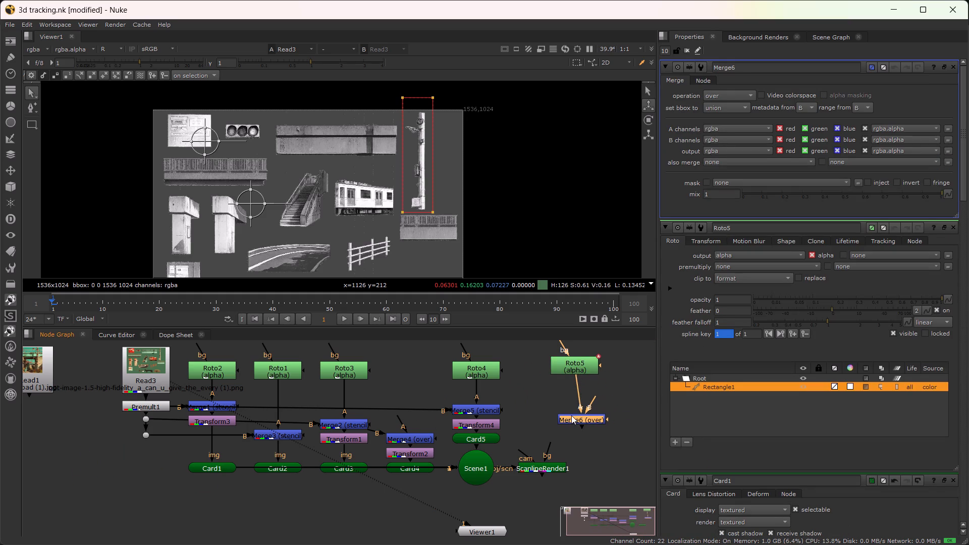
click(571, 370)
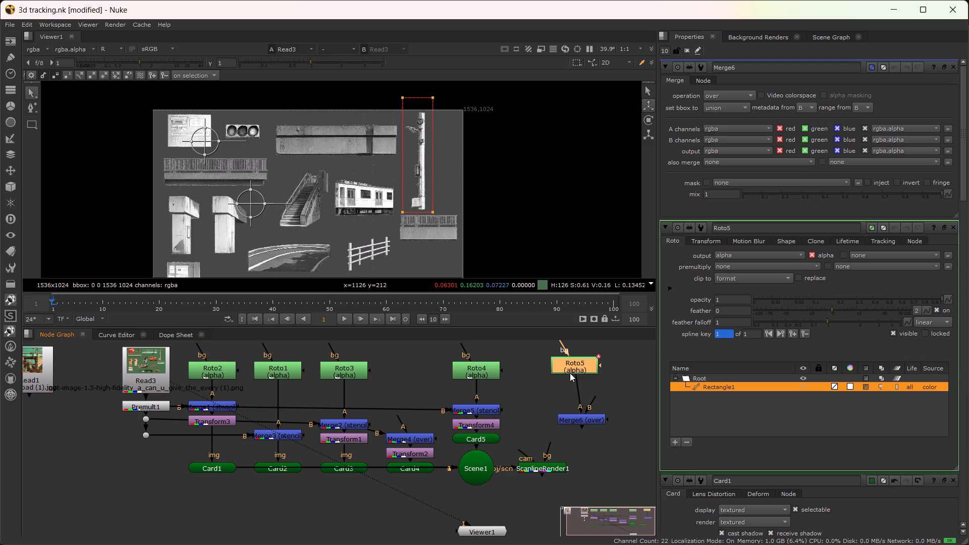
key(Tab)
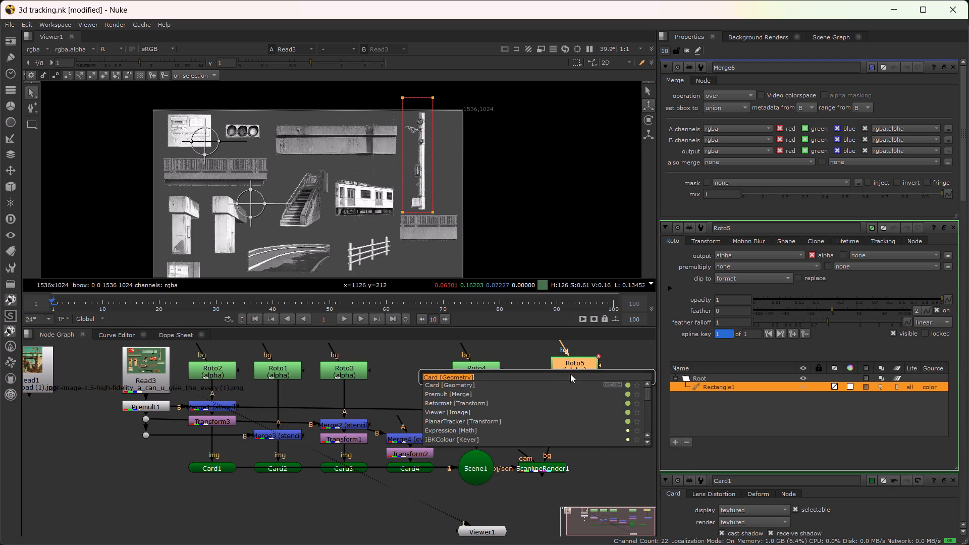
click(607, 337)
Add a Card node connected below the pole's Merge node.
click(579, 420)
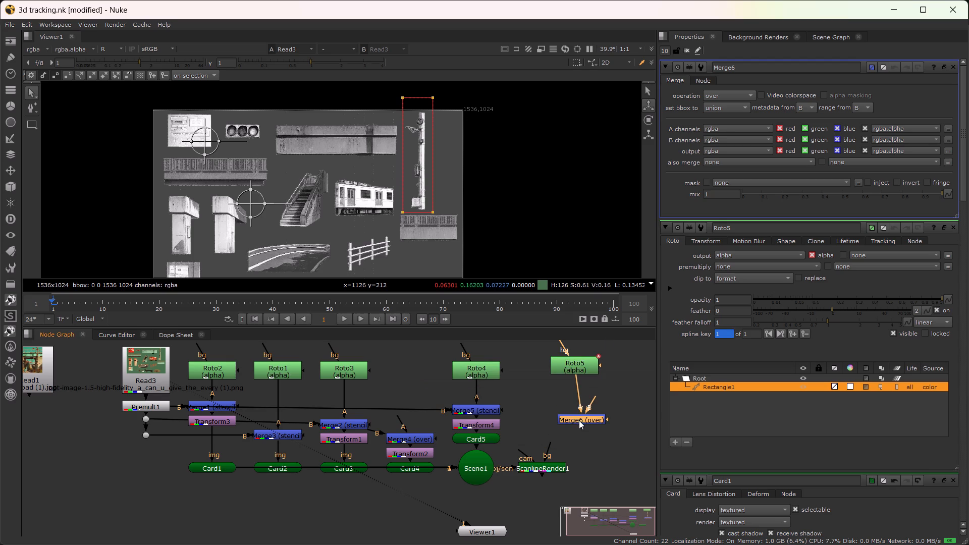
key(Tab)
key(Return)
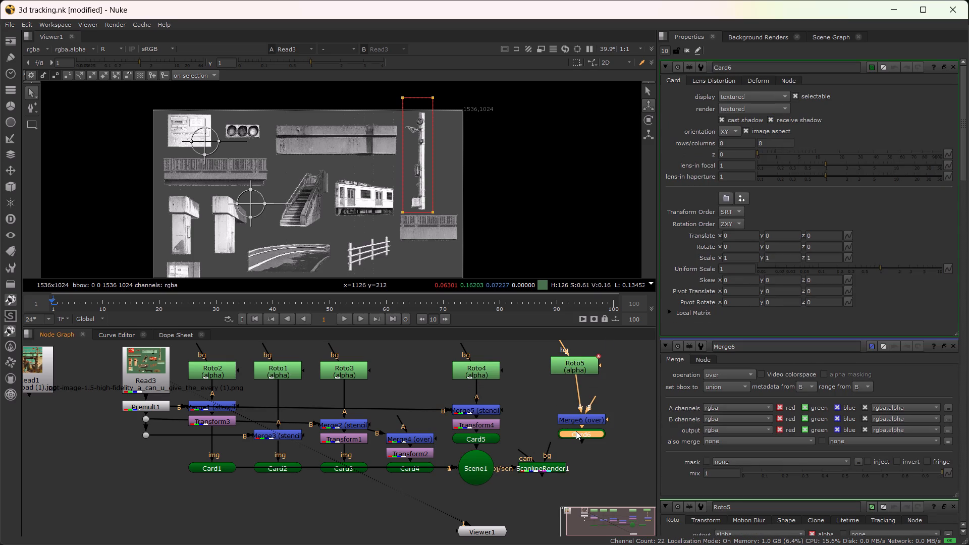
Copy the Premult1 node and paste the copy directly below the pole's Roto5 node.
click(160, 401)
key(ctrl+c)
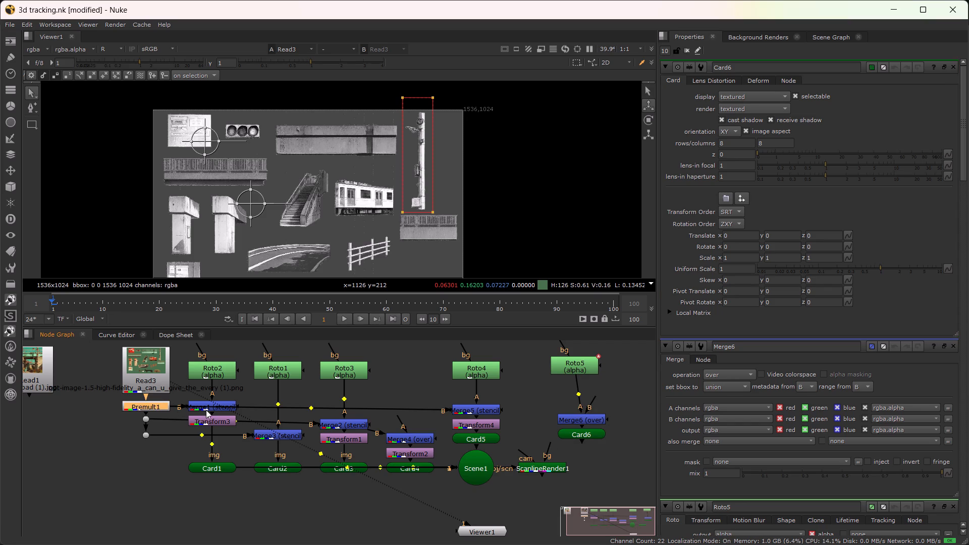
click(574, 364)
key(ctrl+v)
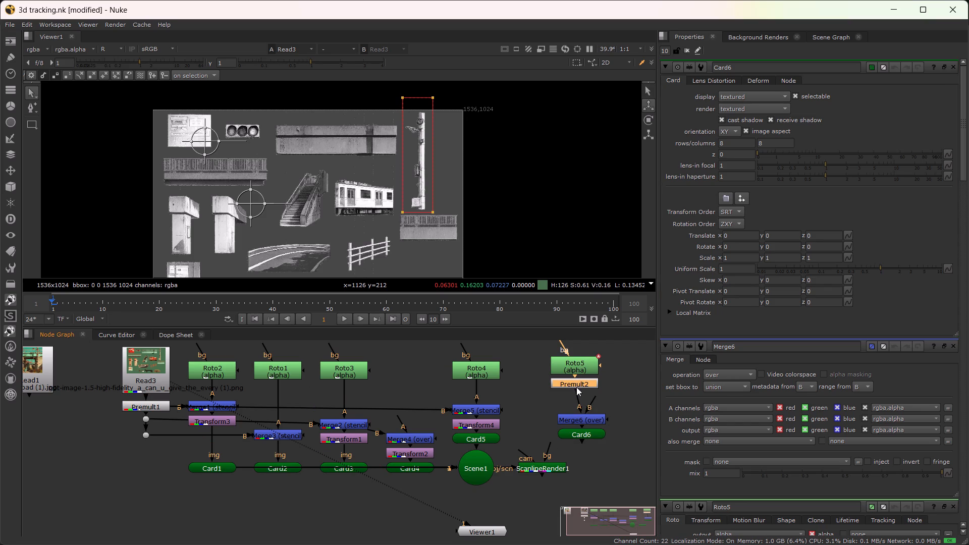
Show Card6 in the 3D viewer and set the operation of its Merge6 node to stencil.
click(583, 434)
key(1)
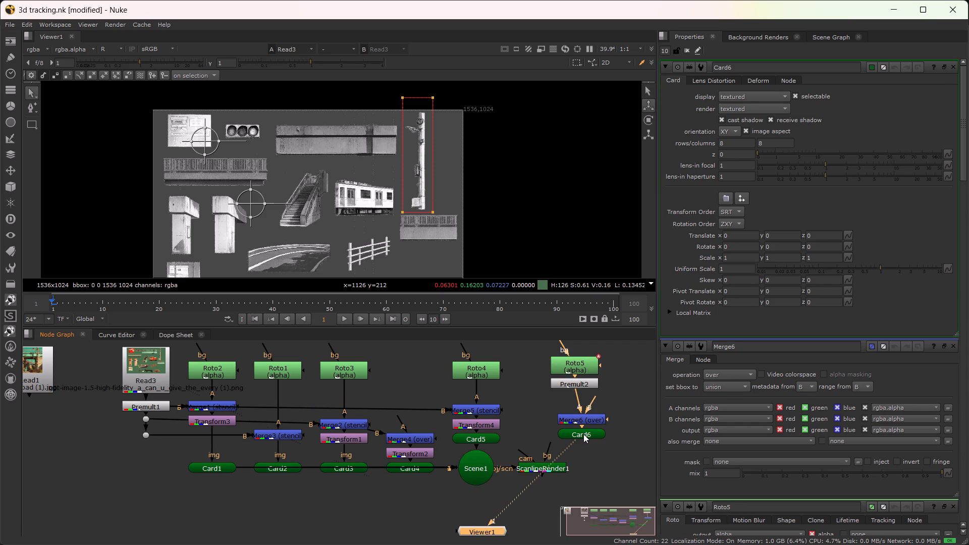
scroll(447, 210, down, 1)
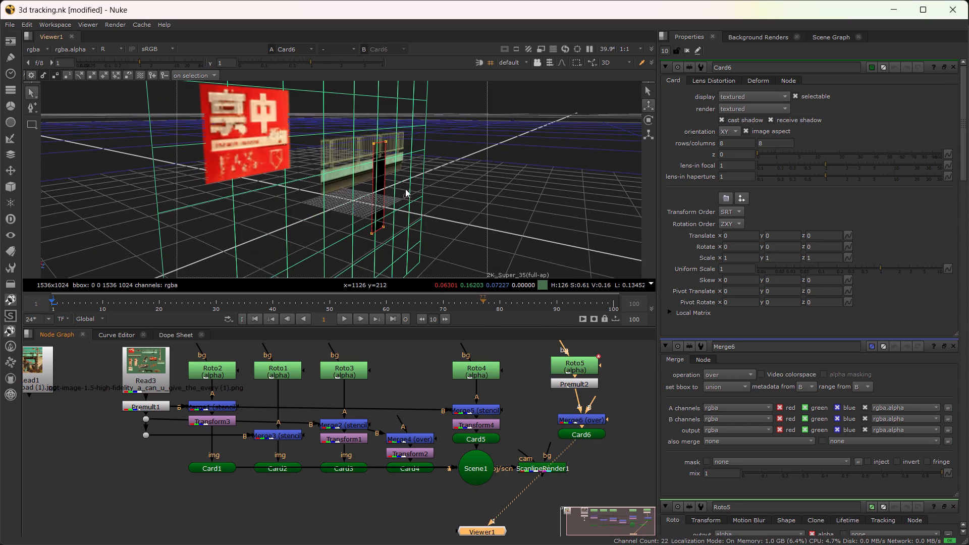
scroll(406, 187, up, 3)
ctrl+drag(533, 230, 440, 215)
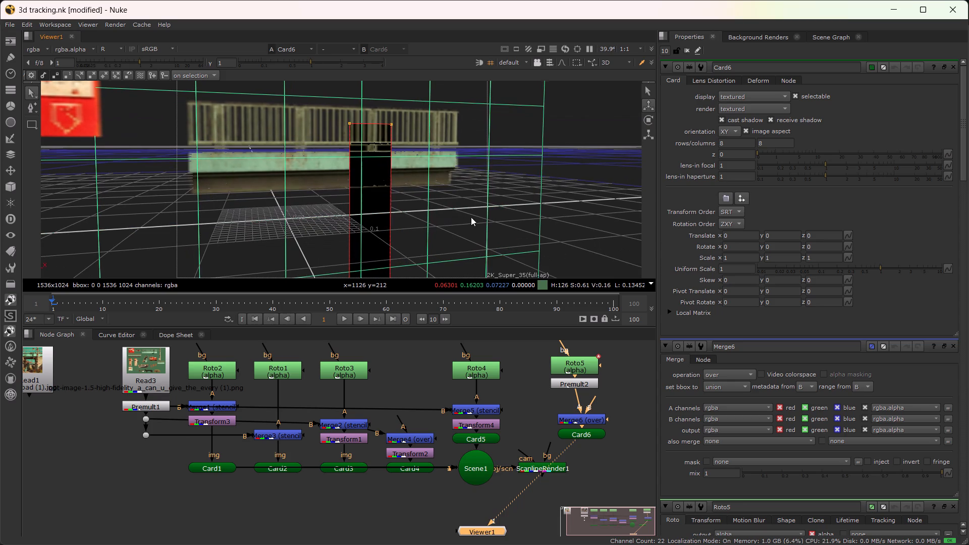
click(588, 418)
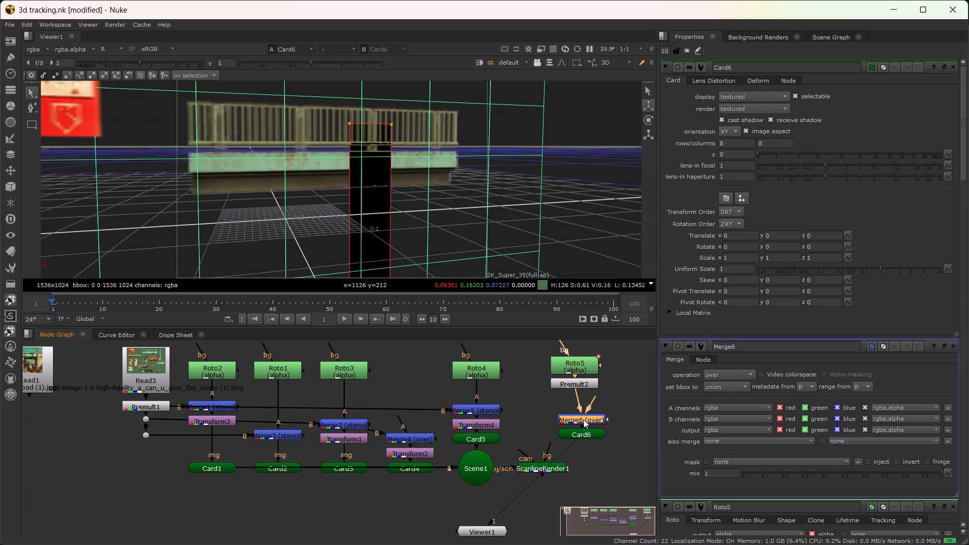
double_click(583, 419)
click(736, 97)
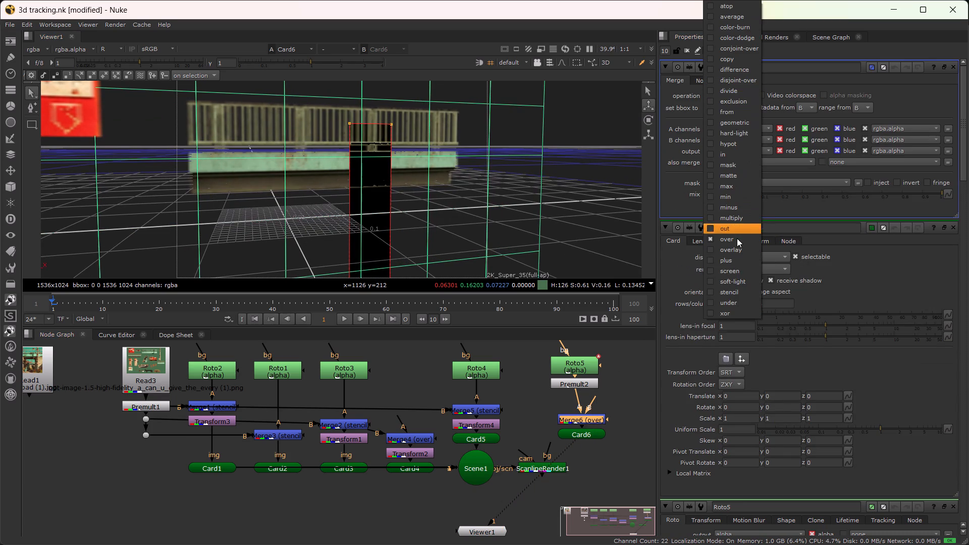
click(740, 288)
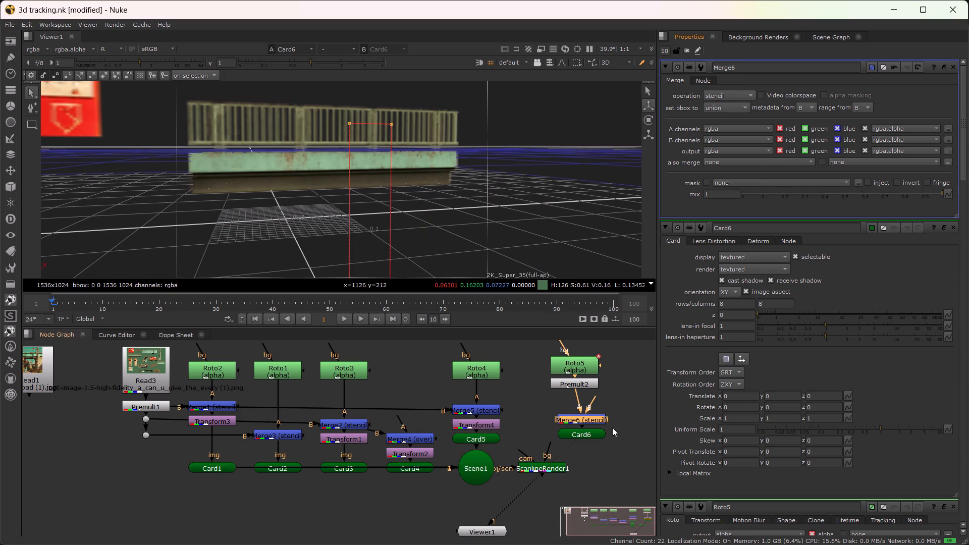
Invert the Rectangle1 shape in Roto5 and check Card6 in the 3D viewer.
double_click(577, 364)
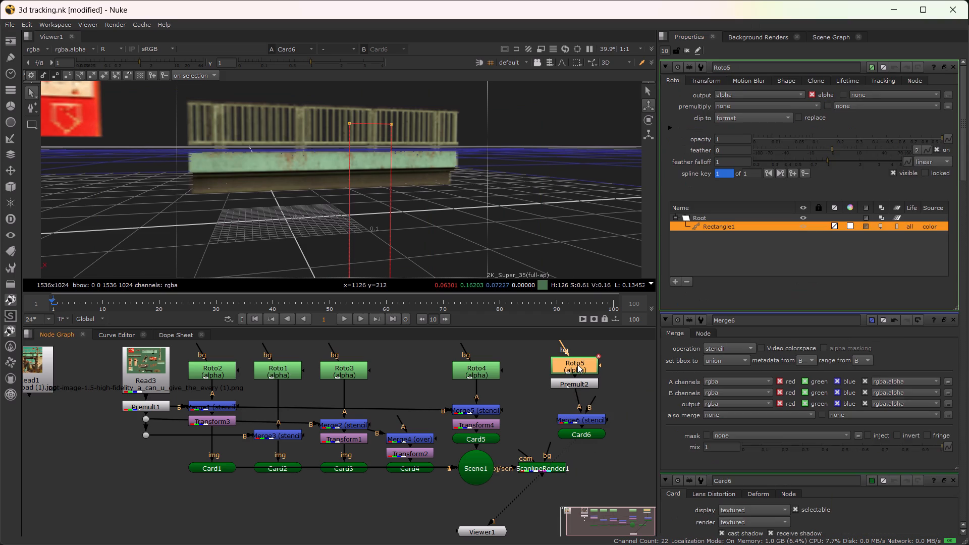
click(867, 225)
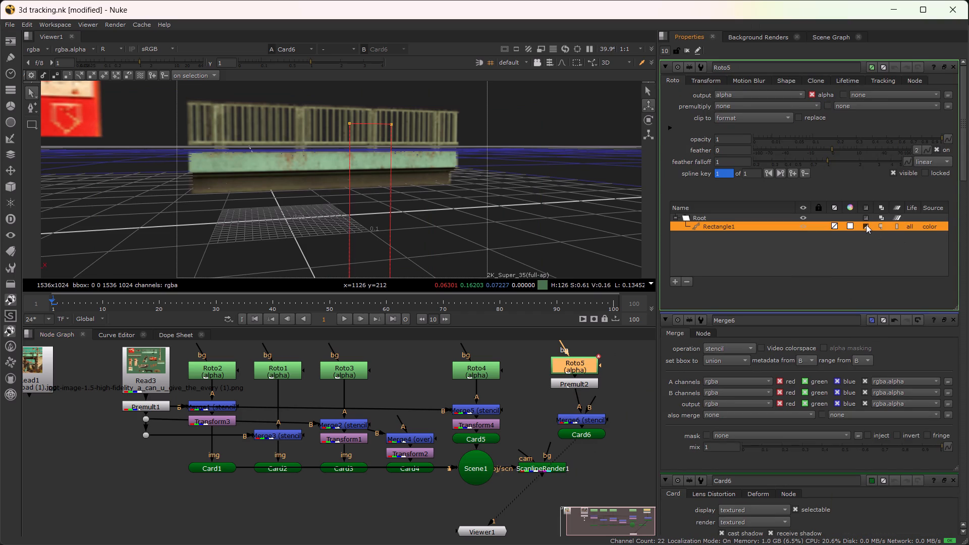
click(589, 432)
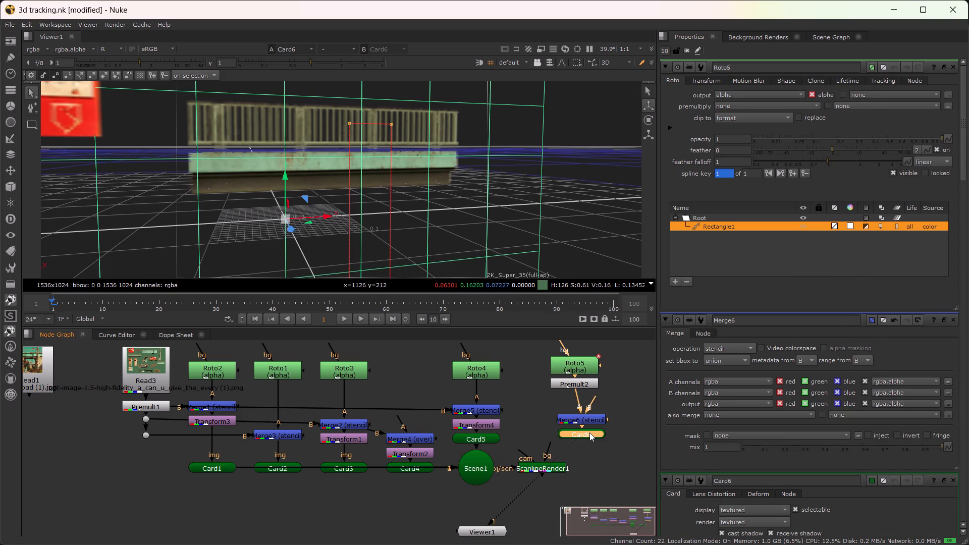
key(1)
scroll(478, 271, down, 3)
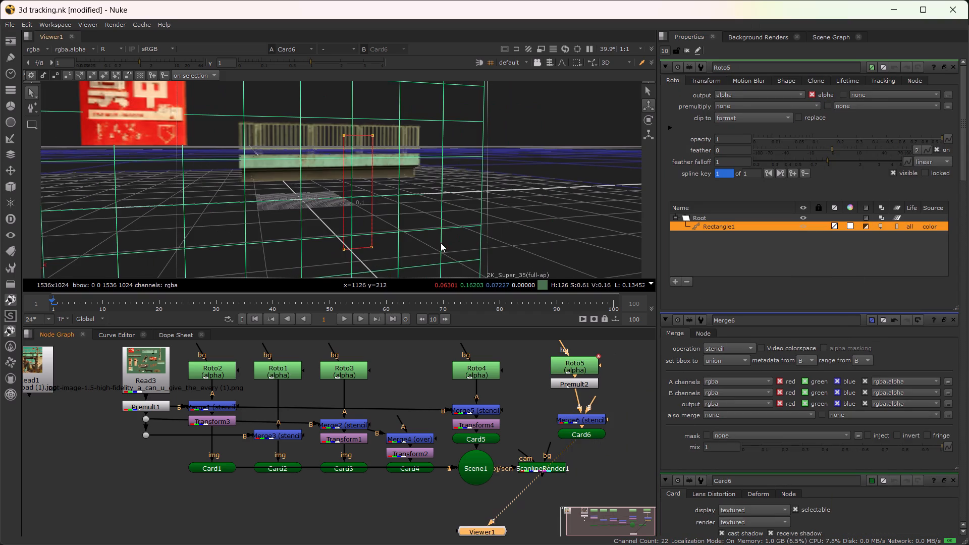
alt+drag(433, 235, 411, 237)
ctrl+drag(536, 207, 539, 188)
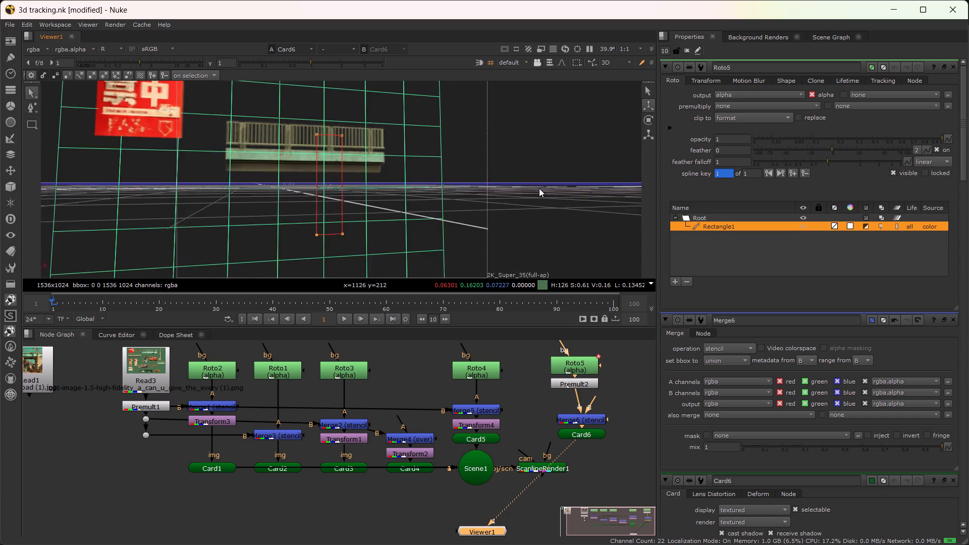
ctrl+drag(539, 188, 492, 223)
Save the 3d tracking.nk script.
key(ctrl+s)
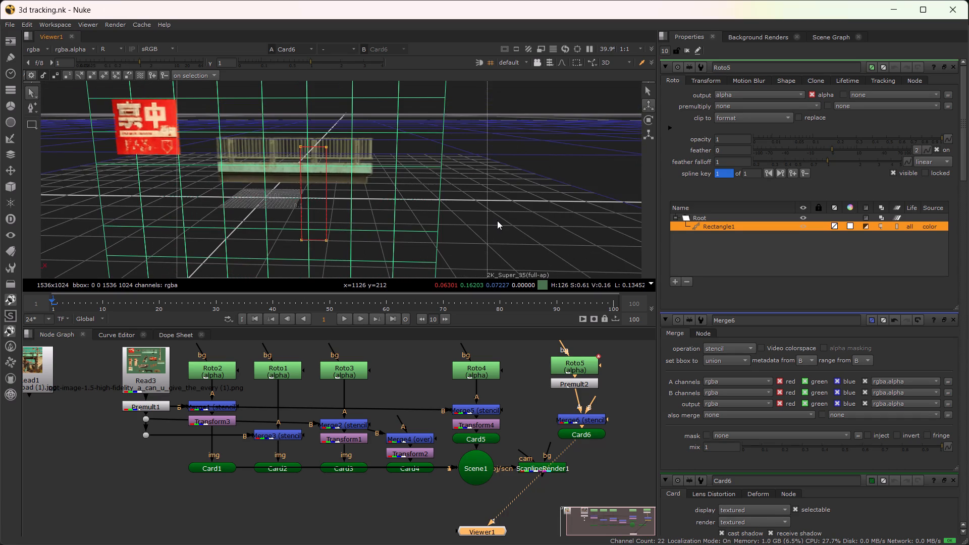
key(ctrl+s)
key(ctrl+s)
Move the Viewer1 node further right in the node graph and display Scene1 in the viewer.
drag(486, 531, 533, 530)
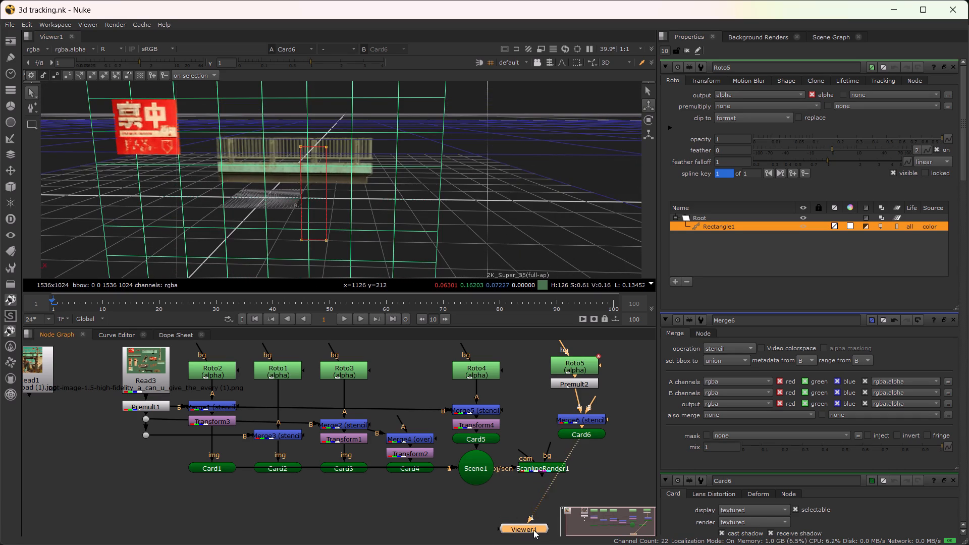
drag(533, 530, 549, 532)
click(480, 473)
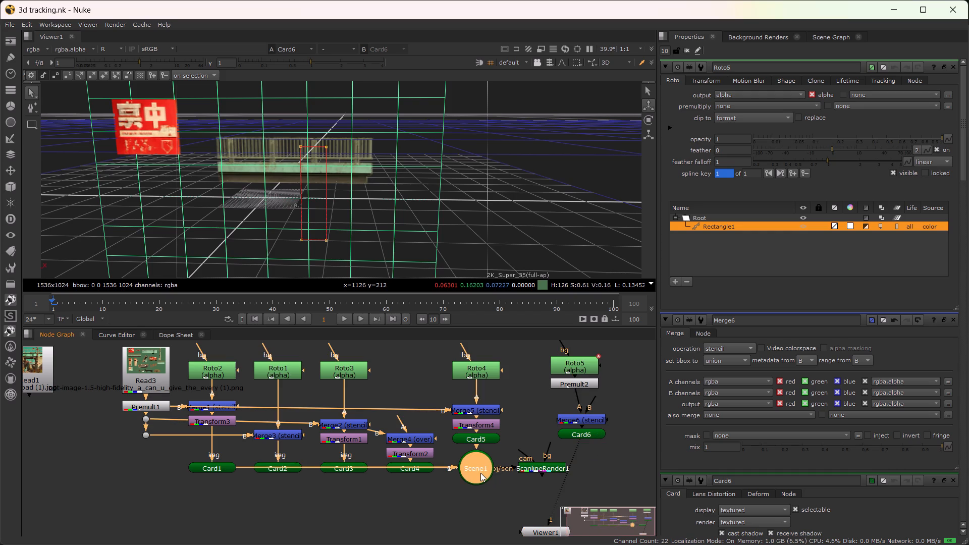
key(1)
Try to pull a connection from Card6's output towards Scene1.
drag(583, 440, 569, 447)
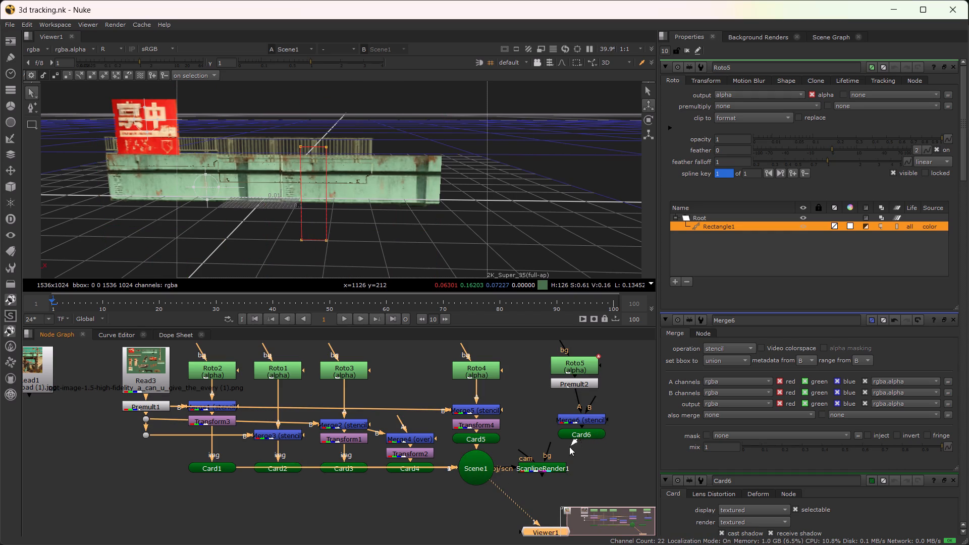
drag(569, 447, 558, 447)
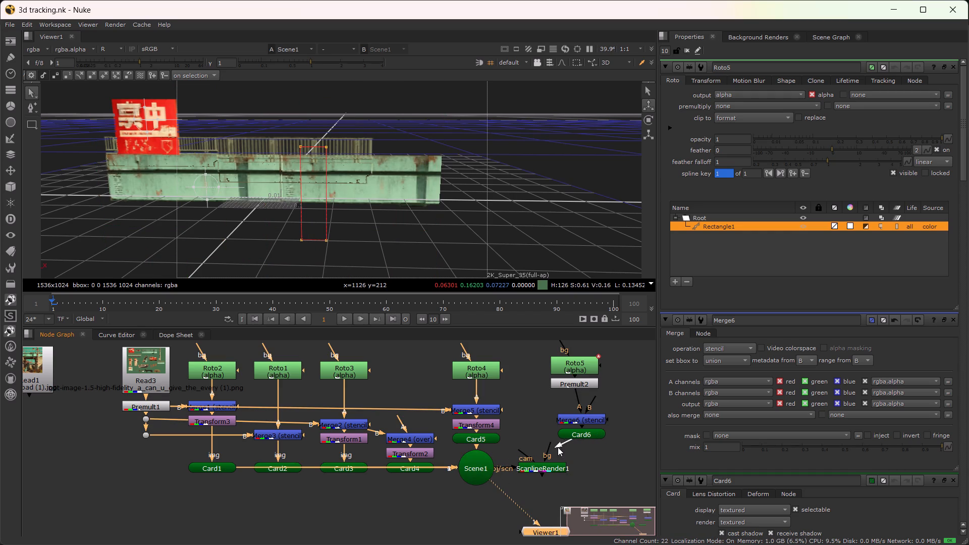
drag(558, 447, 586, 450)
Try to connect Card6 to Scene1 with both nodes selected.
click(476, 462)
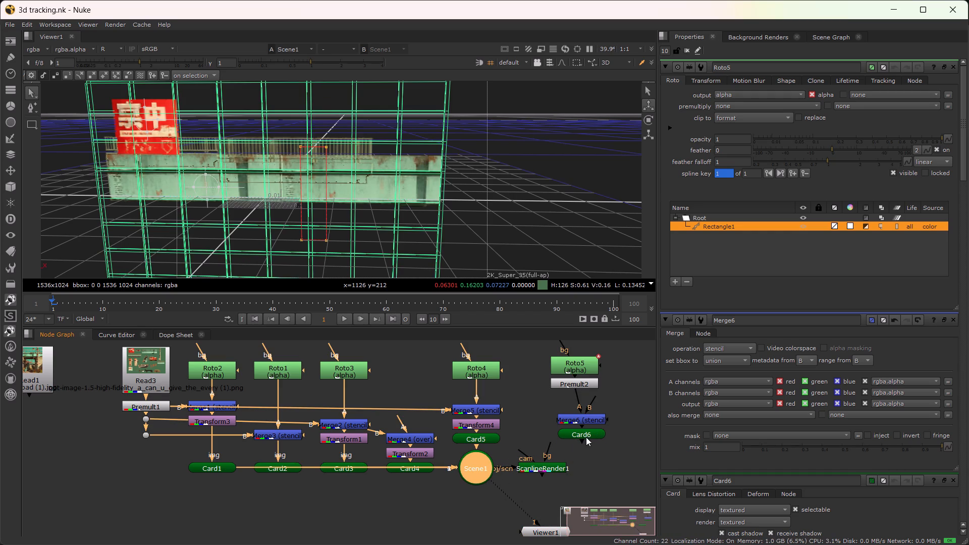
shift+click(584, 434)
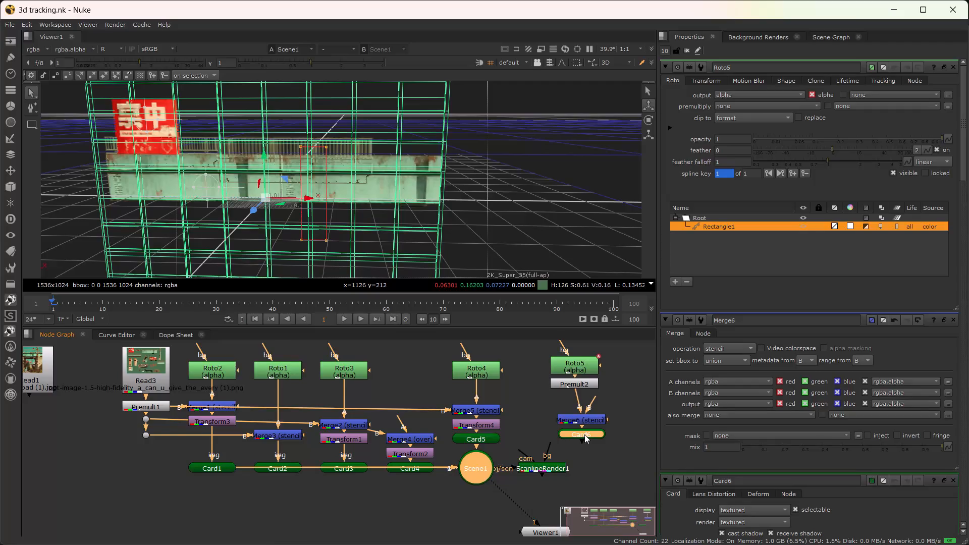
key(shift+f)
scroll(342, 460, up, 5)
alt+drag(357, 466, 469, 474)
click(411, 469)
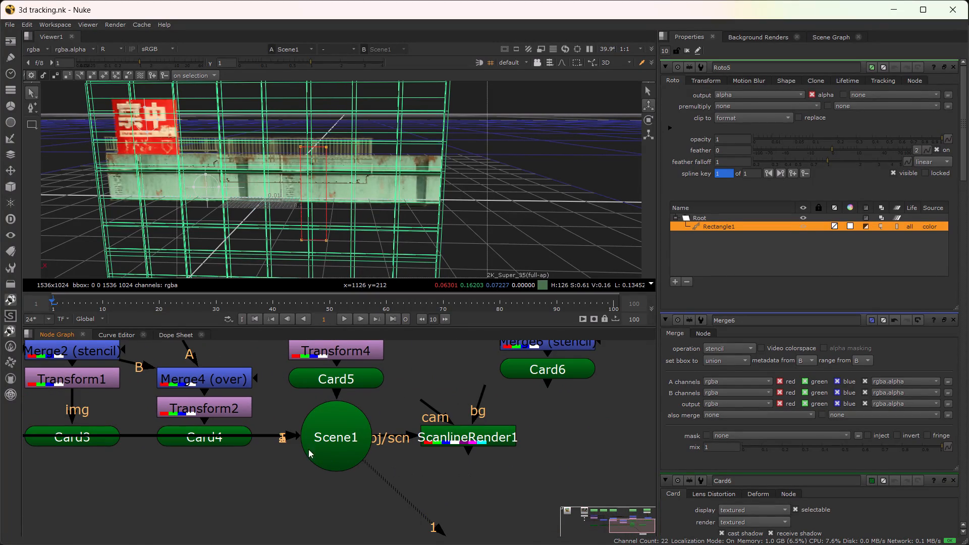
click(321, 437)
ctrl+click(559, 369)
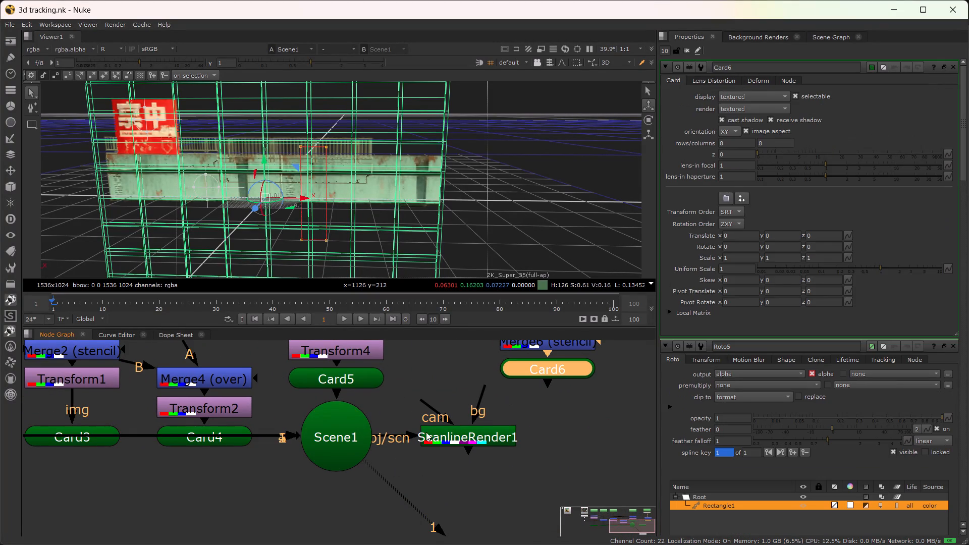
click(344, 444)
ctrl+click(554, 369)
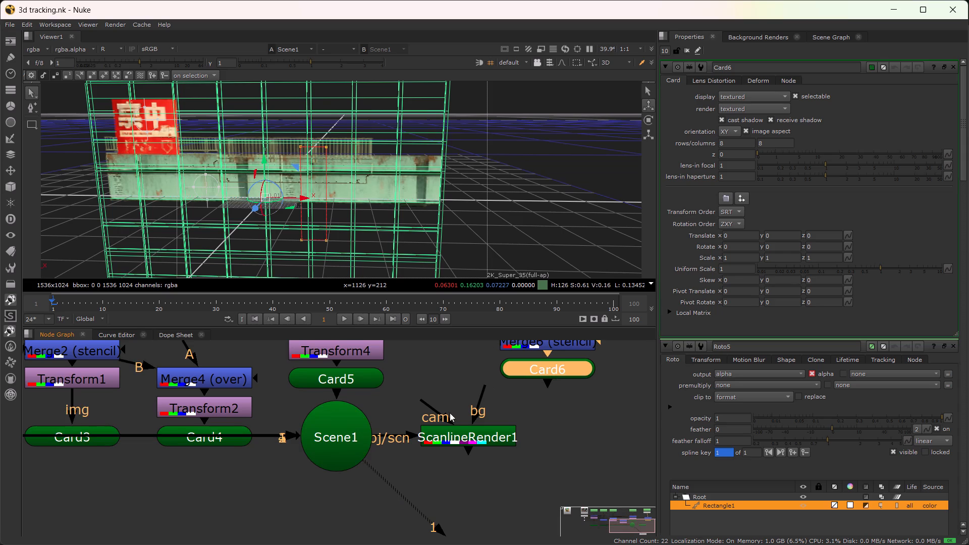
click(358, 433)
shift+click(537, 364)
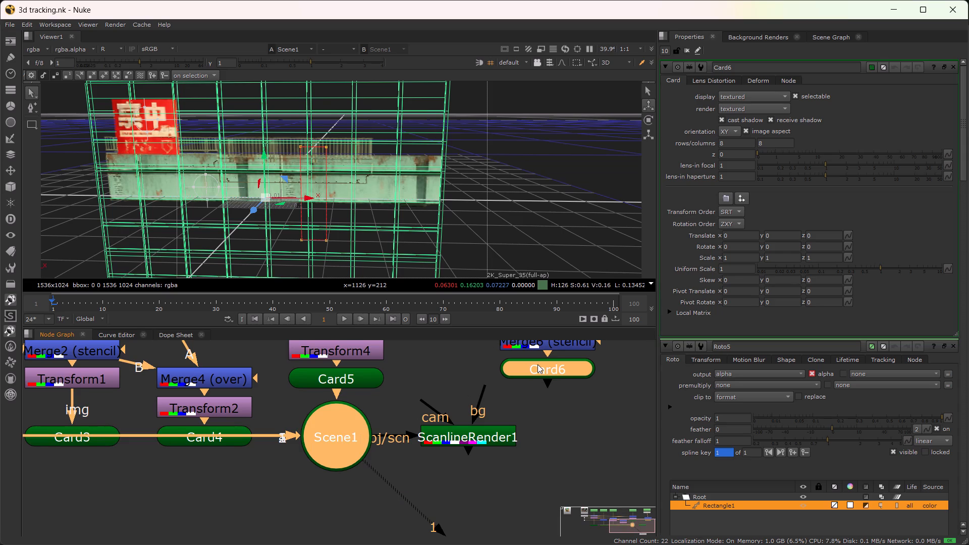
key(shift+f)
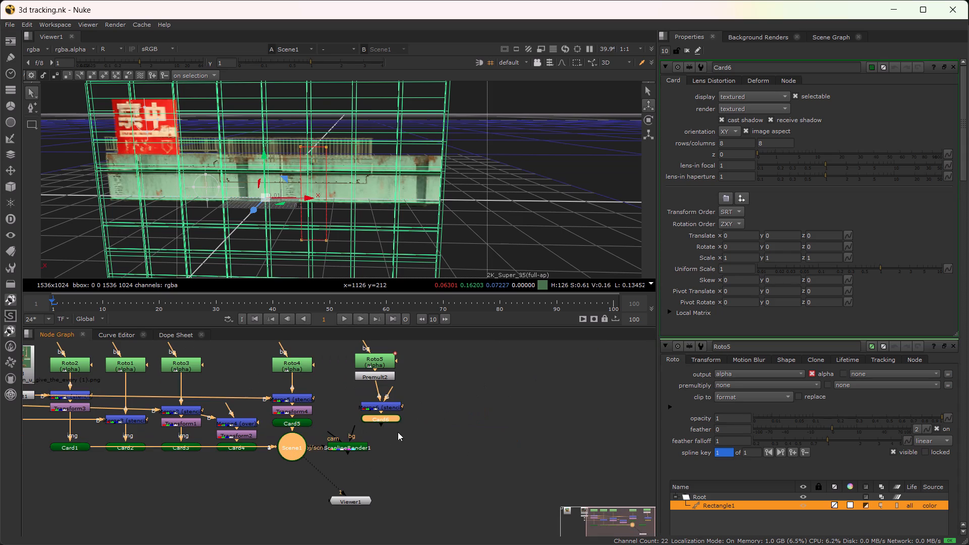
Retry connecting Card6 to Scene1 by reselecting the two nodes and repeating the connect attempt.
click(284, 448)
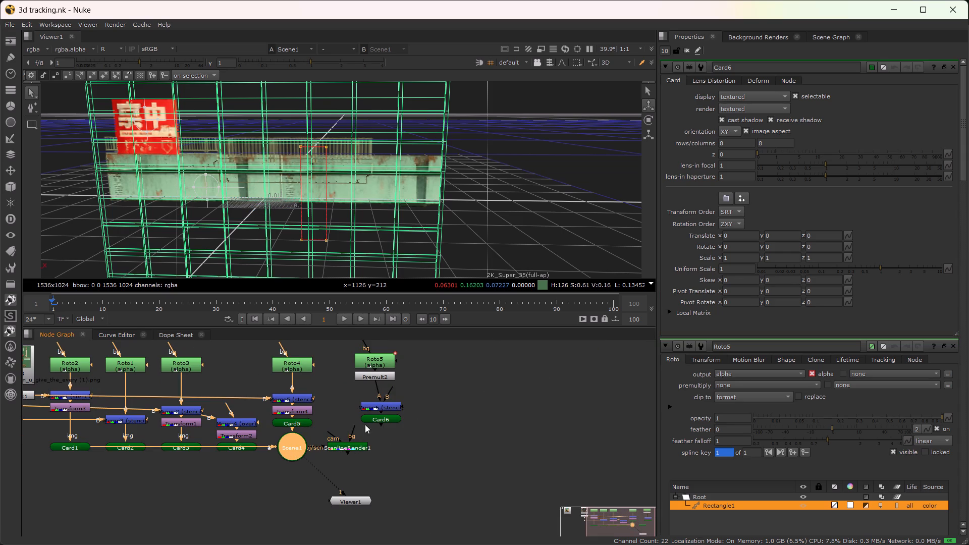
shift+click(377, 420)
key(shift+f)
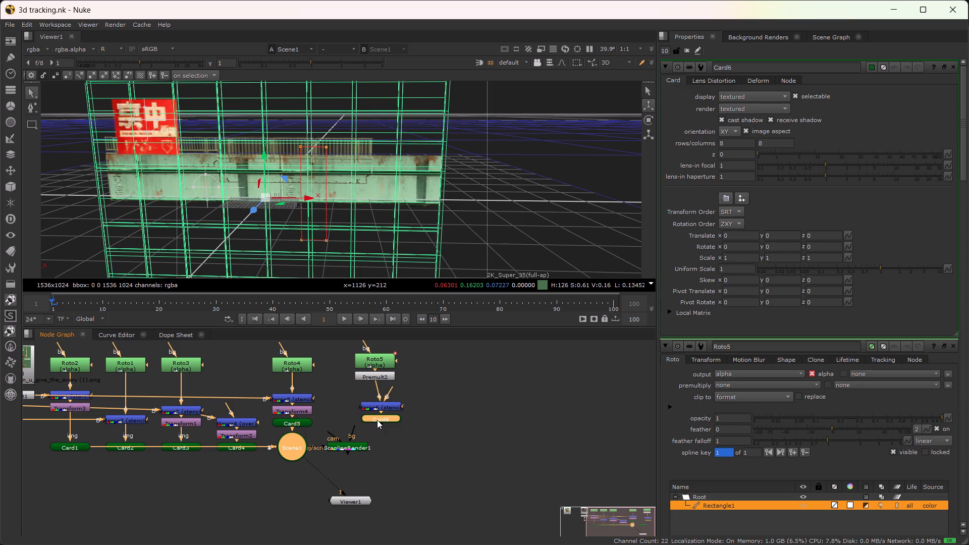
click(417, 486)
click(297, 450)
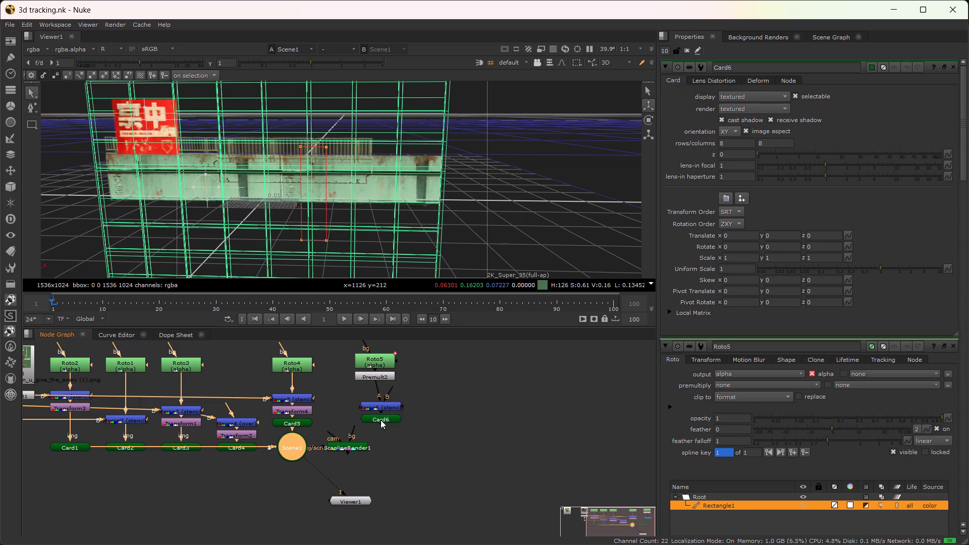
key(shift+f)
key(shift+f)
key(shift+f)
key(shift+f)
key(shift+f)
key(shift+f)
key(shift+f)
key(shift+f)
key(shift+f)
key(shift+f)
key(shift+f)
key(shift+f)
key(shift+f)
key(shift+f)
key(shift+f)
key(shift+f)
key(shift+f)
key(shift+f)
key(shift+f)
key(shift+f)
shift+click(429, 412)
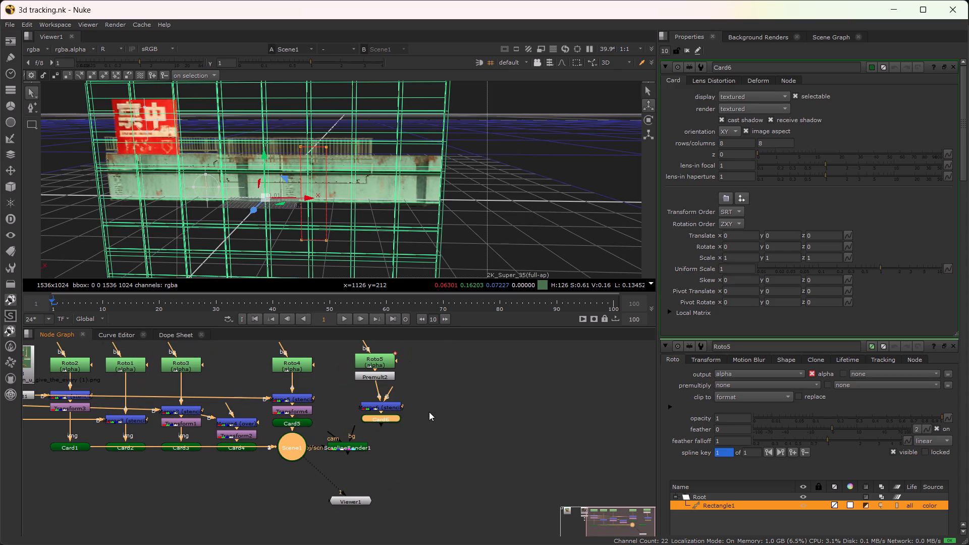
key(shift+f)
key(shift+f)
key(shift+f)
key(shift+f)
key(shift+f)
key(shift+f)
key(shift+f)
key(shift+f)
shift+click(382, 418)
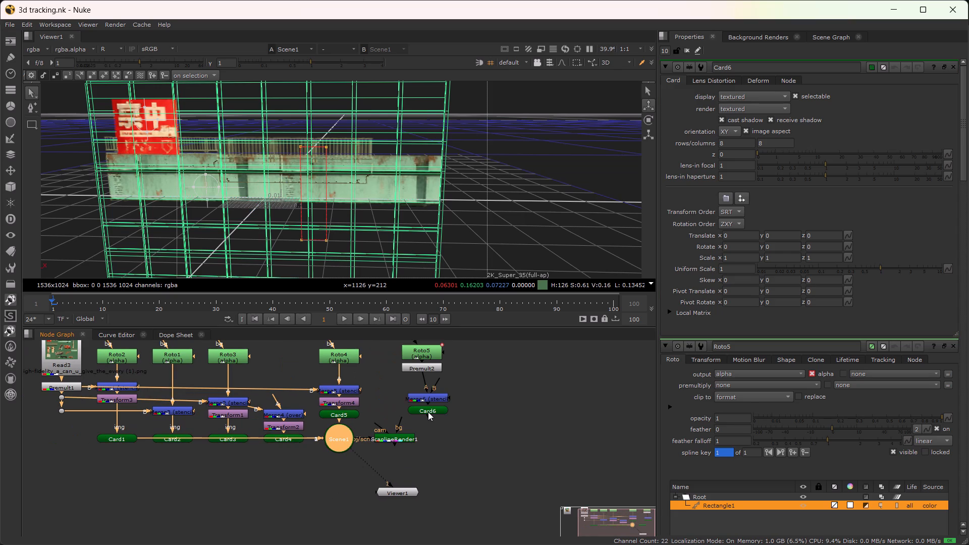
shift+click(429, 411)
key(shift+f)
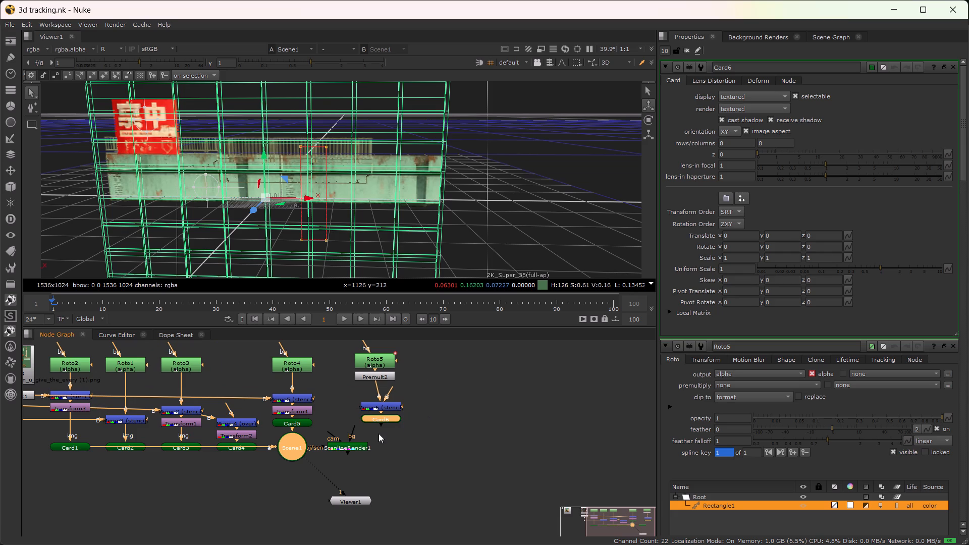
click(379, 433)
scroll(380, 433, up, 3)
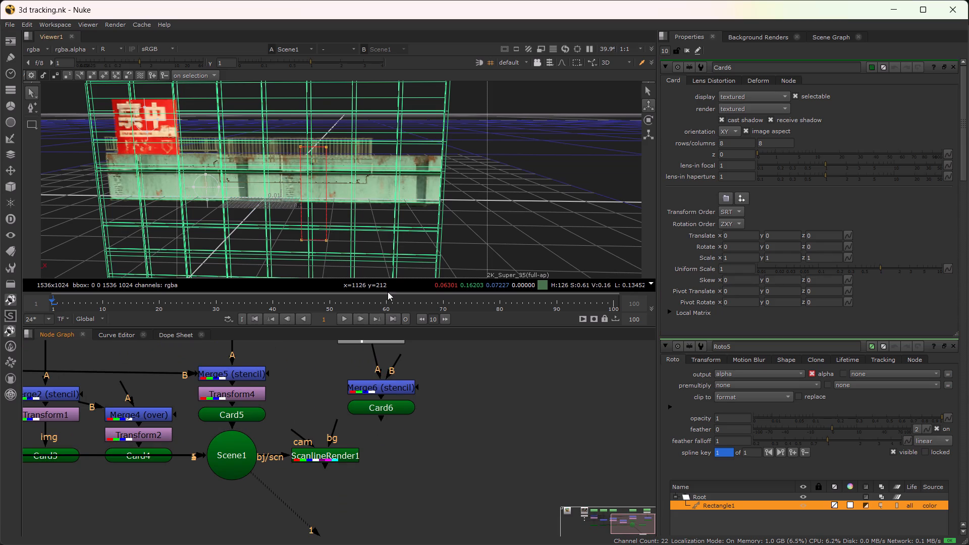
Nudge the Card6 node down below Merge6, level with Card5.
click(385, 408)
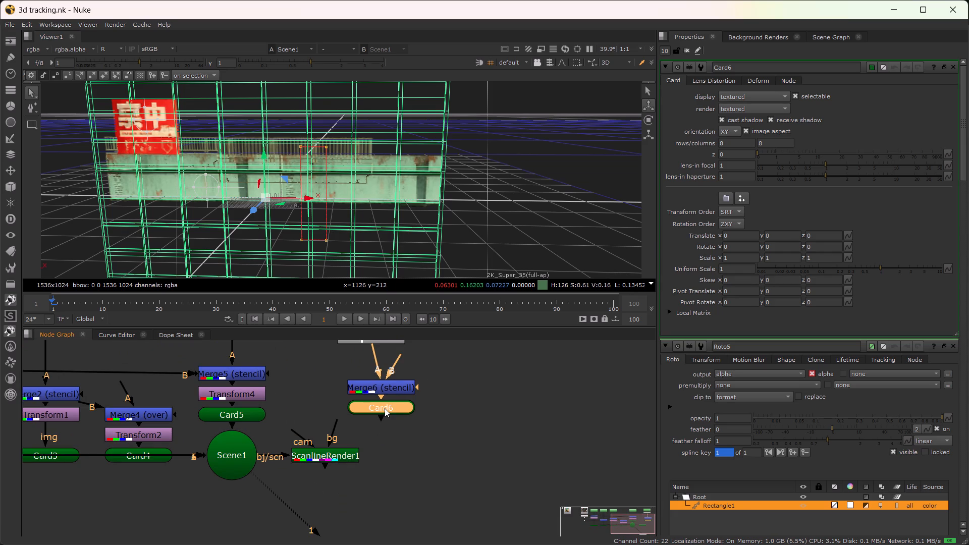
drag(385, 408, 385, 414)
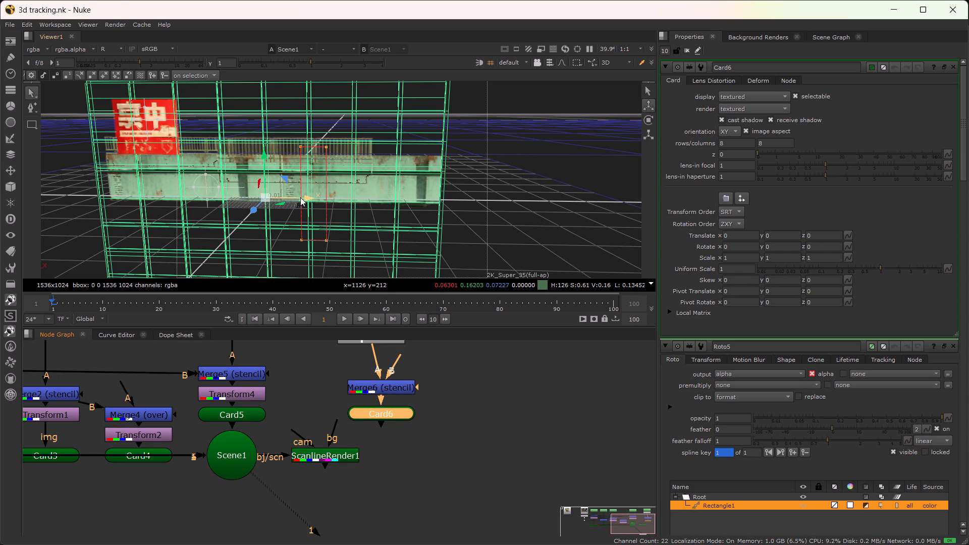
Move Card6 in the 3D view to about 0.119 on X and 0.129 on Z.
drag(300, 197, 341, 196)
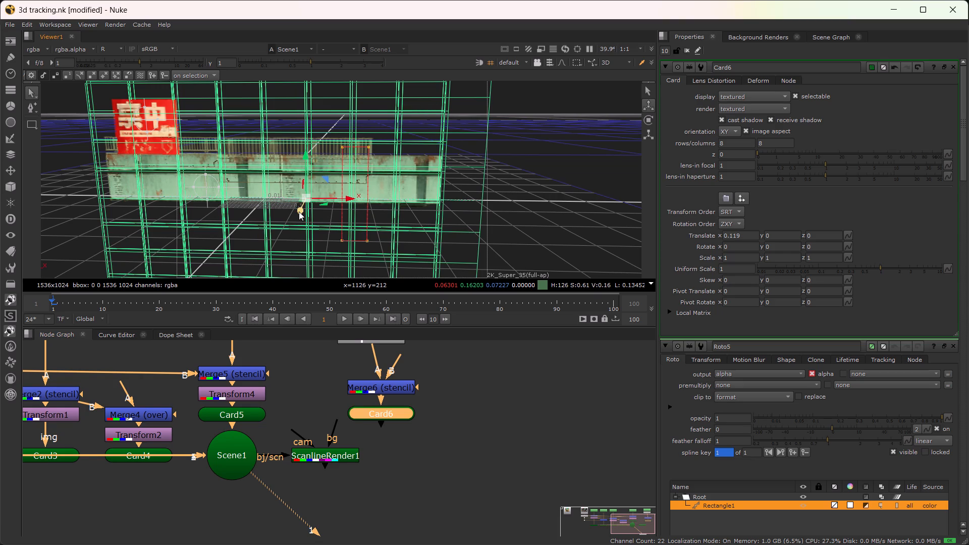
drag(299, 211, 206, 456)
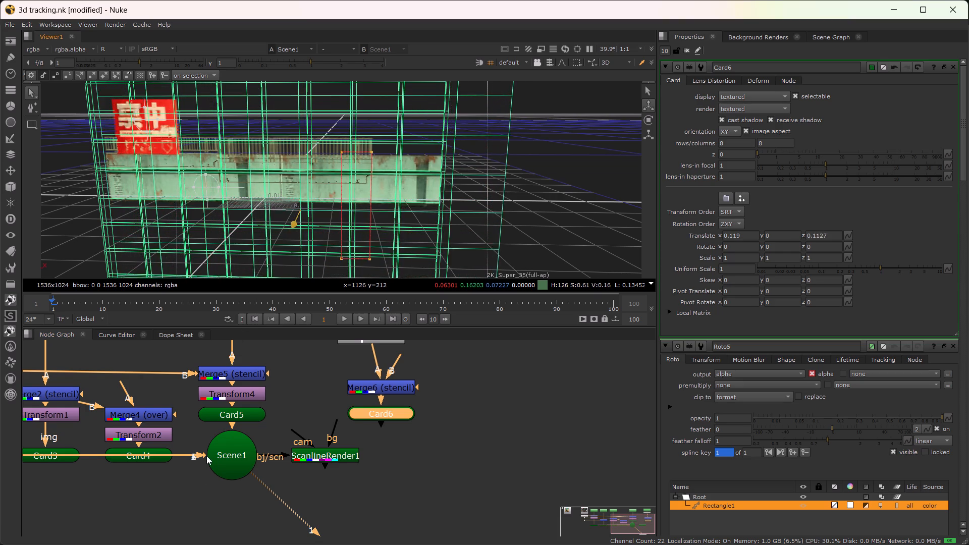
drag(206, 456, 204, 478)
Examine Card6's placement relative to the other textured cards from an angled view.
ctrl+drag(579, 207, 484, 228)
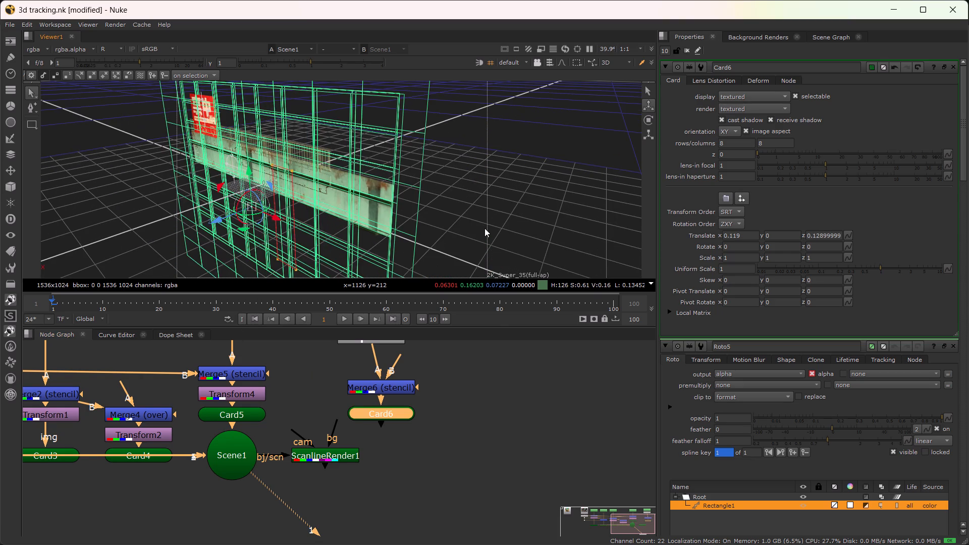
scroll(275, 199, up, 6)
scroll(292, 206, down, 7)
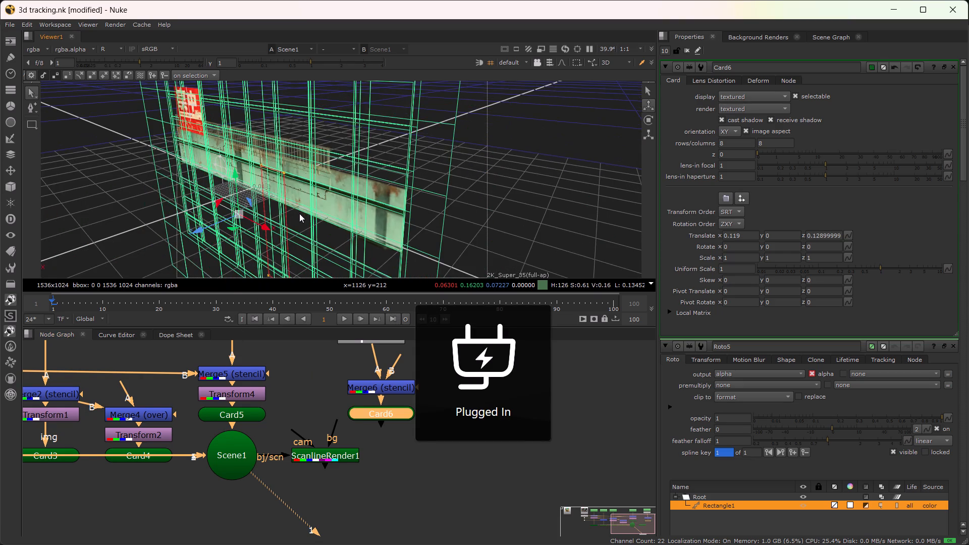
key(e)
key(e)
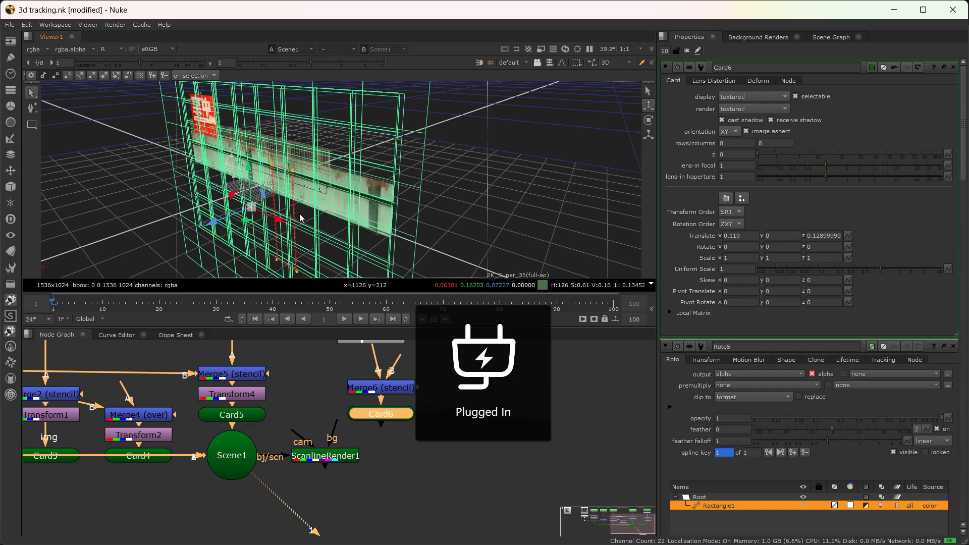
text(rew)
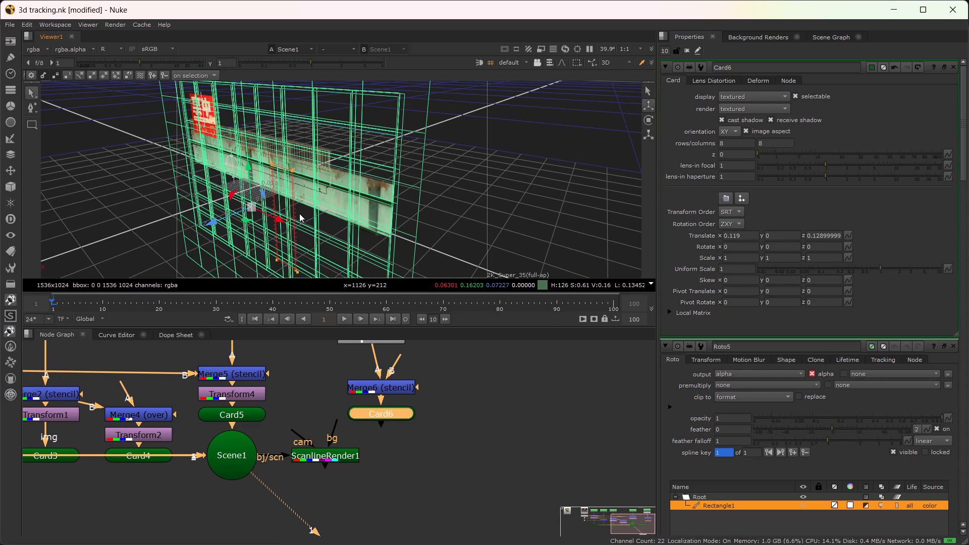
scroll(270, 220, up, 4)
scroll(270, 220, down, 3)
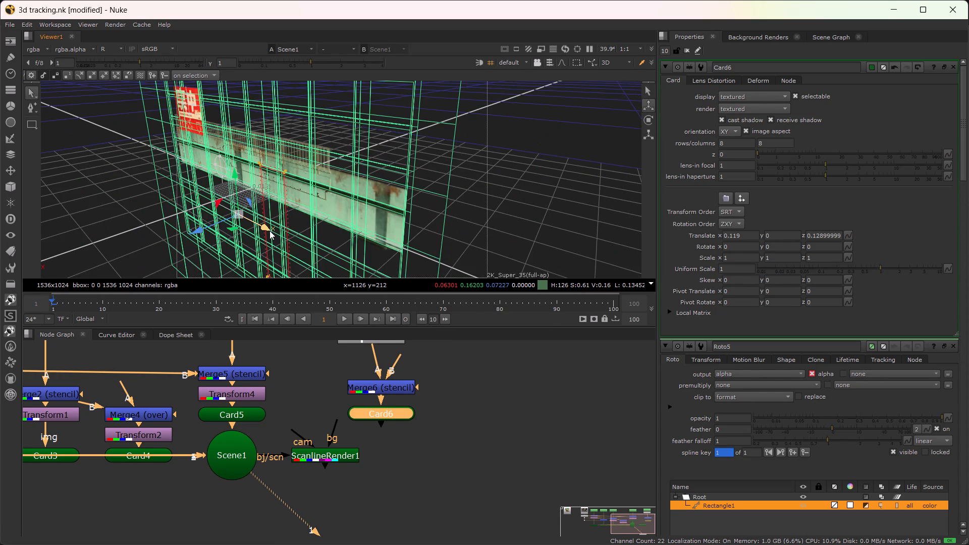
alt+drag(270, 231, 336, 201)
scroll(375, 167, up, 4)
scroll(415, 204, down, 2)
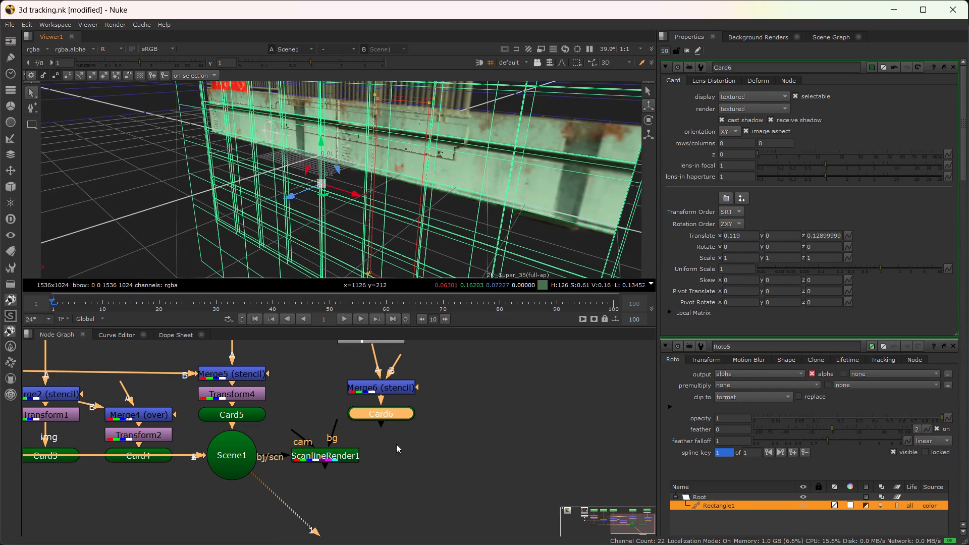
Display Merge6's output in the viewer.
click(389, 389)
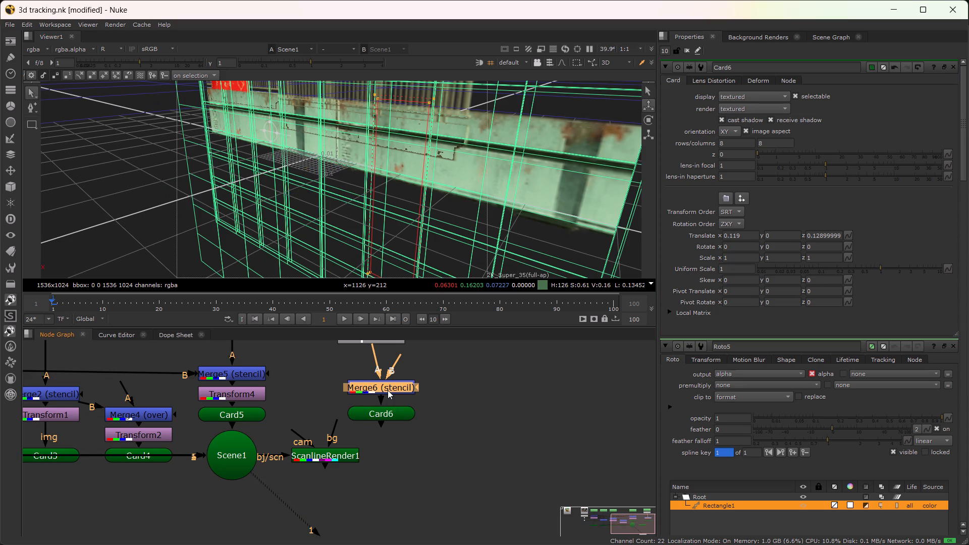
key(1)
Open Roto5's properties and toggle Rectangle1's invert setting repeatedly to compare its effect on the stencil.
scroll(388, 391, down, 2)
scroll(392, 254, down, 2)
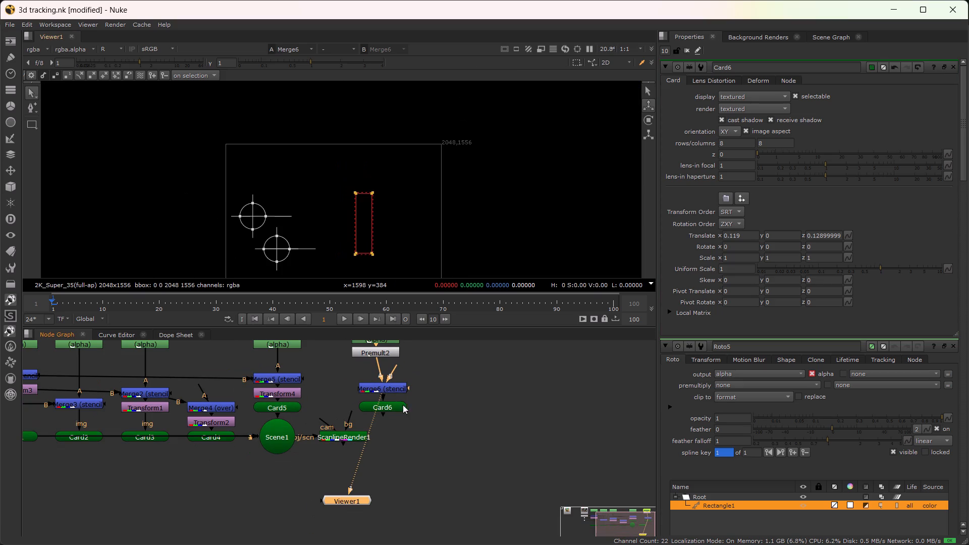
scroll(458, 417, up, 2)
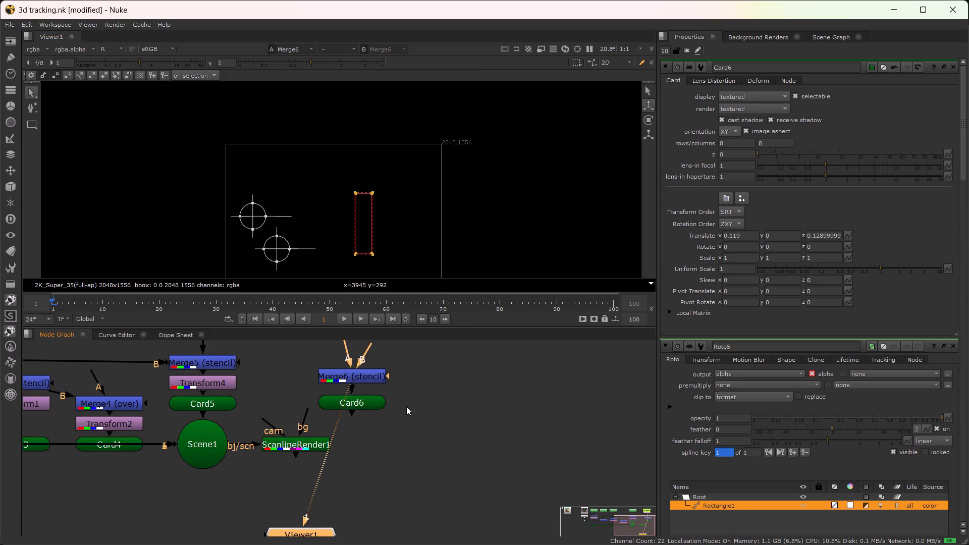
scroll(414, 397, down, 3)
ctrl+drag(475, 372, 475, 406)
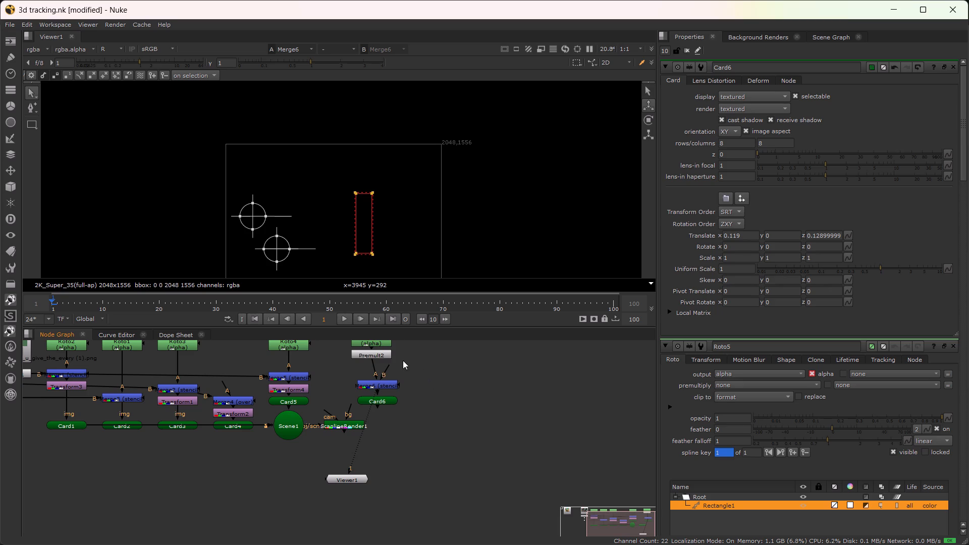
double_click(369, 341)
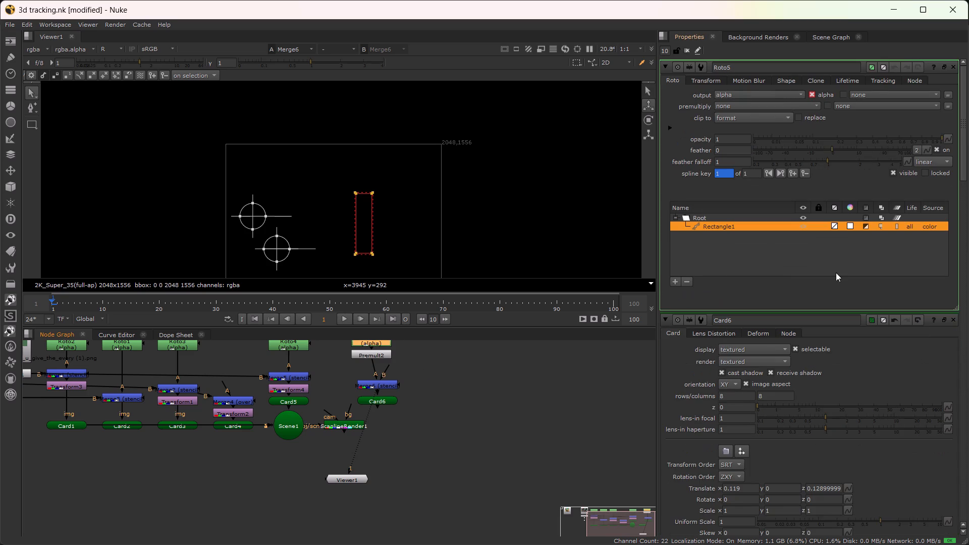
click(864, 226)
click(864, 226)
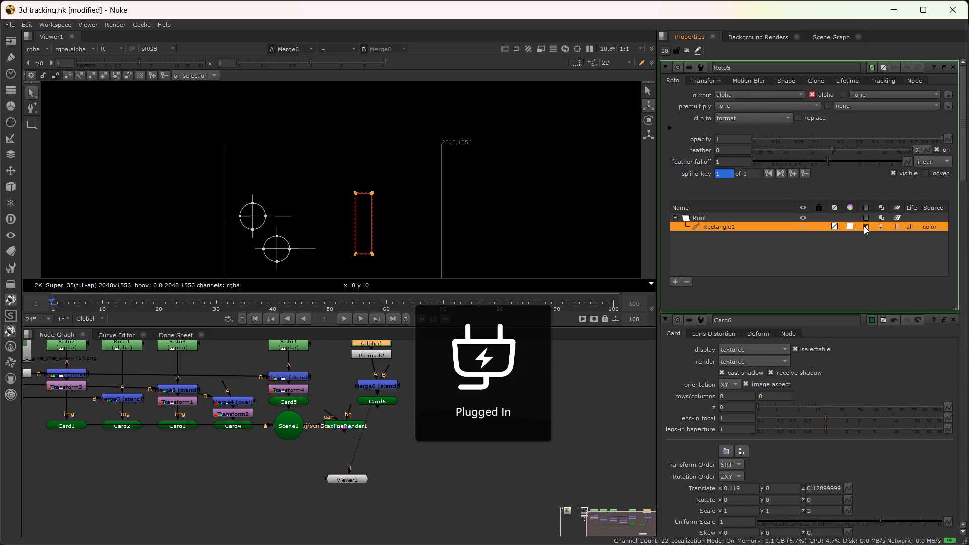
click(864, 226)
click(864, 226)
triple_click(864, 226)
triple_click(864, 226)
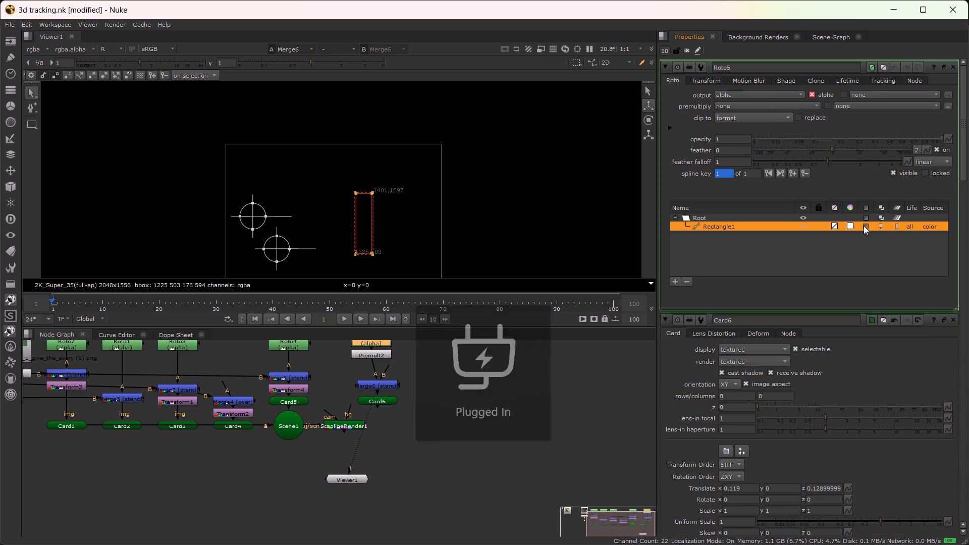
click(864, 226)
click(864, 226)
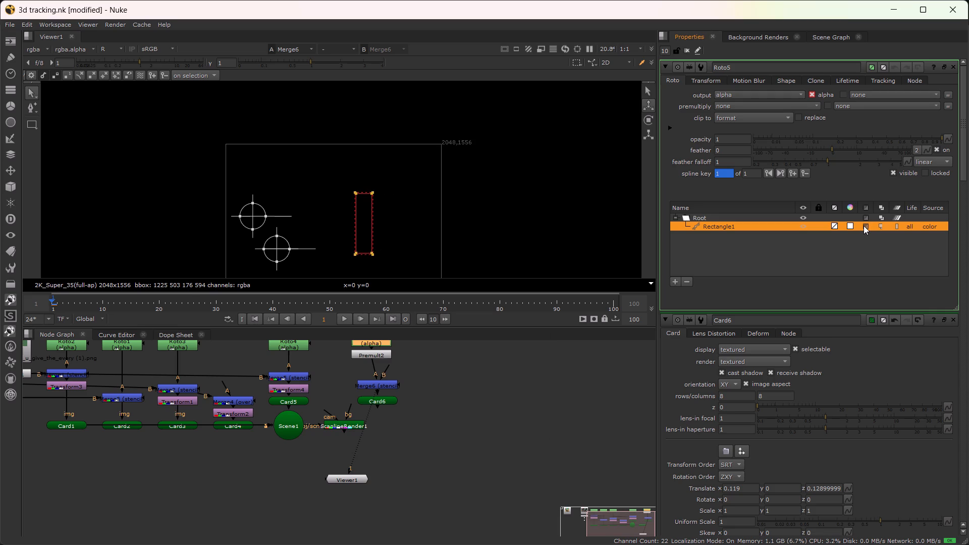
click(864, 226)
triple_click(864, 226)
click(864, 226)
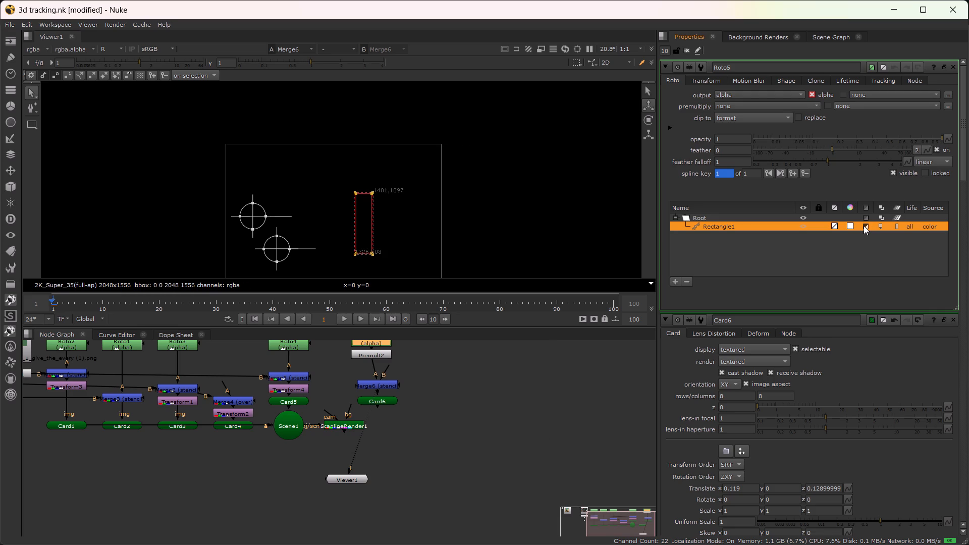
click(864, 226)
View the outputs of Roto4, Merge5 and Transform4 in turn to check how Card5's branch is built.
click(291, 347)
key(1)
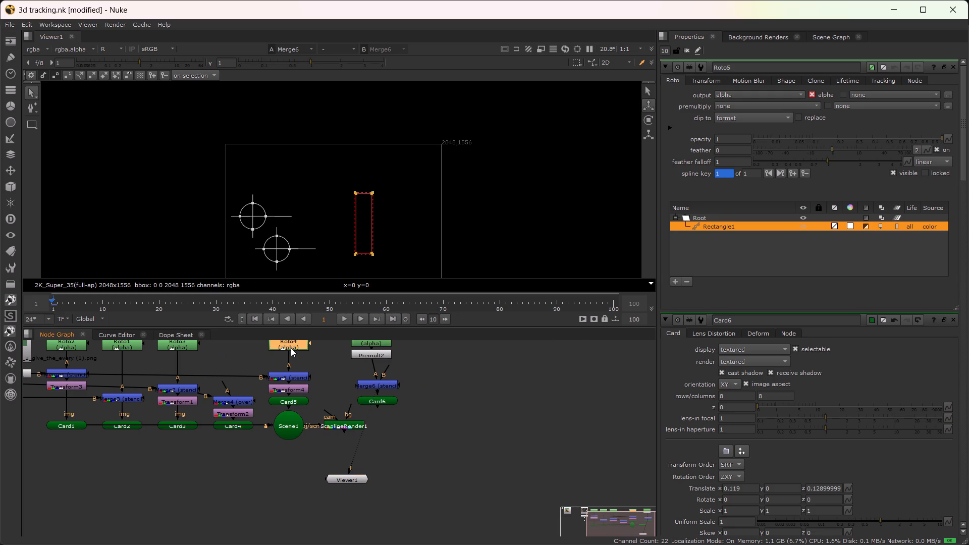
click(285, 376)
key(1)
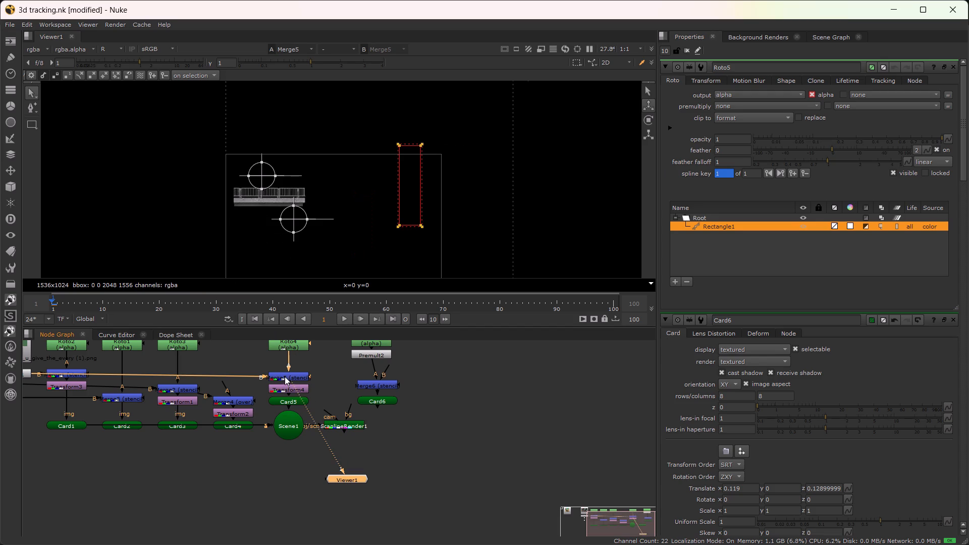
click(287, 391)
key(1)
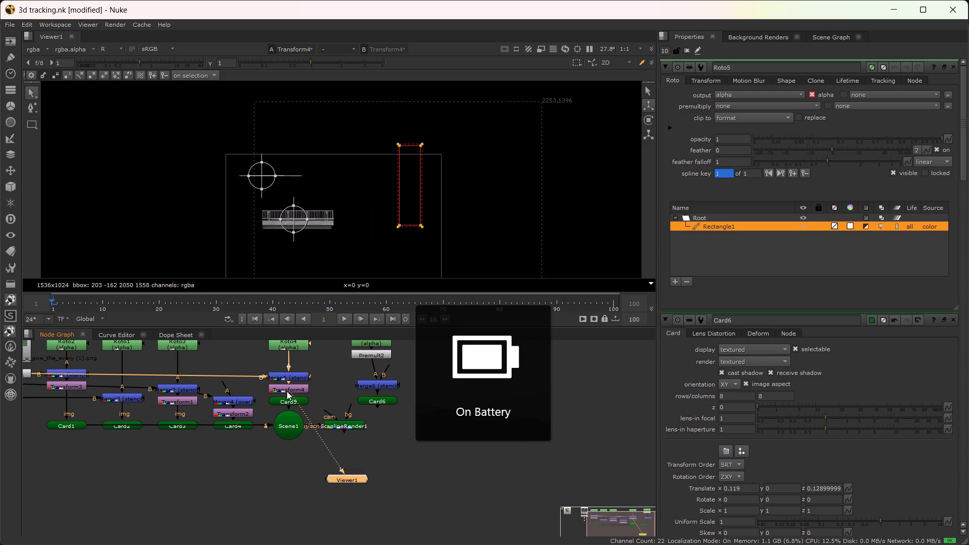
Move Premult2 away from the Roto5 branch and connect Merge6's B input to it.
click(378, 353)
drag(378, 353, 474, 365)
drag(386, 367, 458, 366)
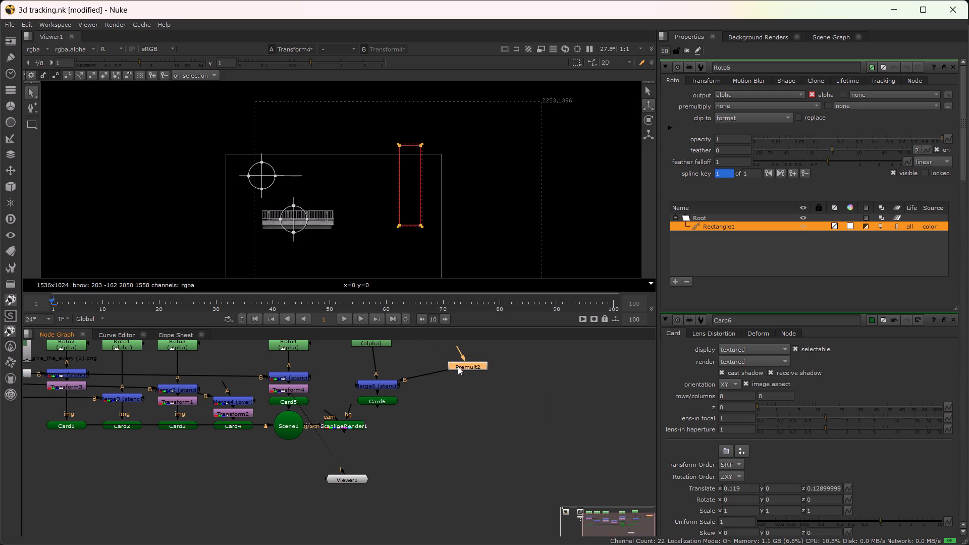
View Card6 in the 3D viewer and examine its texture and the roto rectangle overlay.
click(381, 401)
key(1)
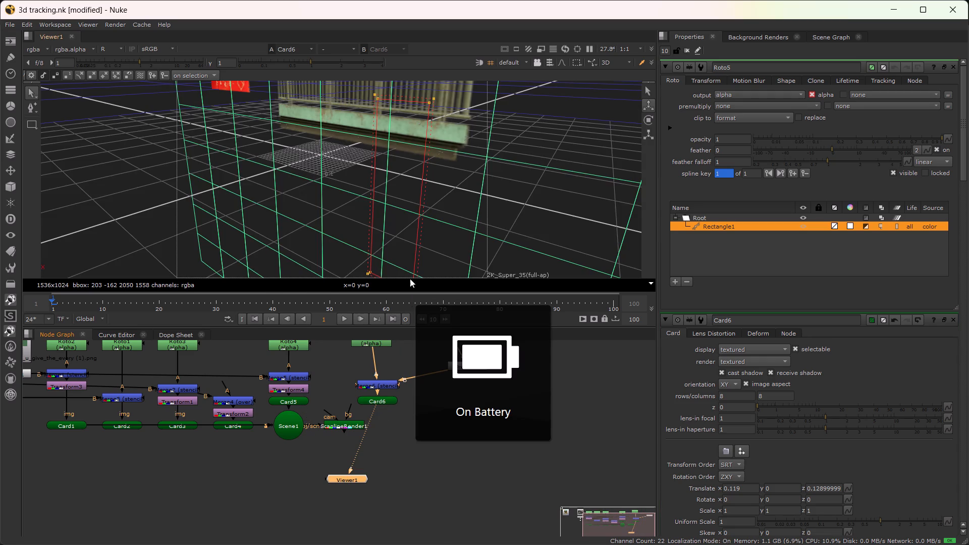
scroll(413, 241, down, 1)
alt+drag(415, 240, 437, 212)
scroll(437, 212, down, 2)
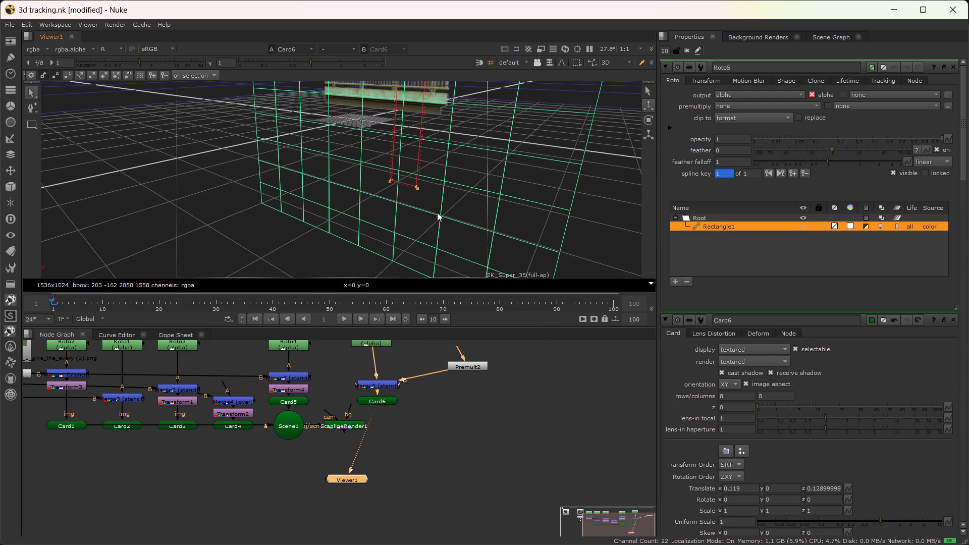
ctrl+drag(469, 222, 472, 239)
scroll(436, 125, up, 5)
scroll(512, 175, down, 2)
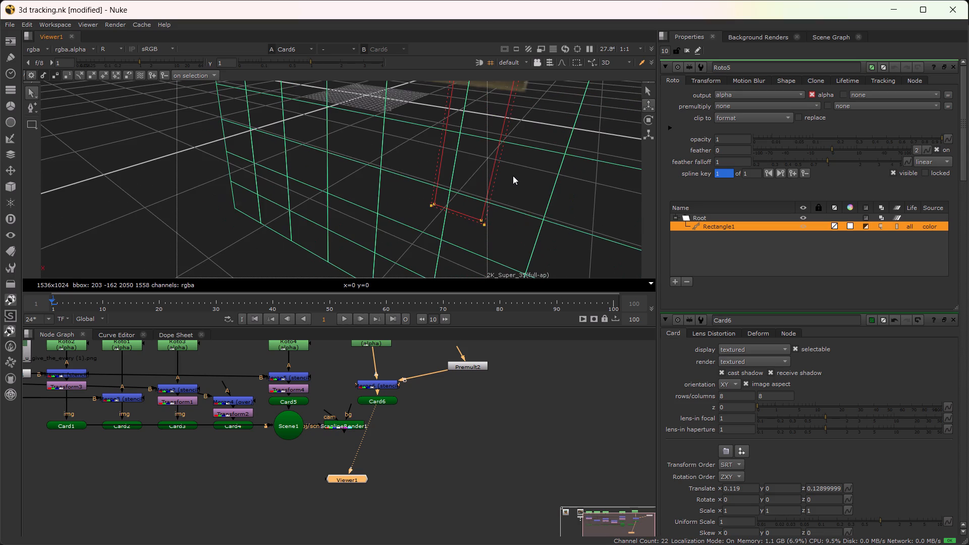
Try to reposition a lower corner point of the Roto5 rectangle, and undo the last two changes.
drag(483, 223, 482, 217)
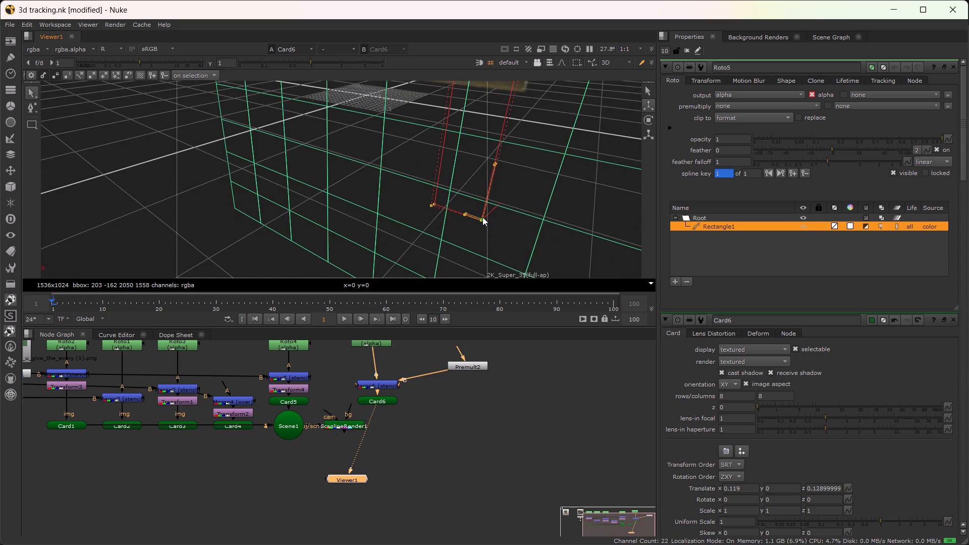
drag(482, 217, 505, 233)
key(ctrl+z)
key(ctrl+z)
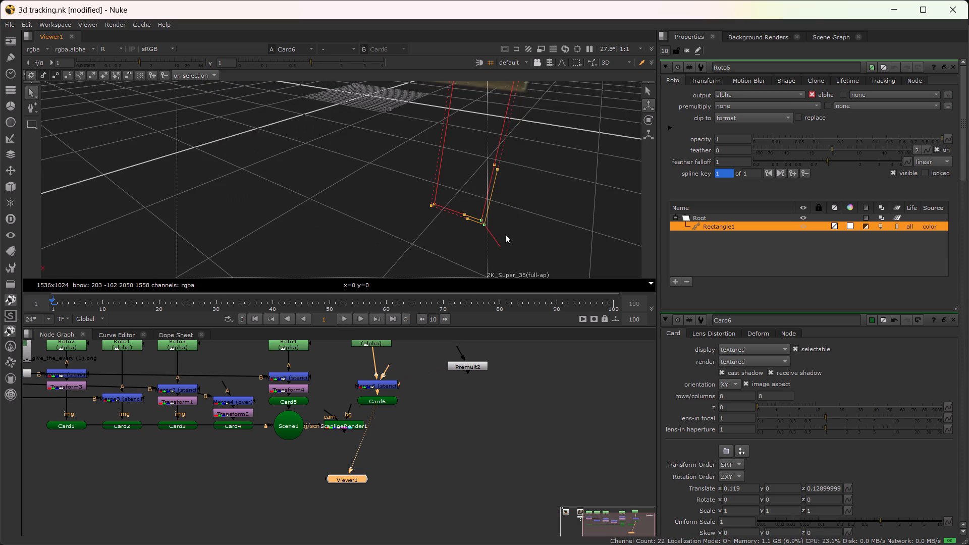
Delete the Roto5 node above Merge6.
scroll(418, 407, down, 1)
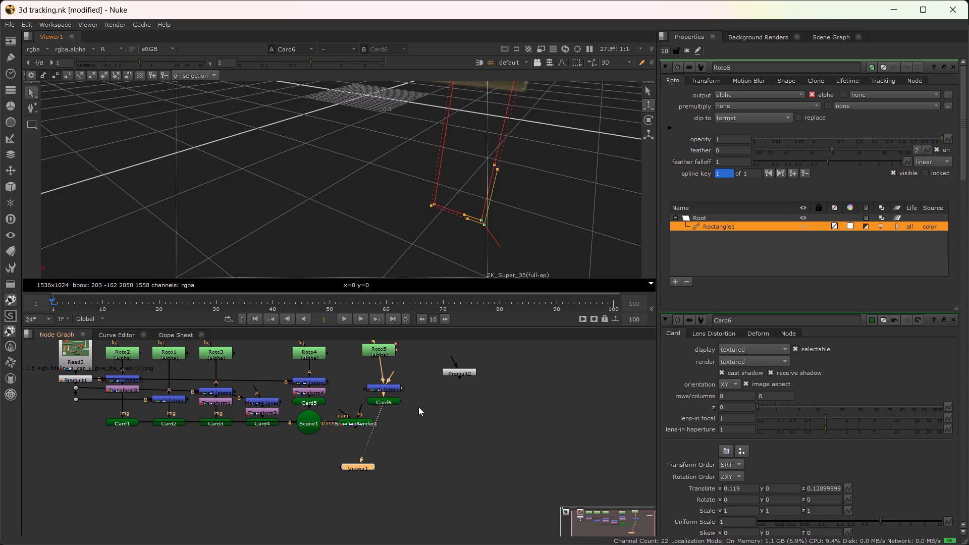
alt+drag(419, 406, 419, 417)
click(372, 363)
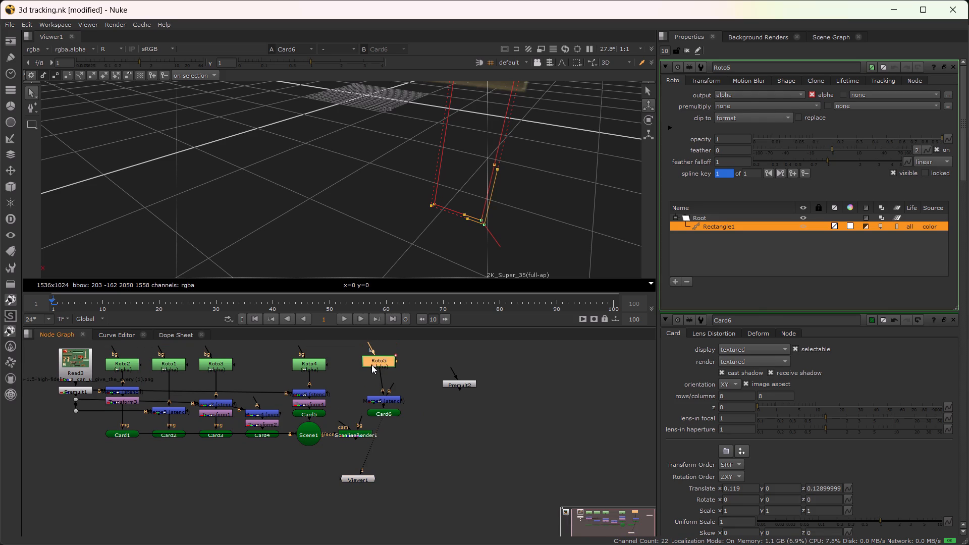
key(Delete)
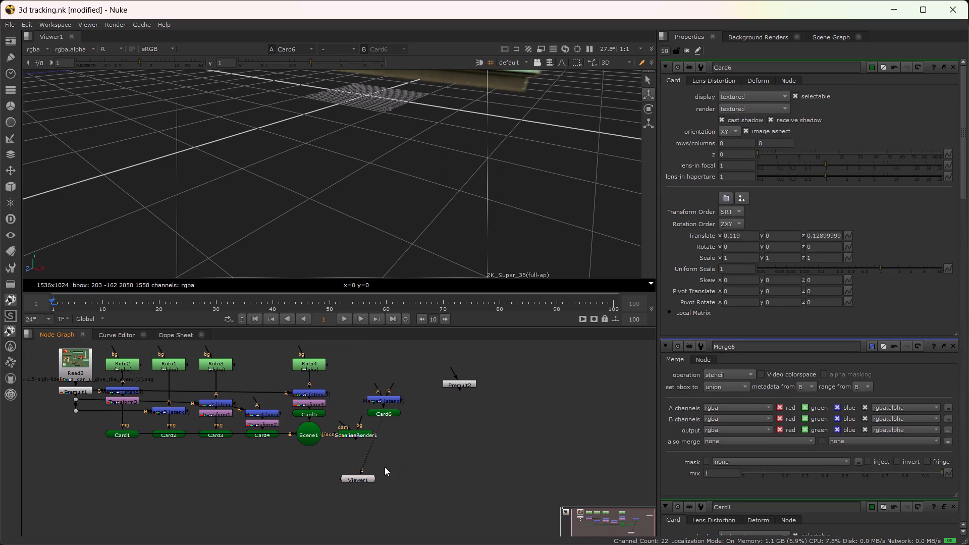
Connect Merge6's B input to Premult2.
click(464, 385)
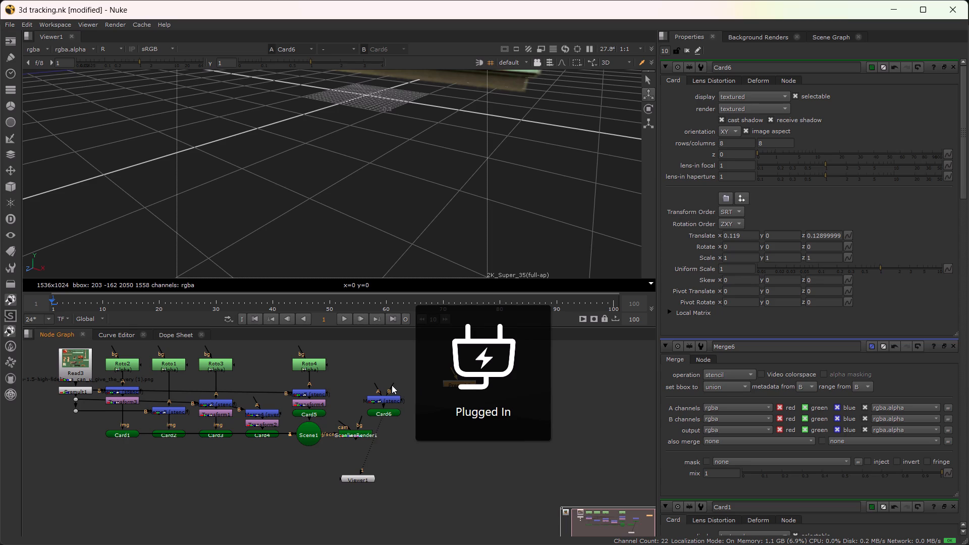
drag(391, 385, 463, 381)
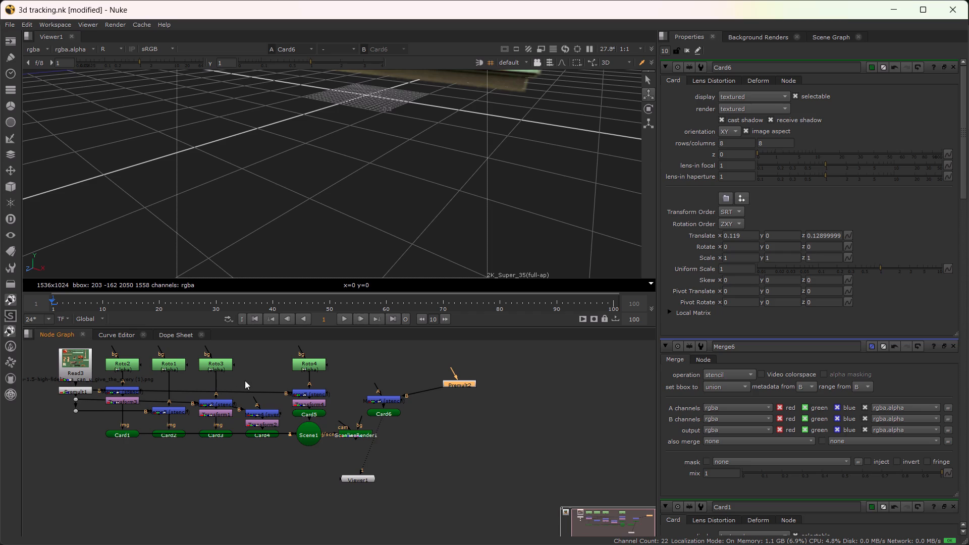
With Read3 shown in the viewer, add a new Roto node and place it in the empty area below Card1.
click(77, 370)
key(1)
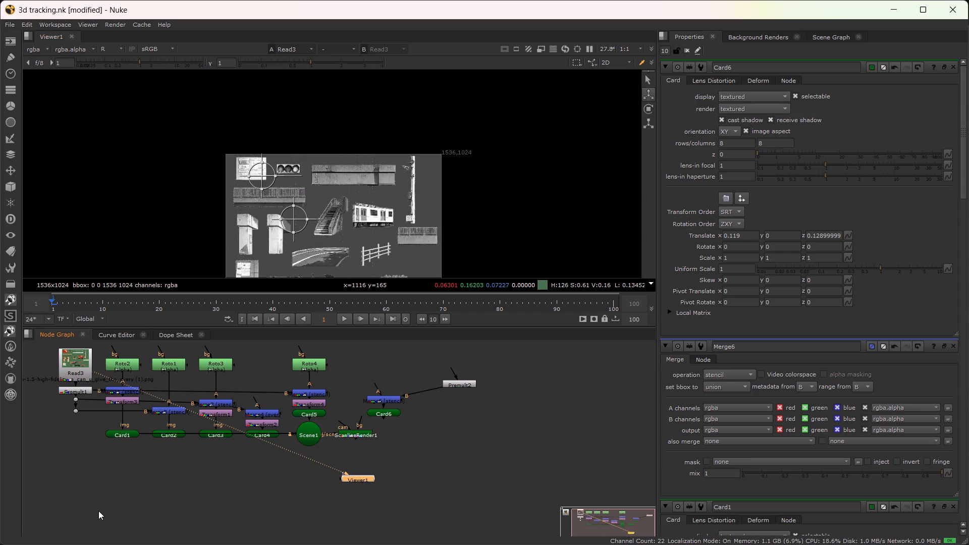
key(o)
drag(72, 372, 65, 445)
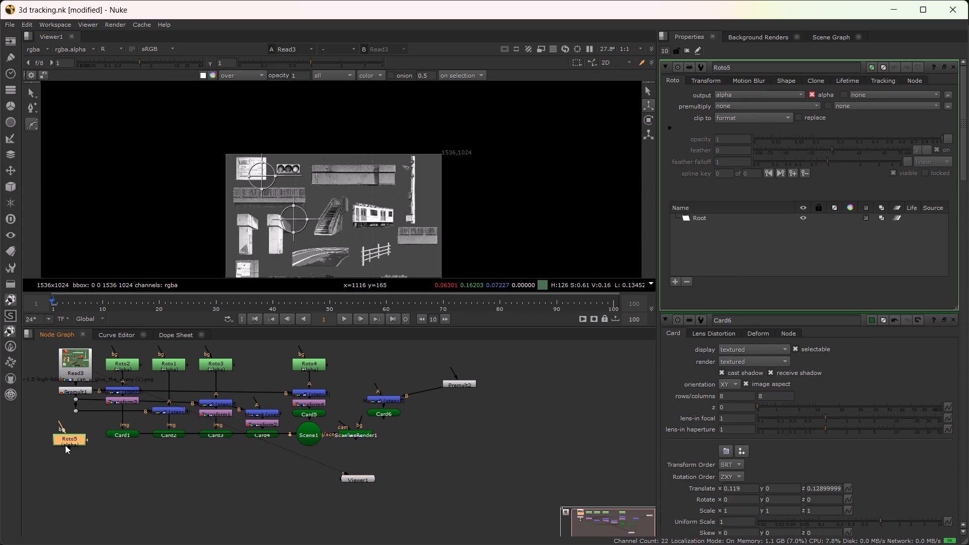
drag(65, 445, 83, 492)
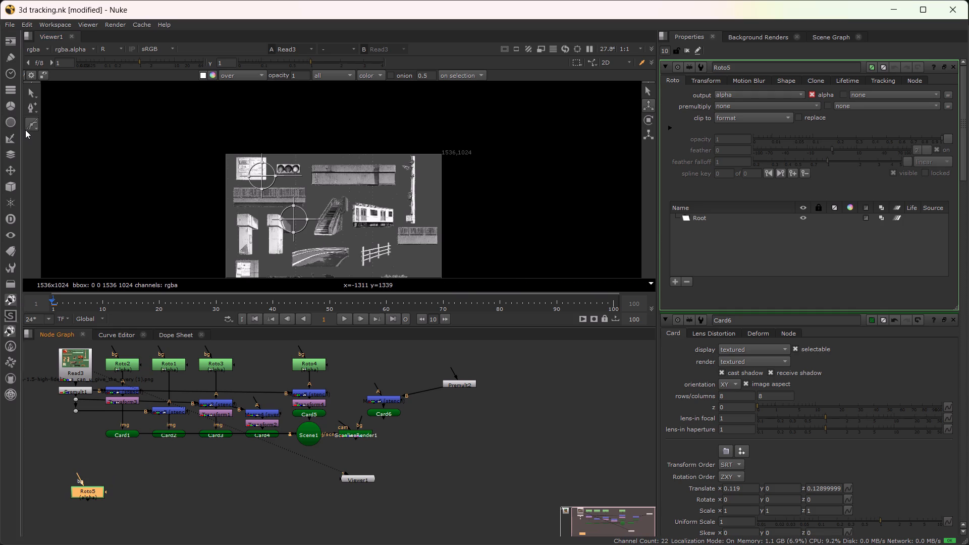
Draw a rectangle roto shape in Roto5 around the utility pole in the Read3 image.
right_click(29, 128)
click(77, 162)
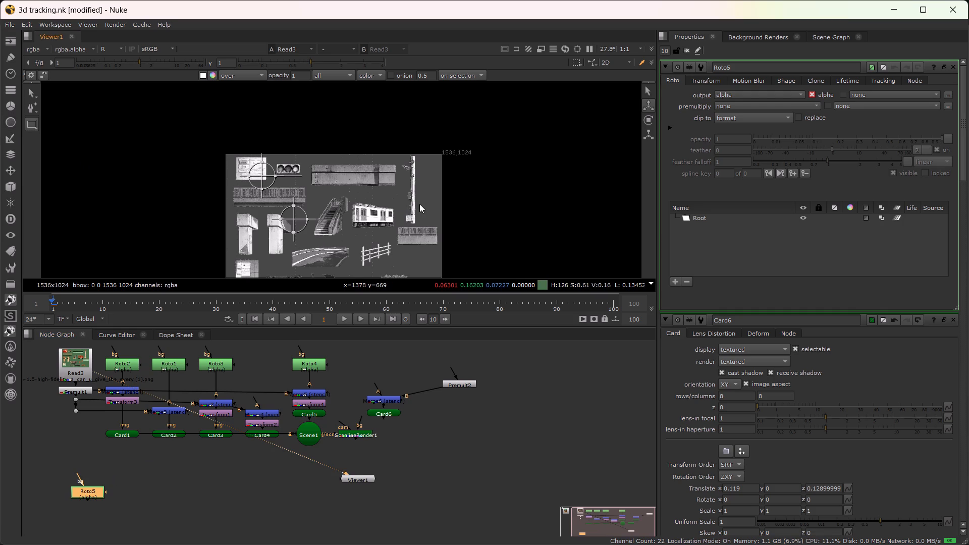
scroll(419, 204, up, 5)
scroll(434, 199, down, 2)
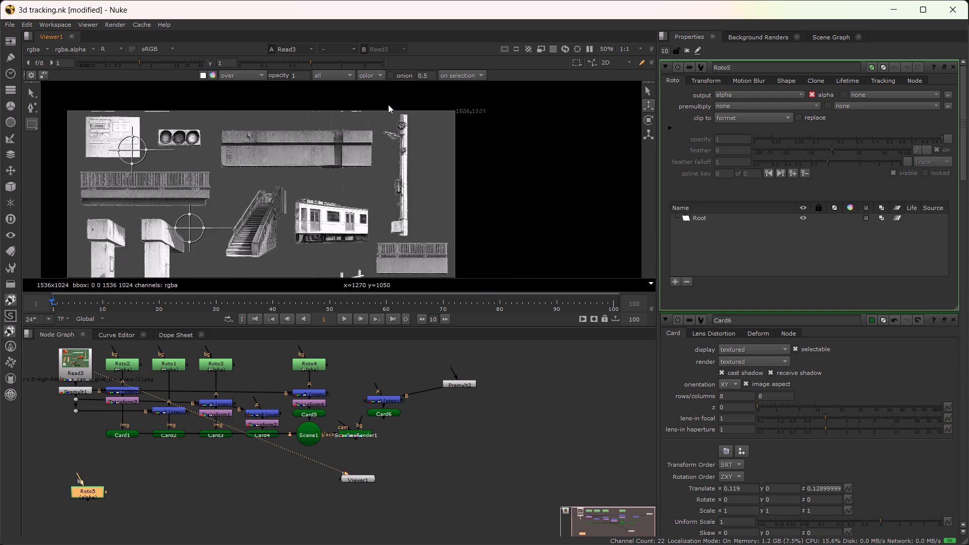
drag(372, 96, 426, 226)
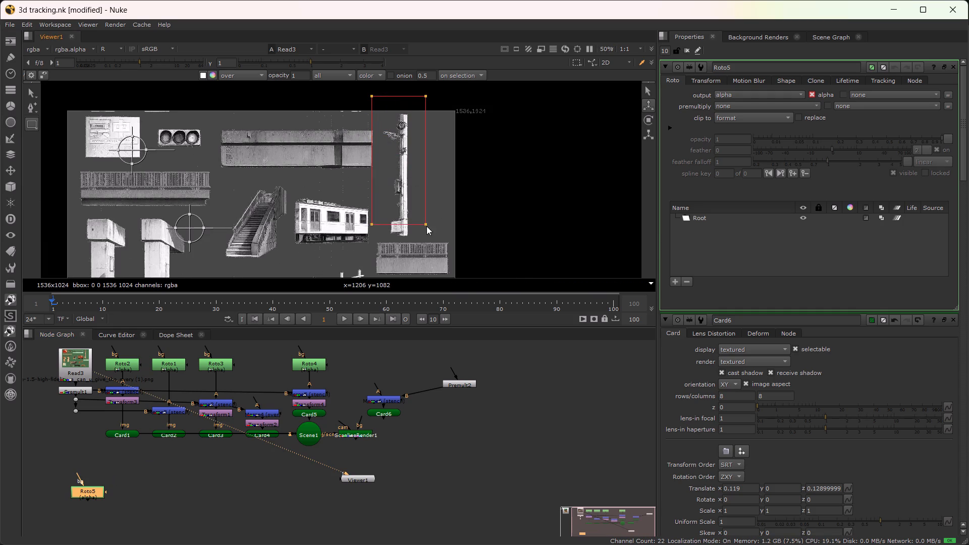
drag(426, 226, 433, 244)
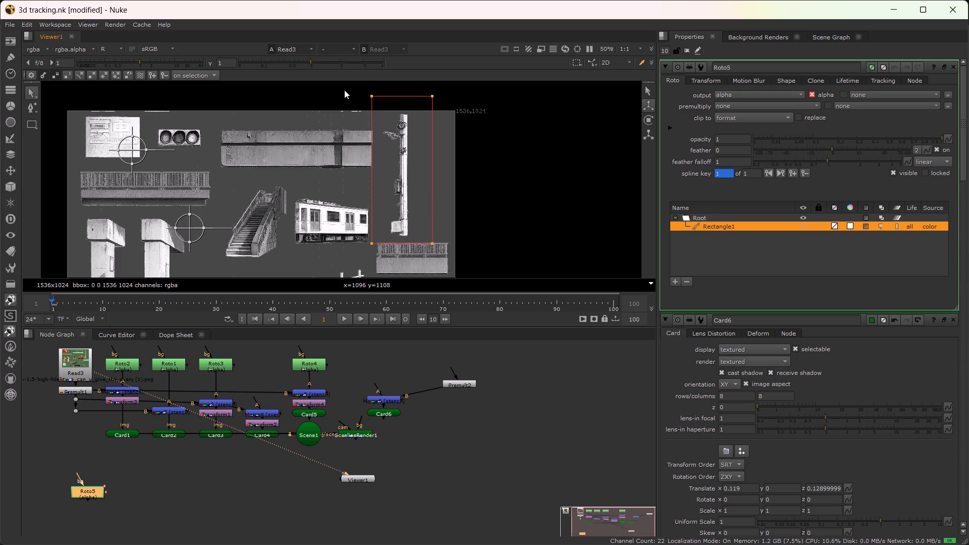
Move the left edge of the Roto5 rectangle inward, close to the utility pole's side brackets.
drag(345, 79, 383, 247)
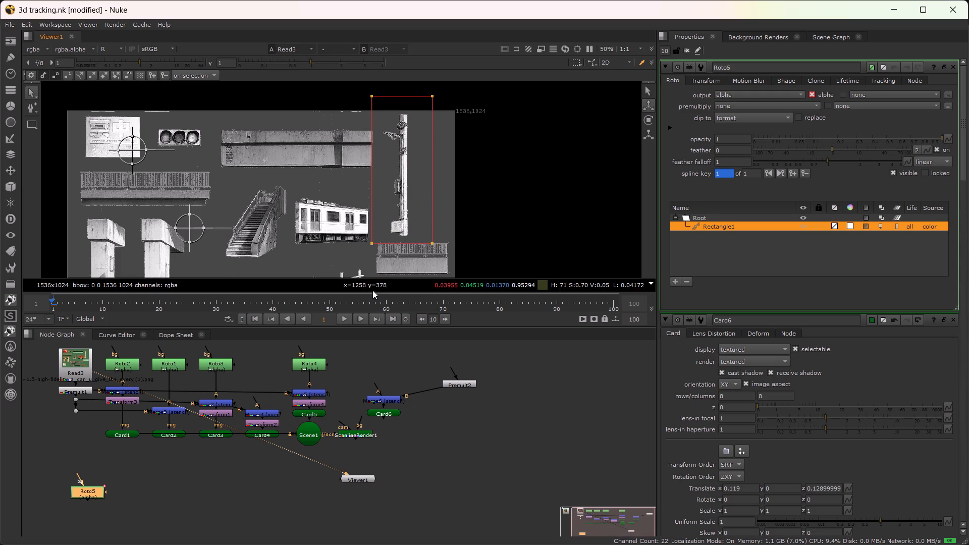
drag(390, 263, 334, 66)
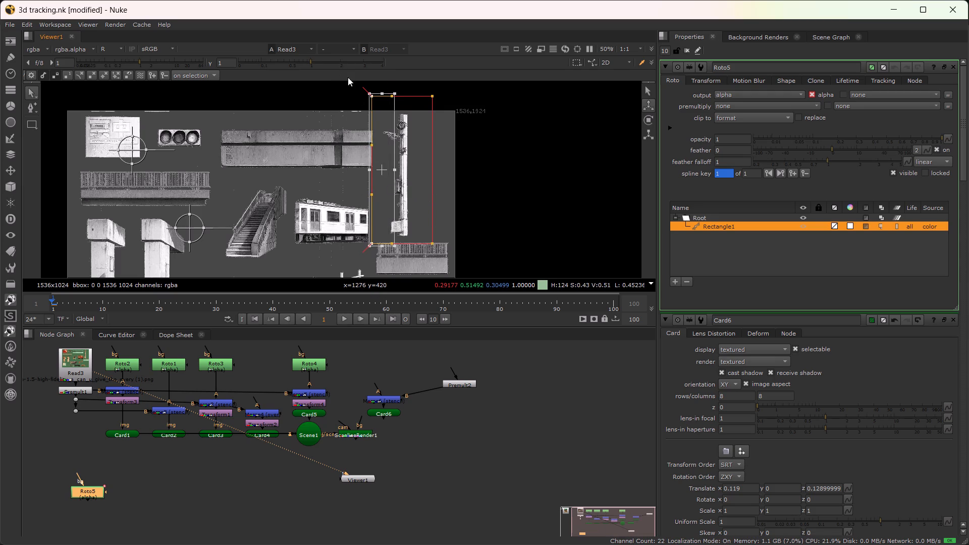
drag(380, 169, 395, 170)
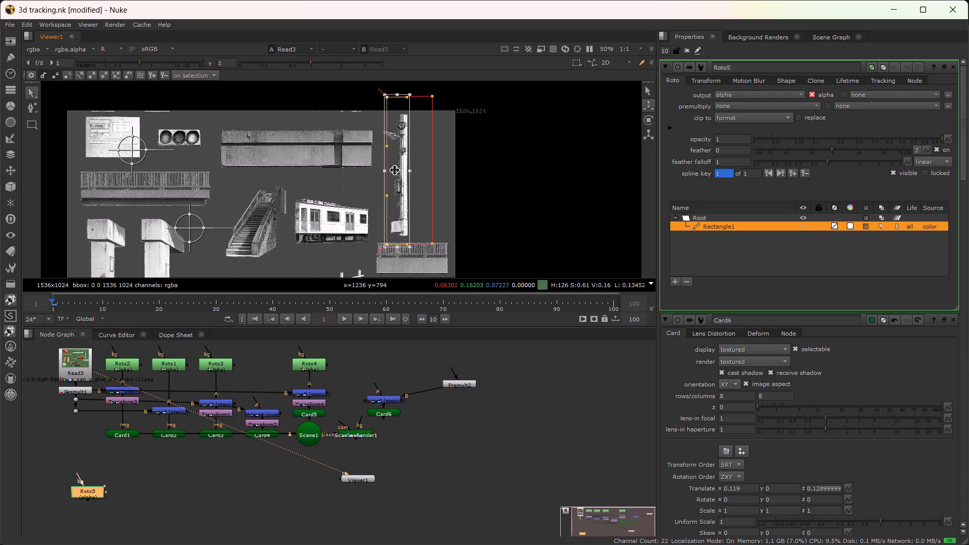
drag(395, 170, 395, 170)
drag(395, 170, 393, 170)
drag(338, 70, 358, 135)
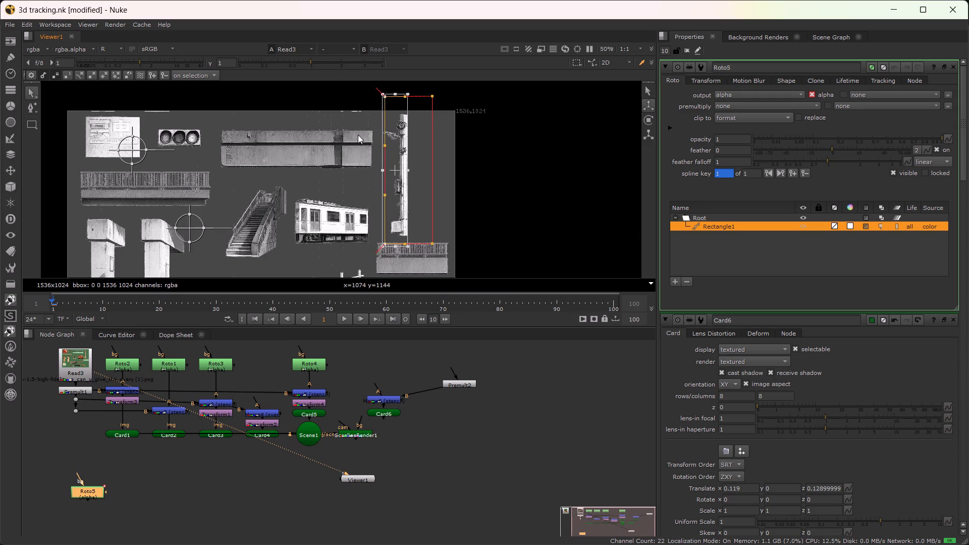
drag(358, 135, 361, 144)
click(469, 156)
Lower the rectangle's top edge to the image's upper border and raise its bottom edge just above the railing piece.
drag(350, 74, 407, 127)
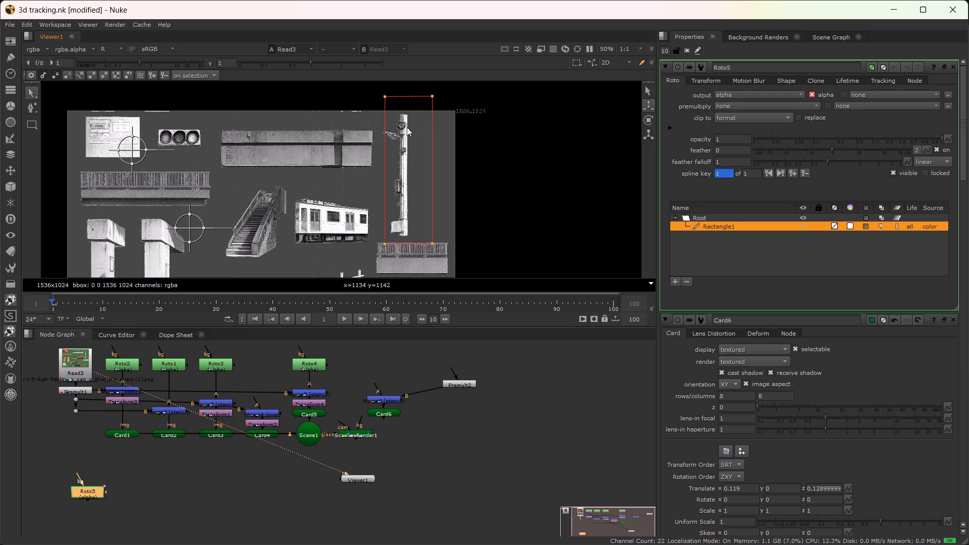
drag(407, 127, 413, 130)
drag(479, 131, 359, 80)
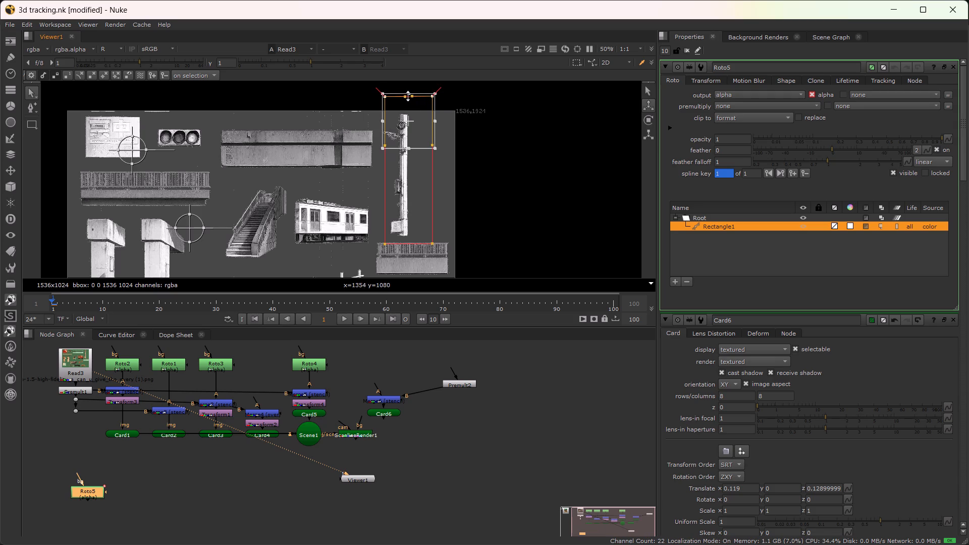
drag(408, 94, 408, 112)
drag(467, 262, 362, 234)
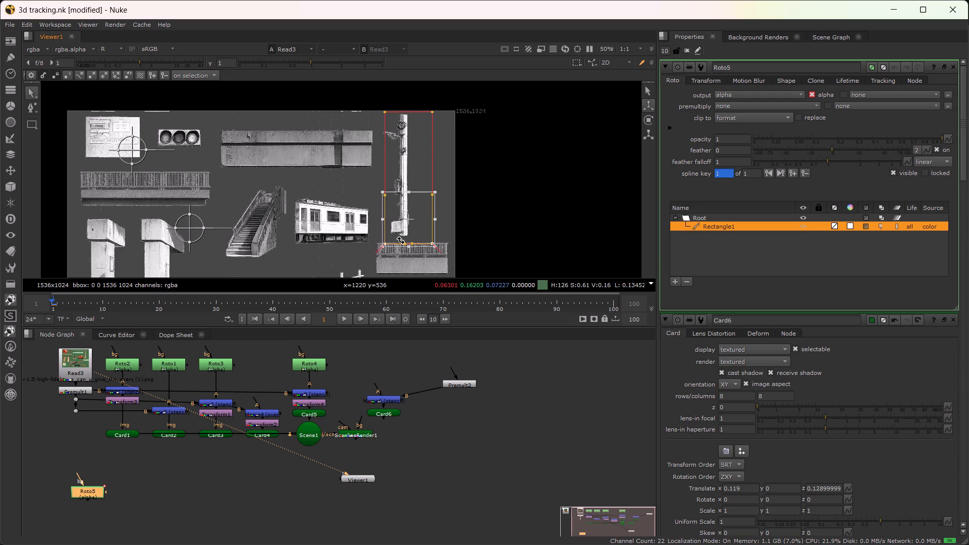
drag(410, 249, 409, 243)
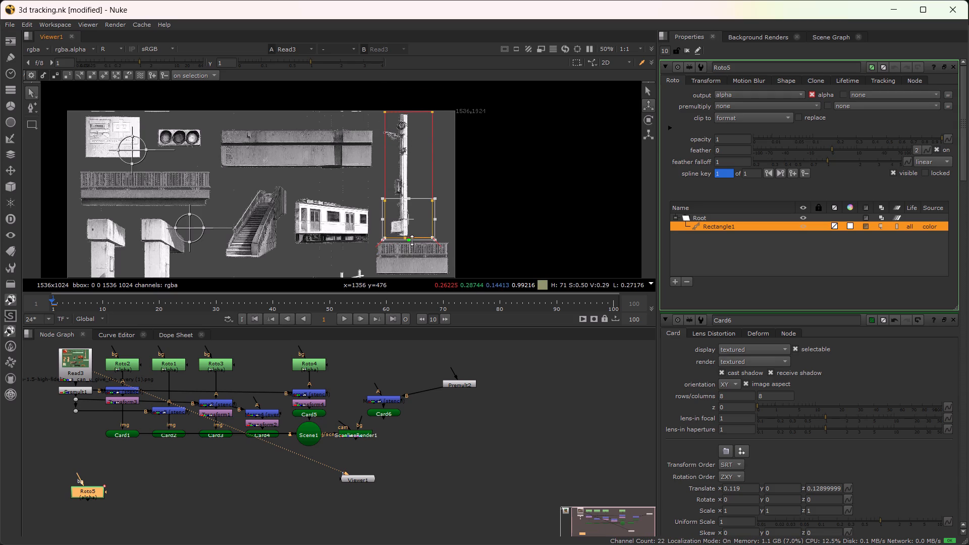
Move the right edge of the Roto5 rectangle inward, close to the utility pole.
drag(415, 87, 437, 165)
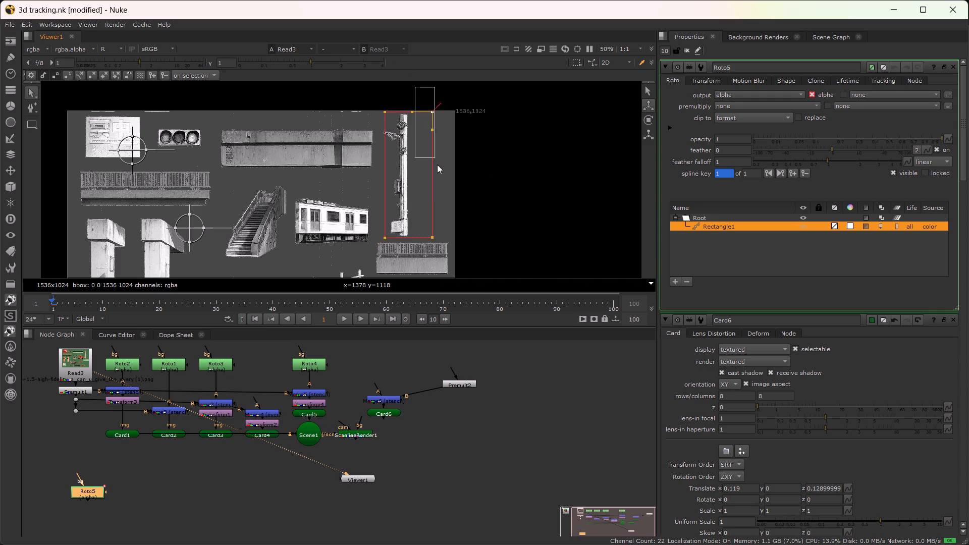
drag(437, 165, 459, 267)
drag(423, 190, 415, 190)
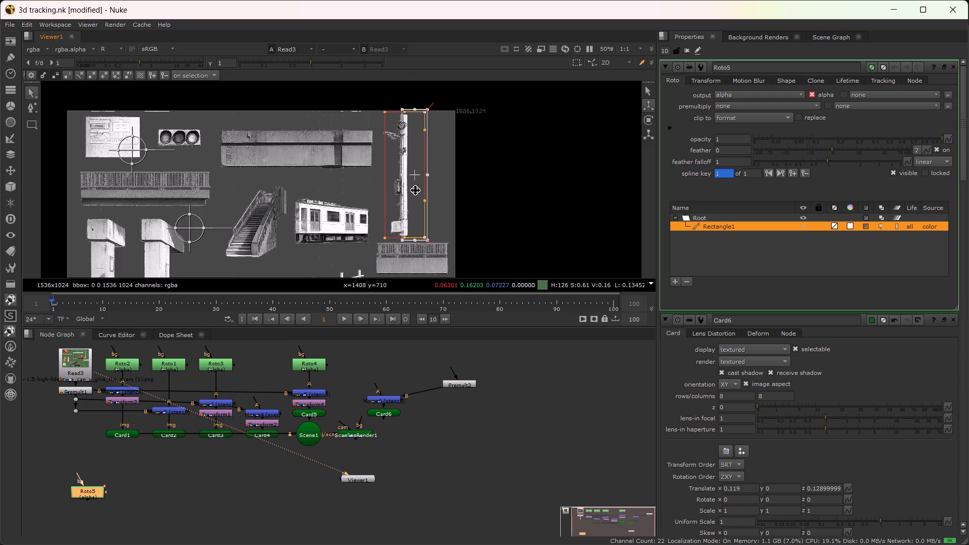
drag(415, 190, 409, 191)
click(484, 212)
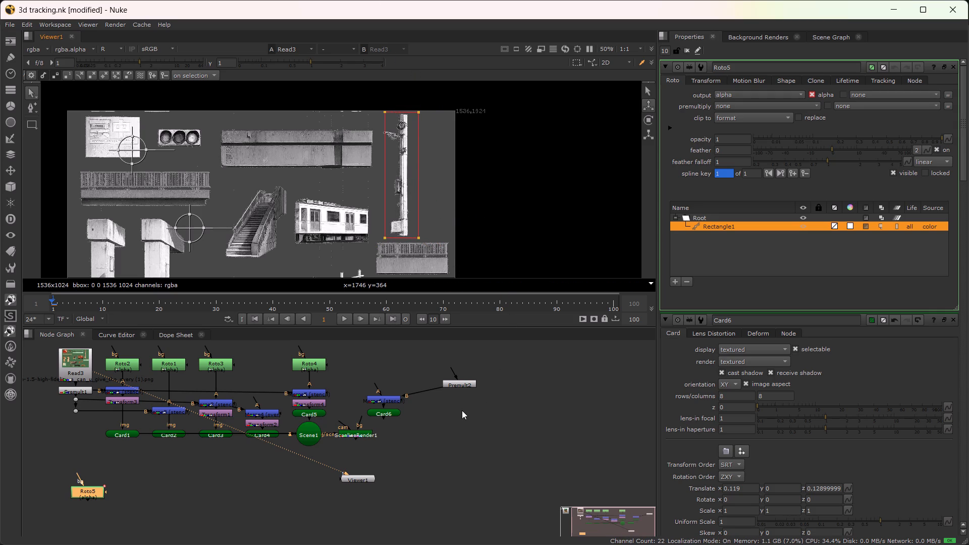
Place Roto5 above Merge6 and connect Merge6's A input to it.
drag(82, 494, 412, 355)
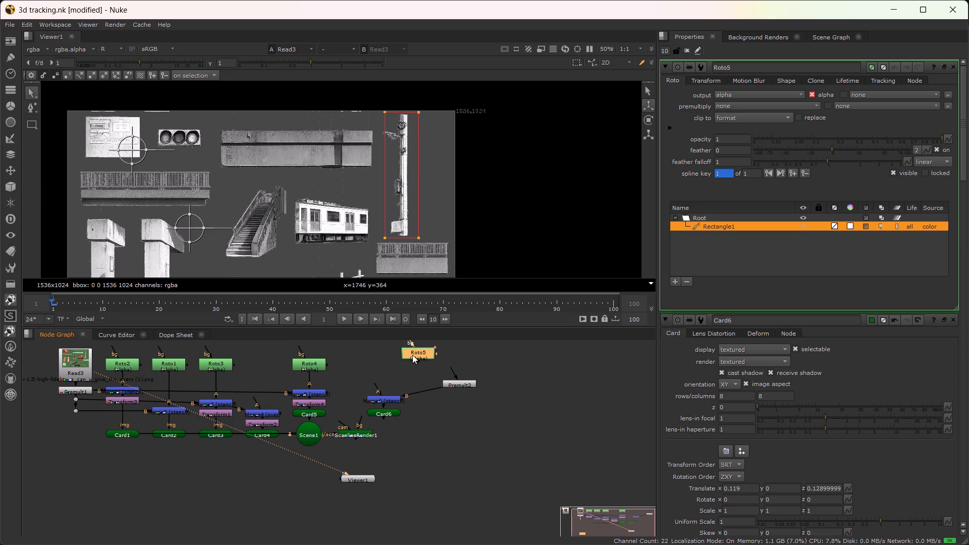
drag(412, 355, 390, 357)
drag(378, 388, 396, 360)
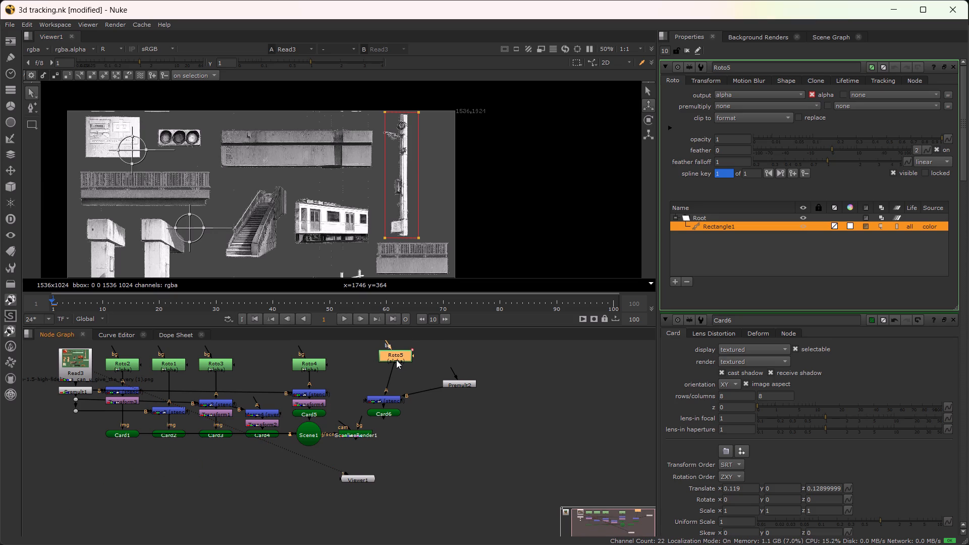
With Card6 shown in the viewer, delete Premult2 and connect Merge6's B input to Premult1 instead.
click(386, 416)
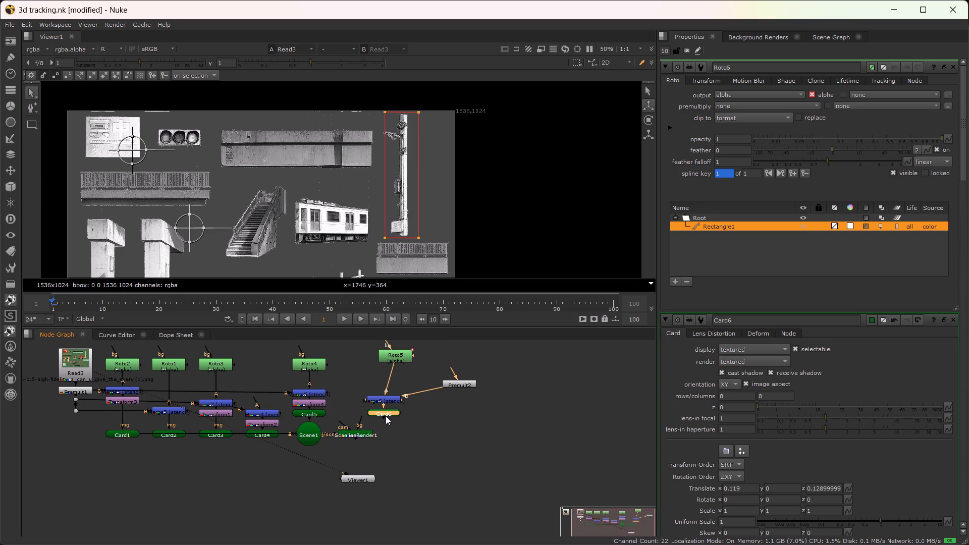
key(1)
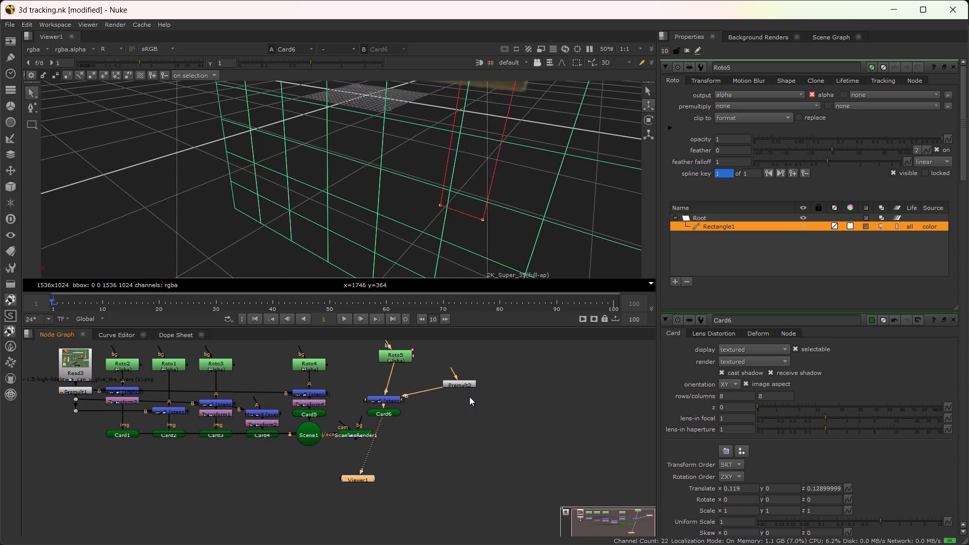
click(464, 386)
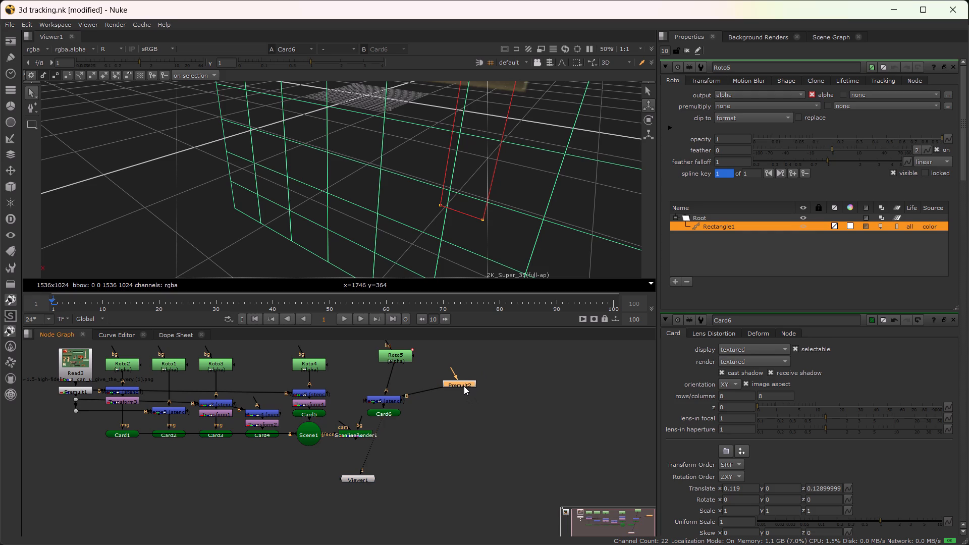
key(Delete)
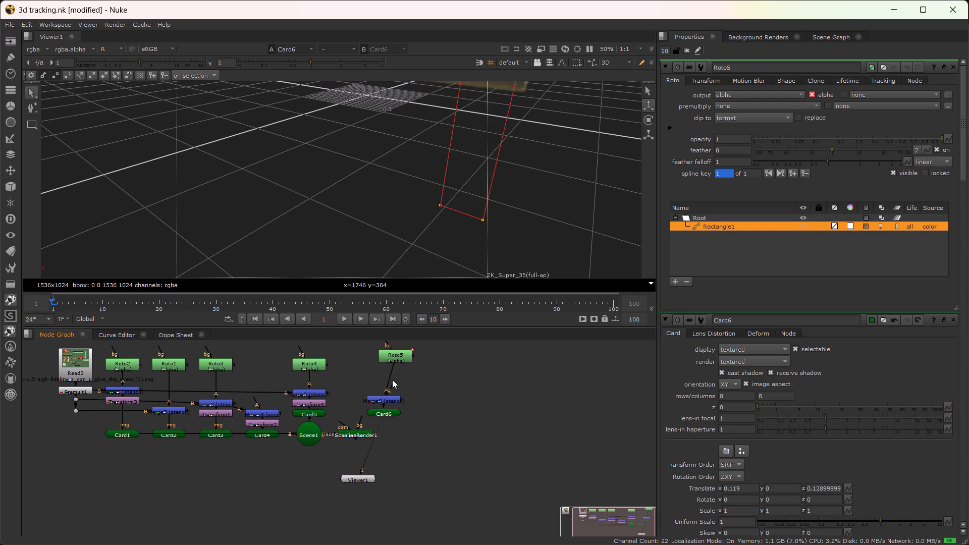
drag(392, 384, 150, 399)
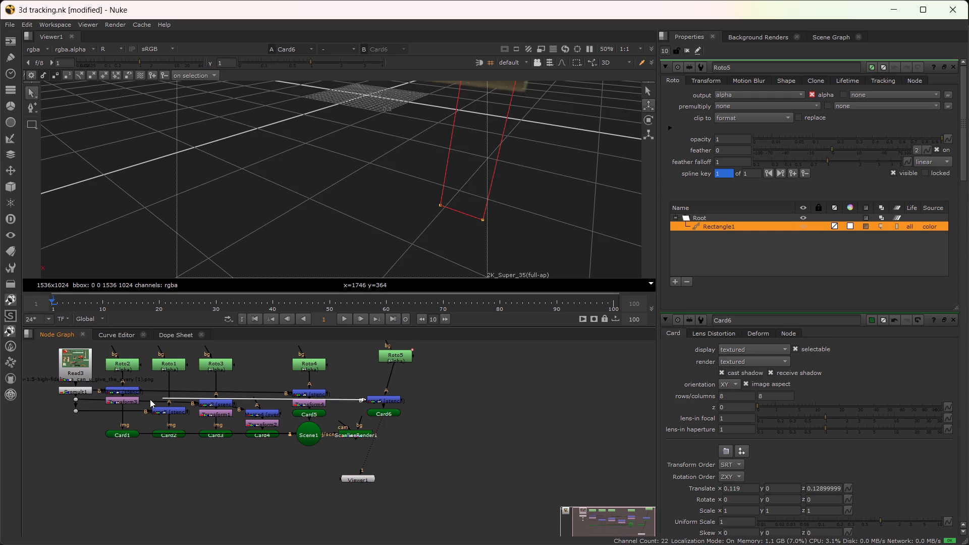
drag(150, 399, 77, 391)
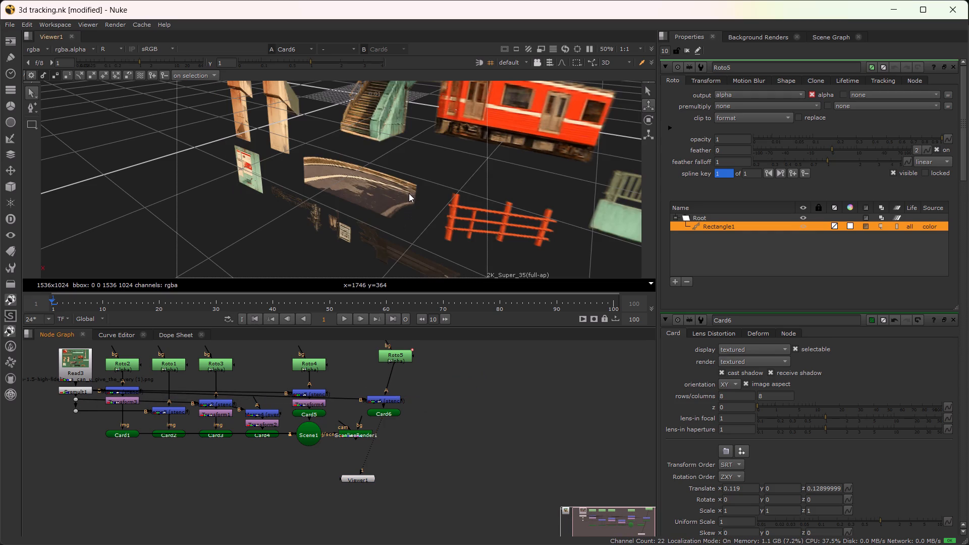
Invert the Rectangle1 shape in Roto5 so that Card6 keeps only the utility pole.
scroll(439, 162, down, 6)
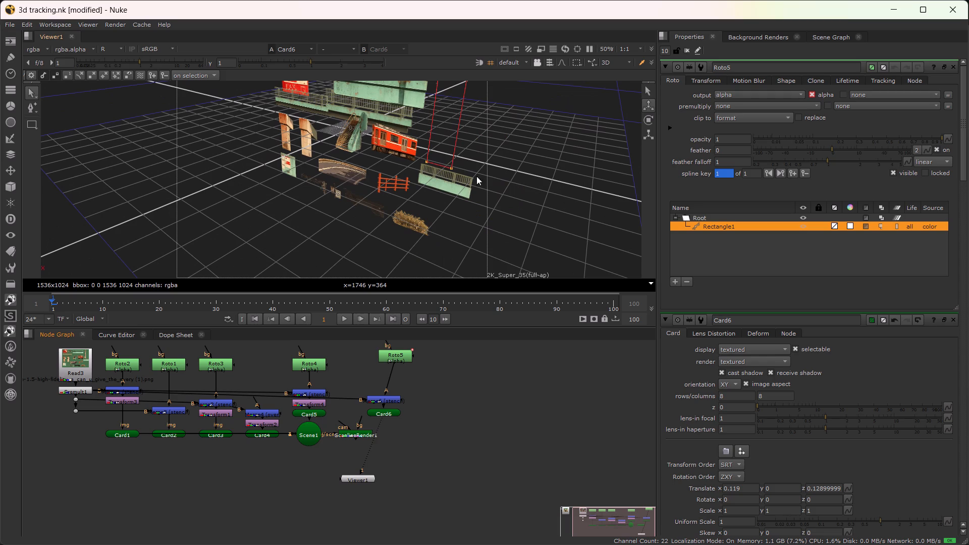
double_click(395, 354)
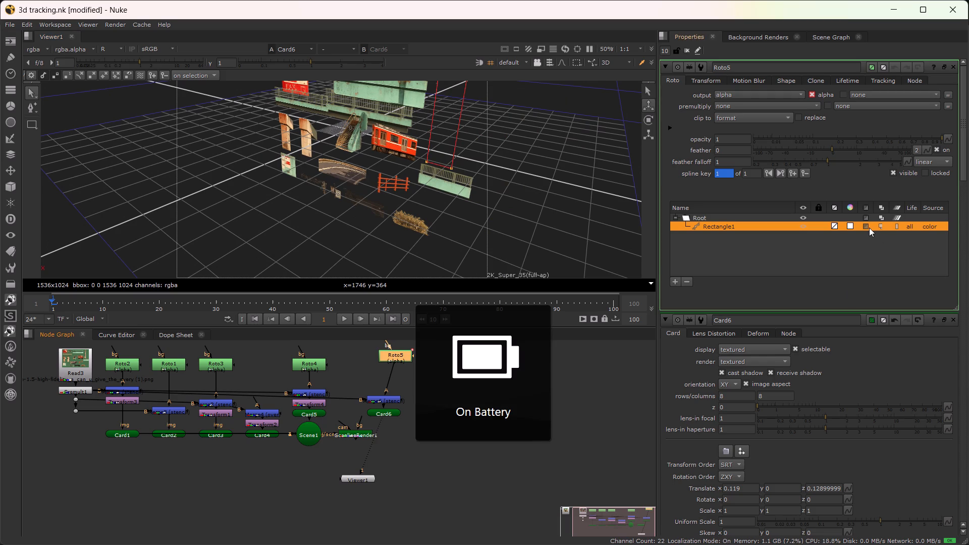
click(869, 227)
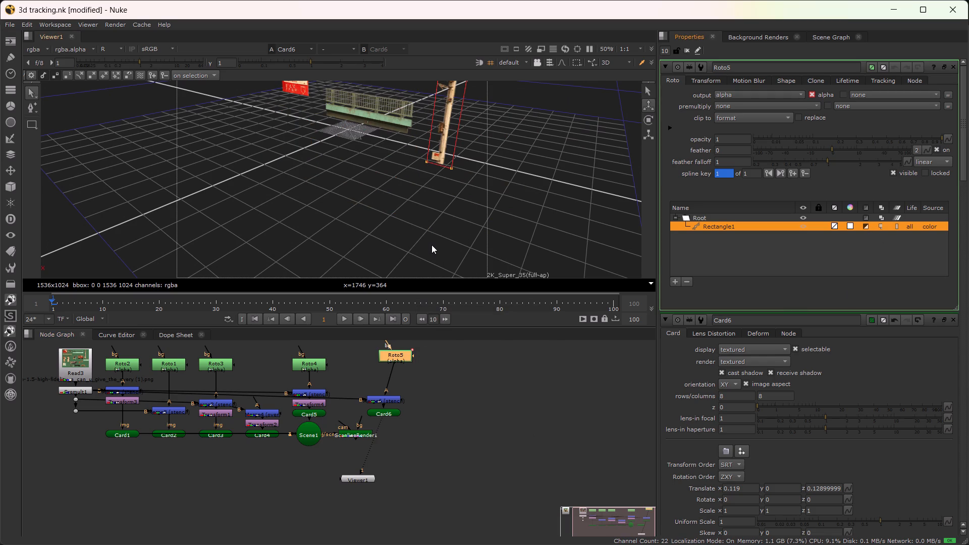
Save the 3d tracking.nk script.
key(ctrl+s)
key(ctrl+s)
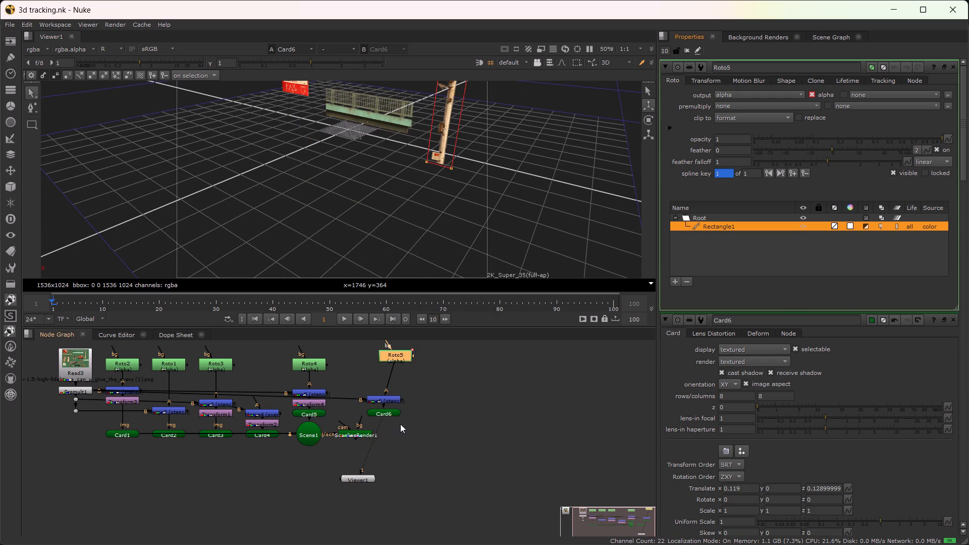
Move the Card6 node slightly farther down below Merge6.
drag(385, 412, 399, 402)
drag(399, 402, 394, 422)
click(394, 422)
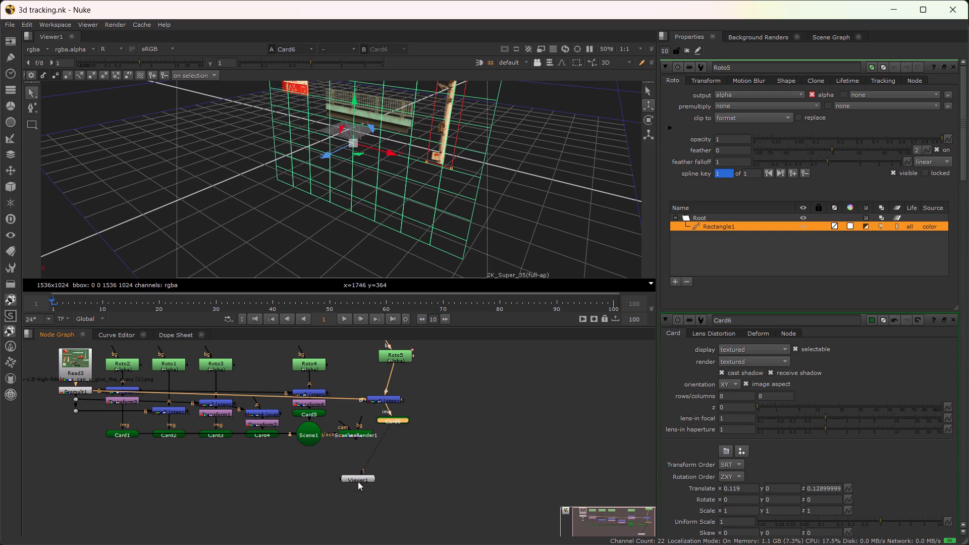
With Scene1 shown in the viewer, connect Card6's output to Scene1.
click(312, 435)
key(1)
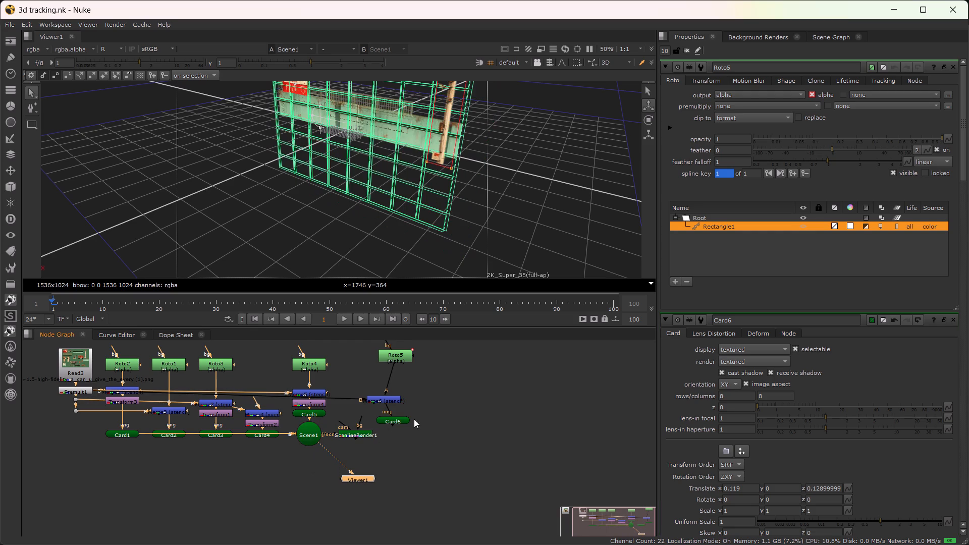
click(399, 418)
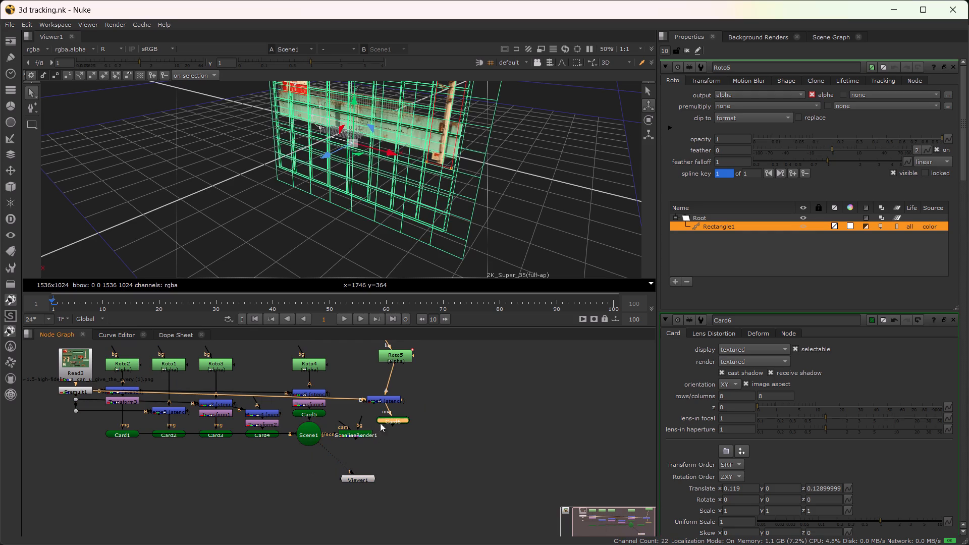
shift+click(302, 439)
key(shift+f)
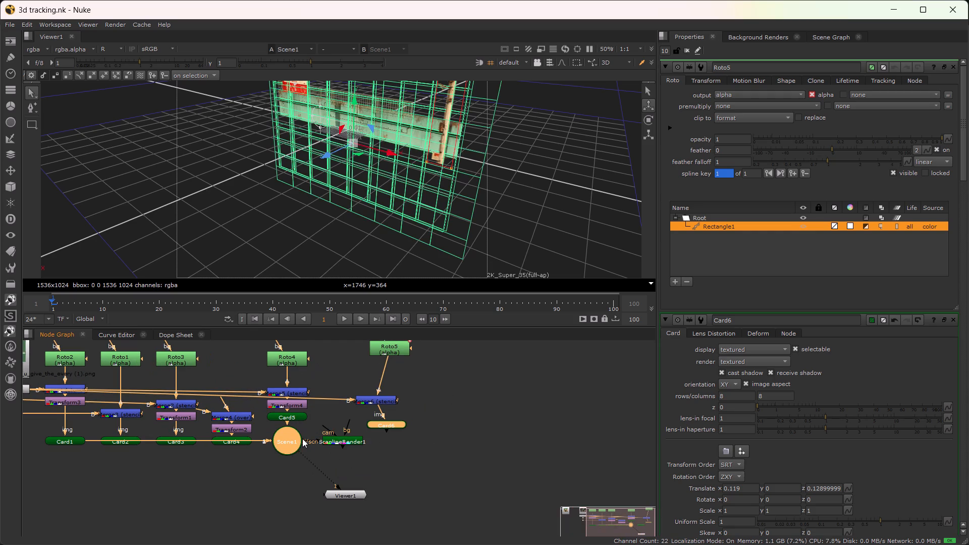
click(411, 447)
drag(387, 429, 385, 445)
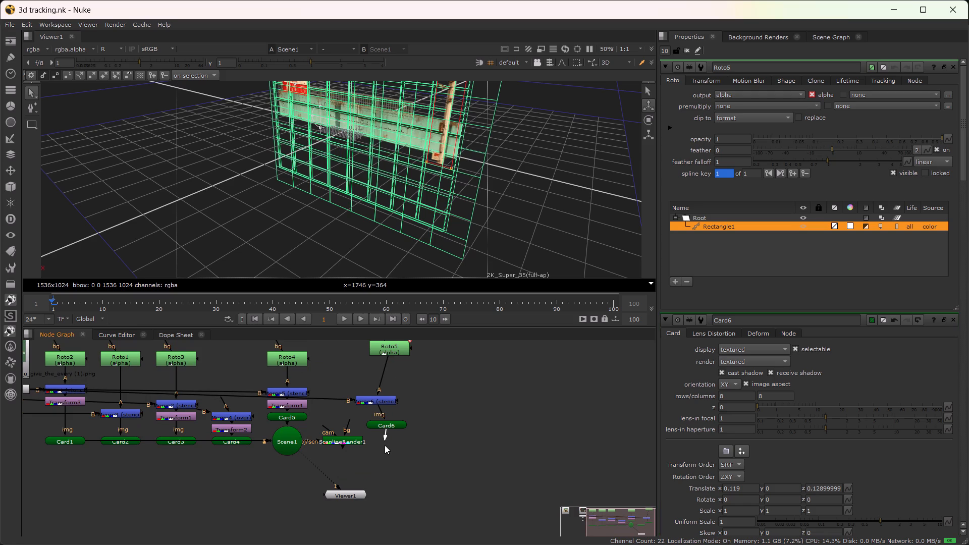
drag(385, 445, 379, 452)
drag(386, 431, 348, 442)
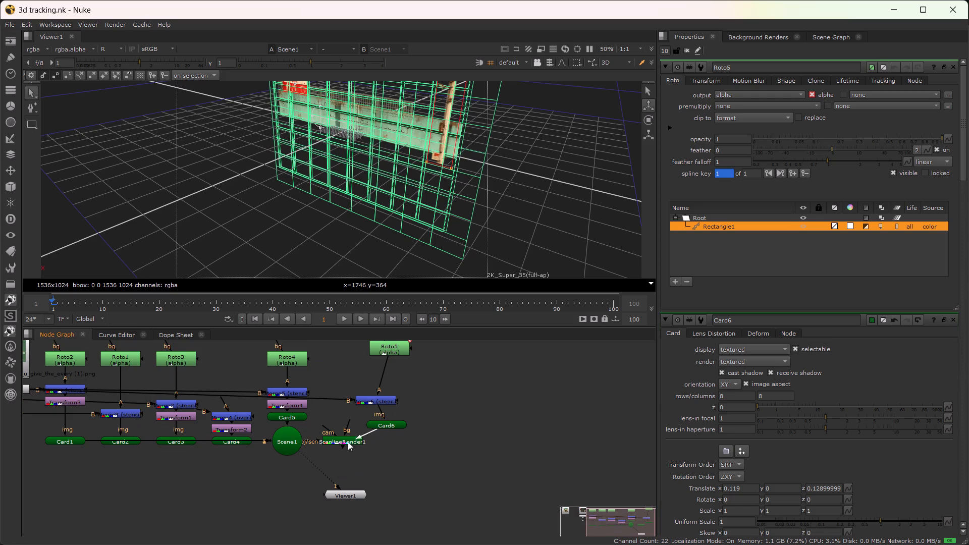
drag(348, 442, 286, 438)
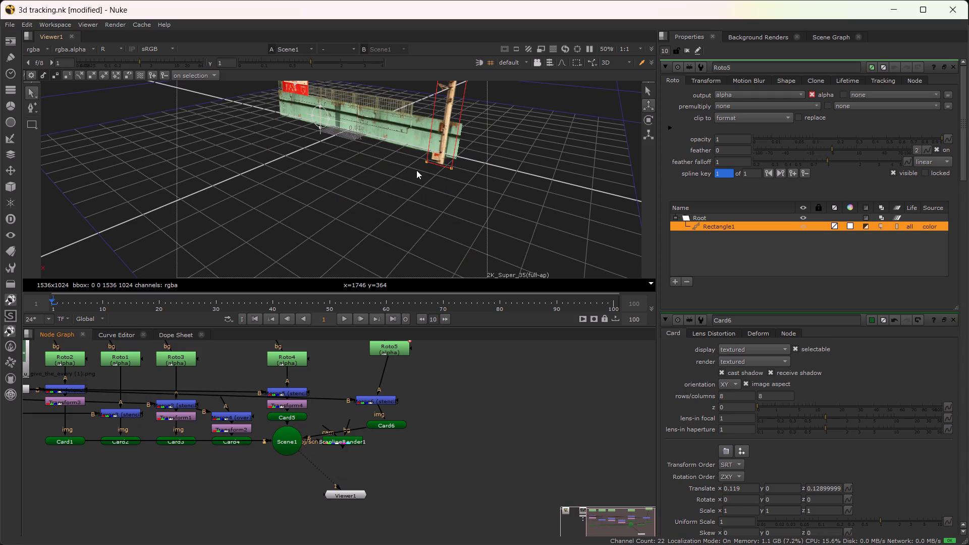
Save the 3d tracking.nk script.
alt+drag(528, 202, 458, 261)
scroll(380, 181, up, 4)
scroll(473, 202, down, 3)
alt+drag(473, 210, 524, 196)
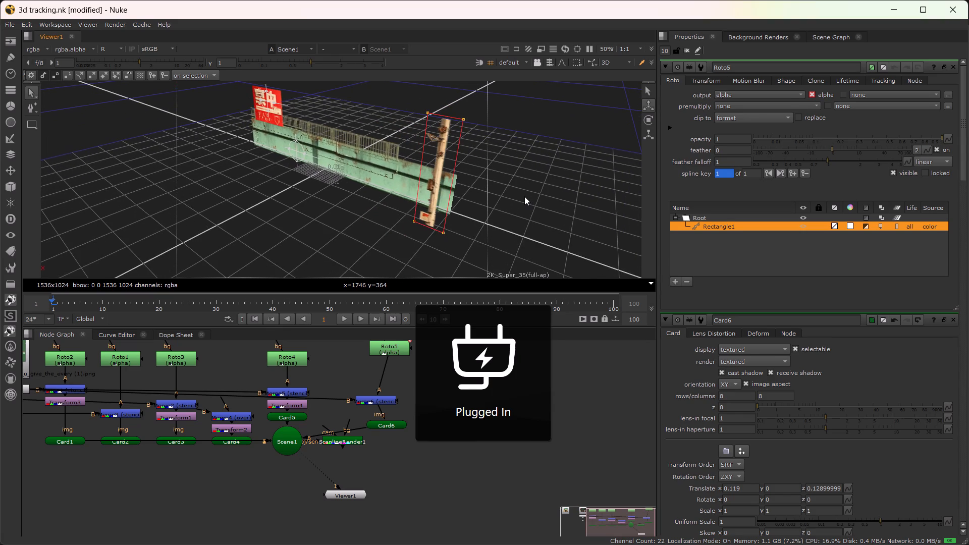
ctrl+drag(517, 206, 545, 200)
key(ctrl+s)
key(ctrl+s)
key(ctrl+s)
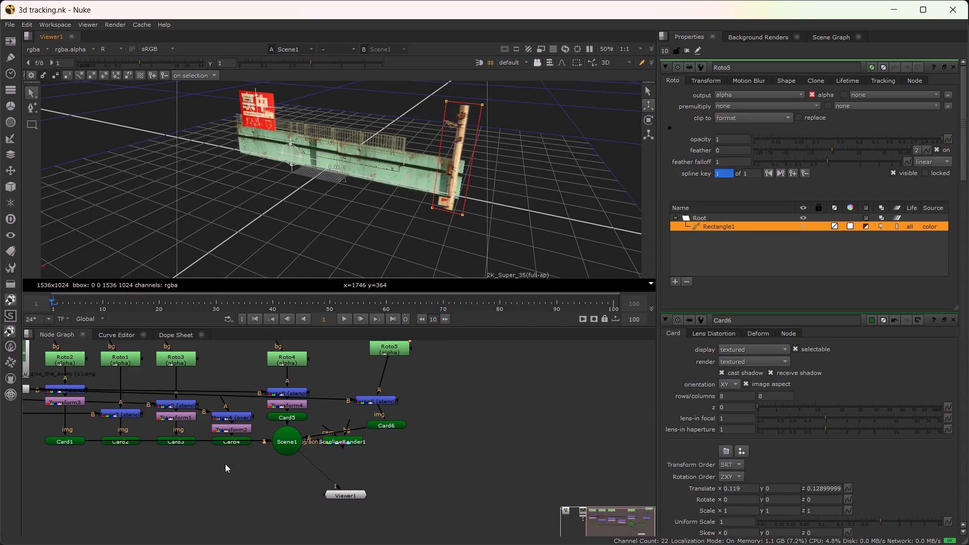
Examine the Read3 texture sheet and the Read1 reference image in the viewer, focusing on the utility pole beside the bridge.
scroll(229, 448, down, 2)
click(76, 378)
key(1)
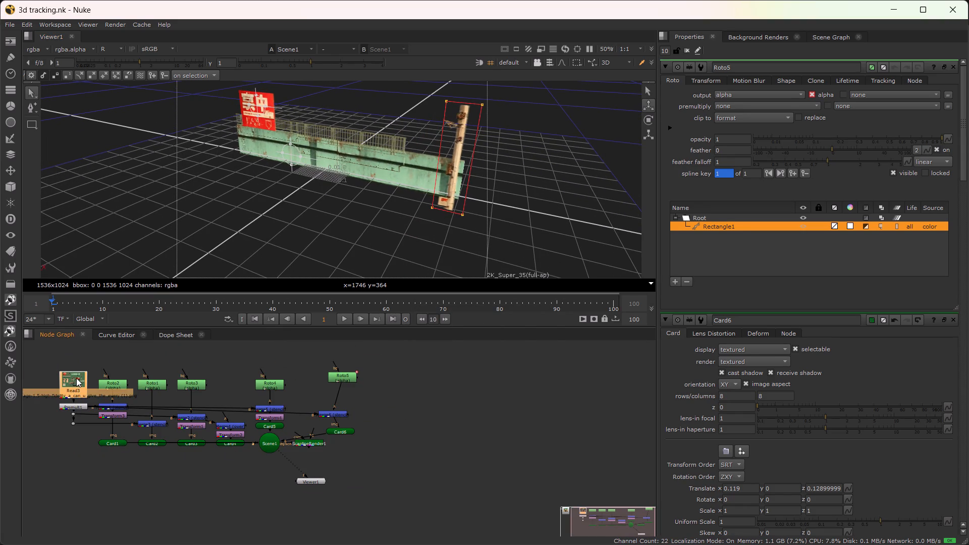
scroll(185, 398, down, 1)
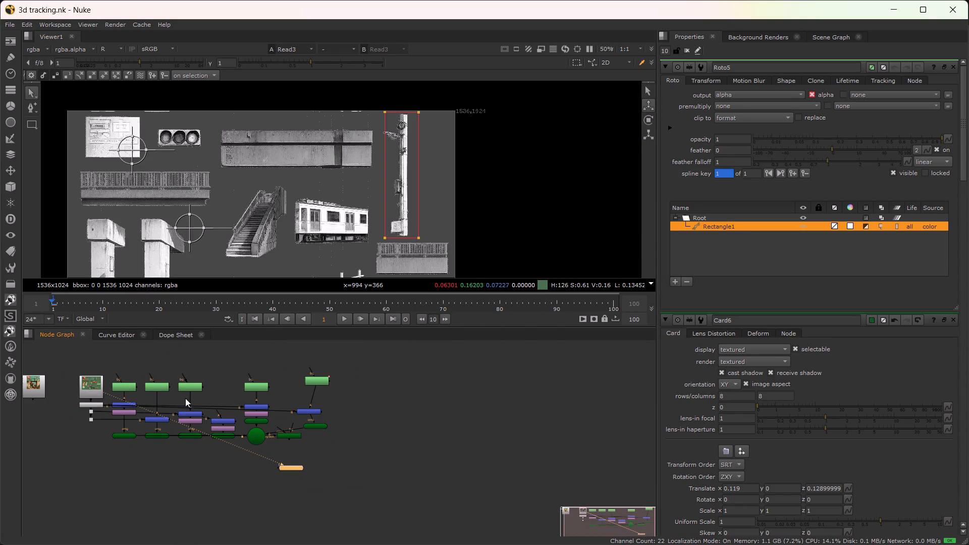
click(37, 385)
key(1)
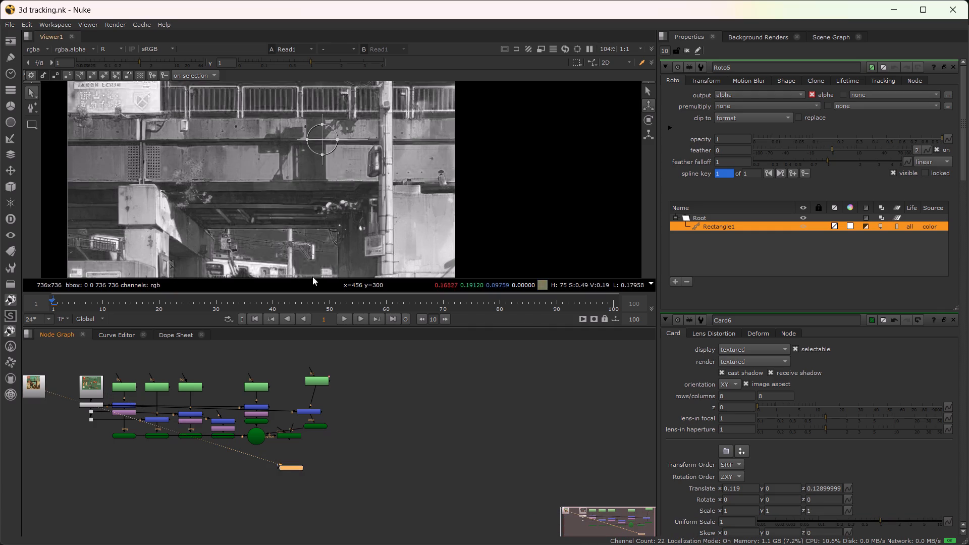
scroll(401, 242, down, 5)
alt+drag(408, 231, 427, 180)
scroll(449, 183, up, 4)
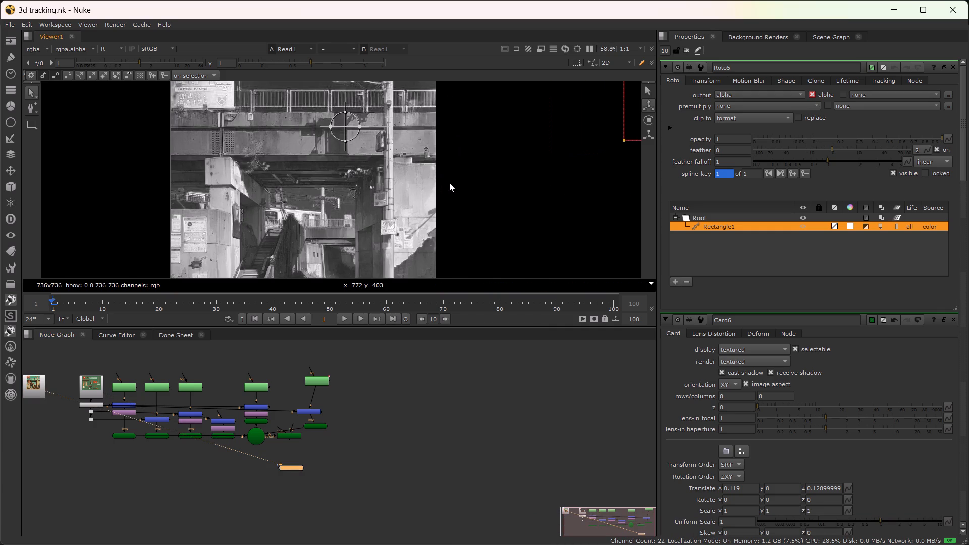
scroll(449, 183, down, 4)
alt+drag(472, 237, 472, 219)
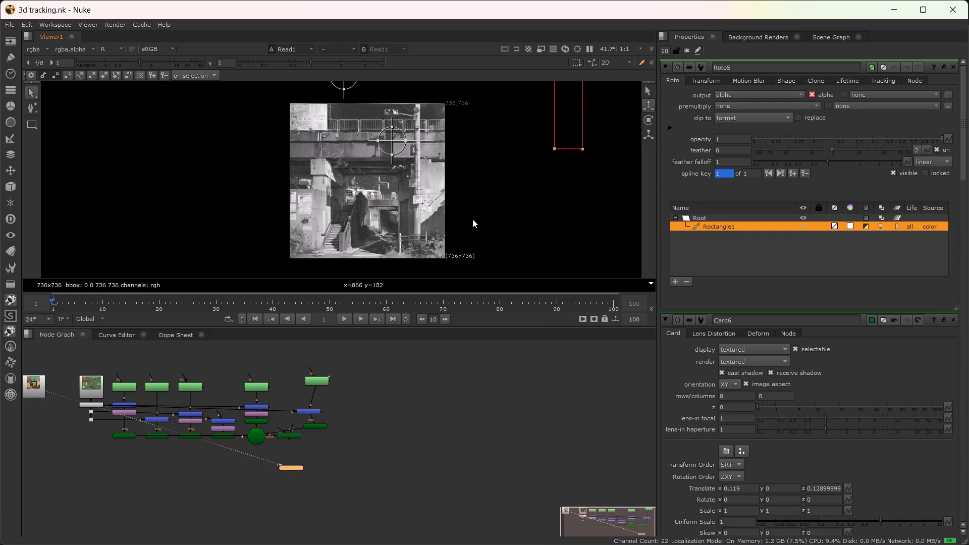
alt+drag(472, 219, 472, 219)
scroll(444, 193, up, 6)
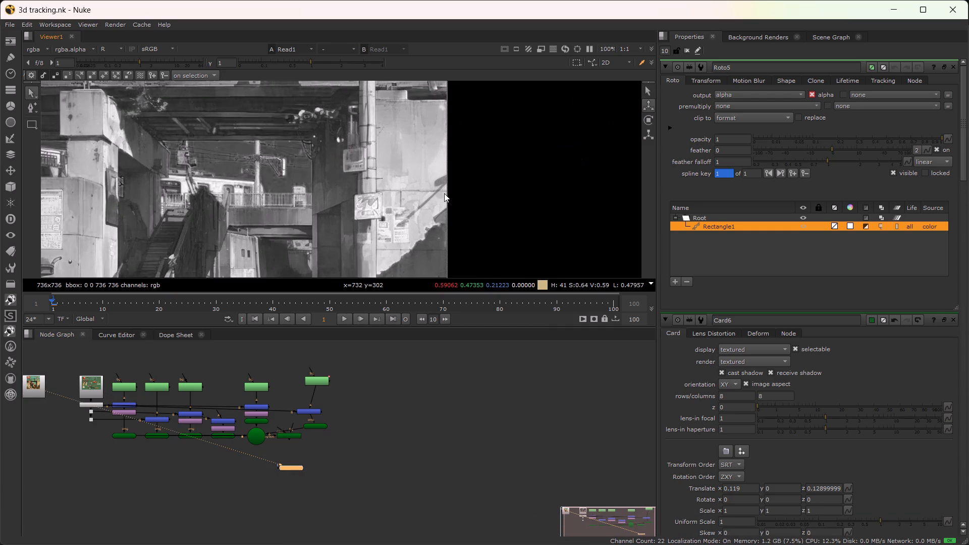
scroll(444, 193, up, 1)
scroll(444, 193, down, 6)
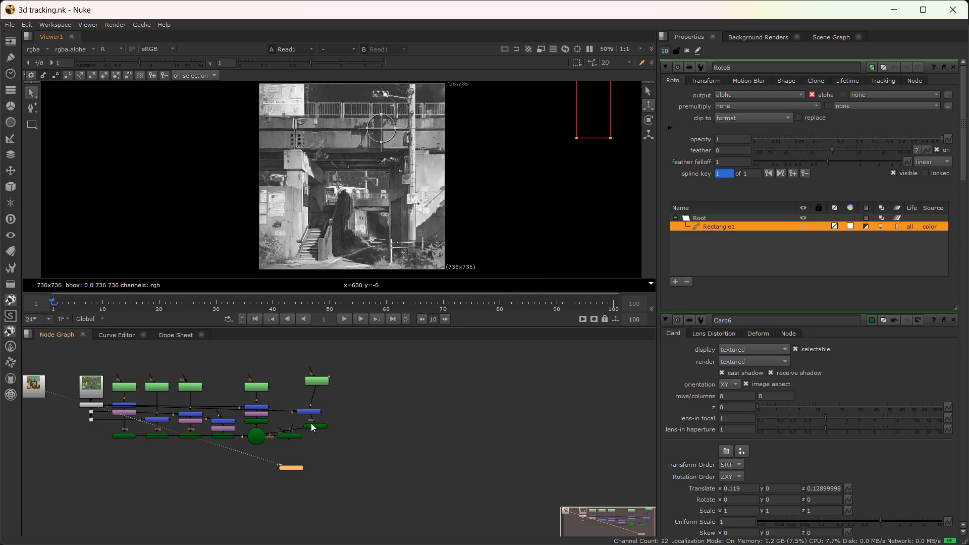
Compare Card6 and the assembled Scene1 with the Read1 reference image and the Read3 texture sheet.
click(316, 423)
key(1)
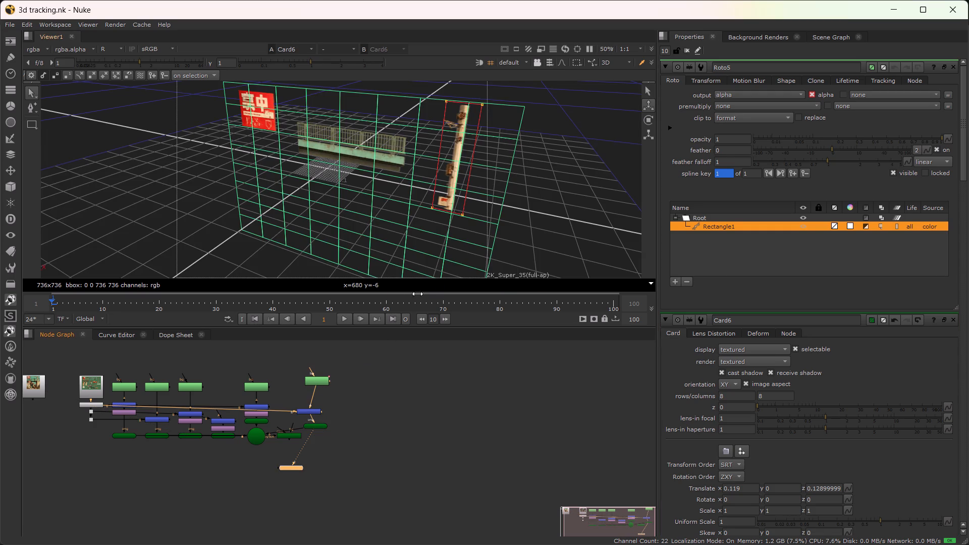
click(28, 391)
key(1)
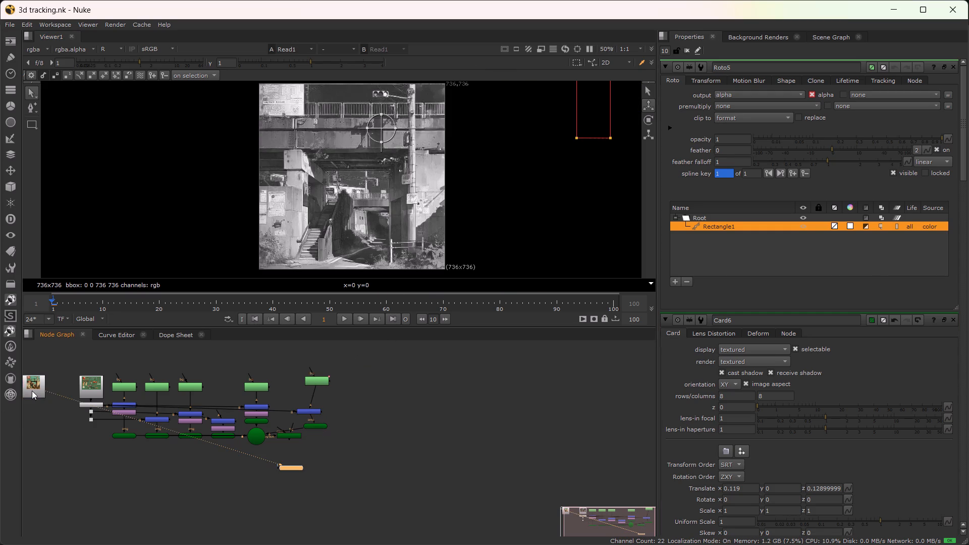
click(88, 390)
key(1)
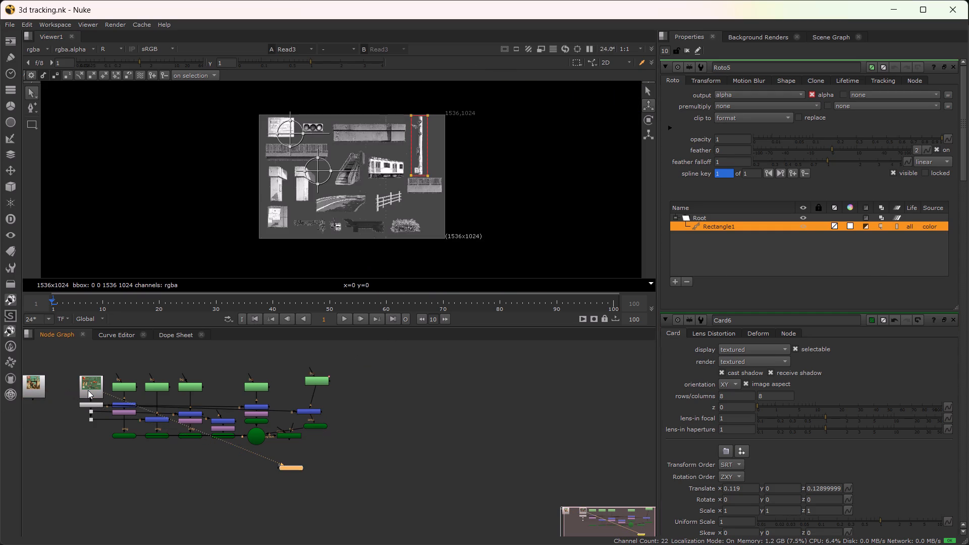
click(33, 391)
key(1)
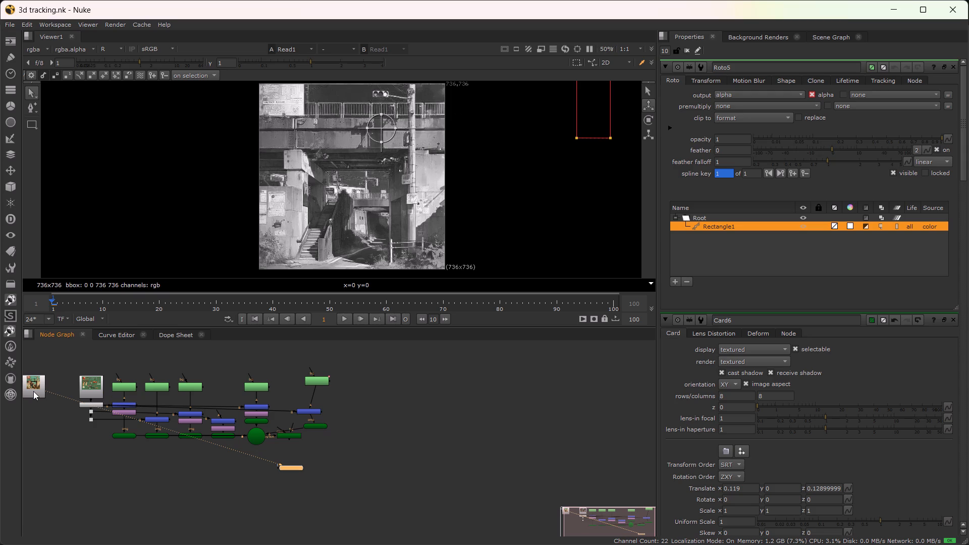
click(91, 379)
key(1)
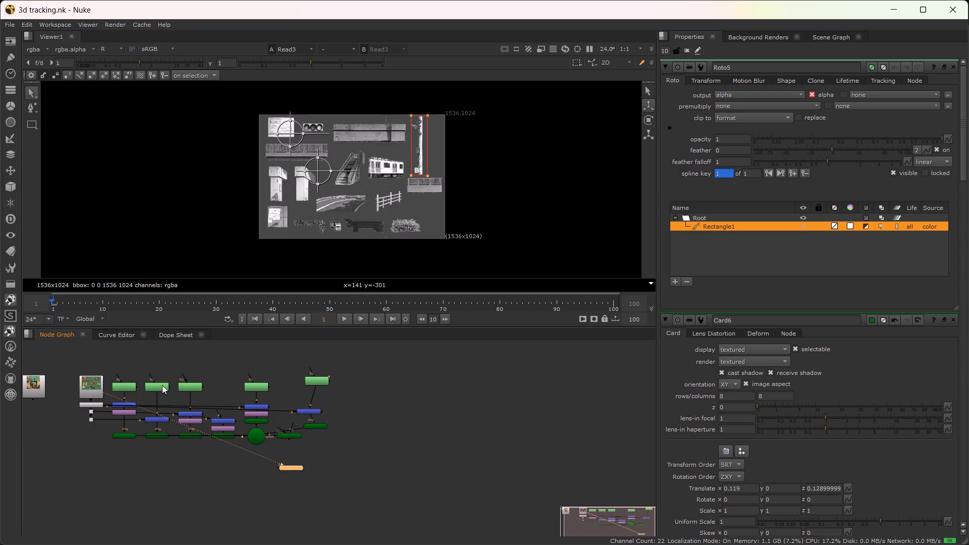
click(253, 438)
key(1)
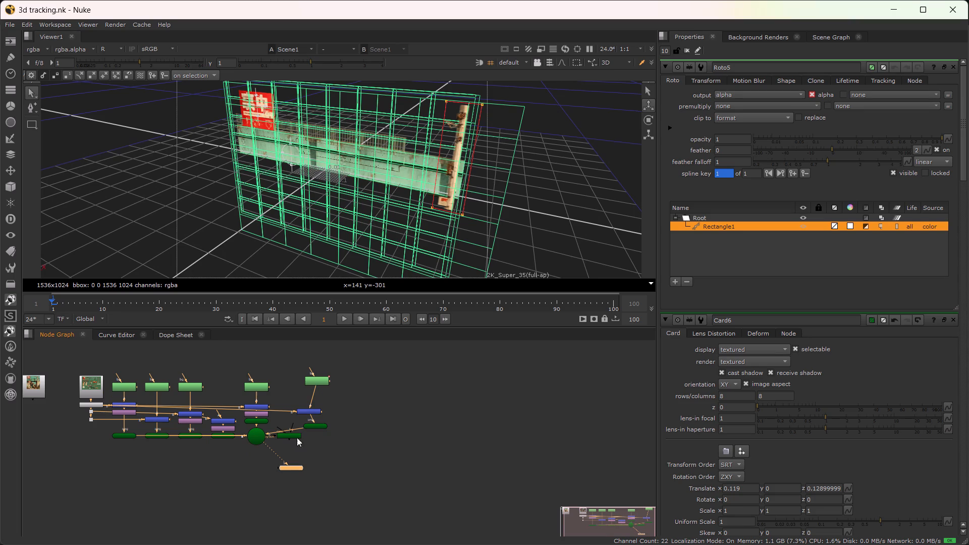
Show Card6 in the viewer and move its node down level with the Scene1 row.
click(318, 426)
key(1)
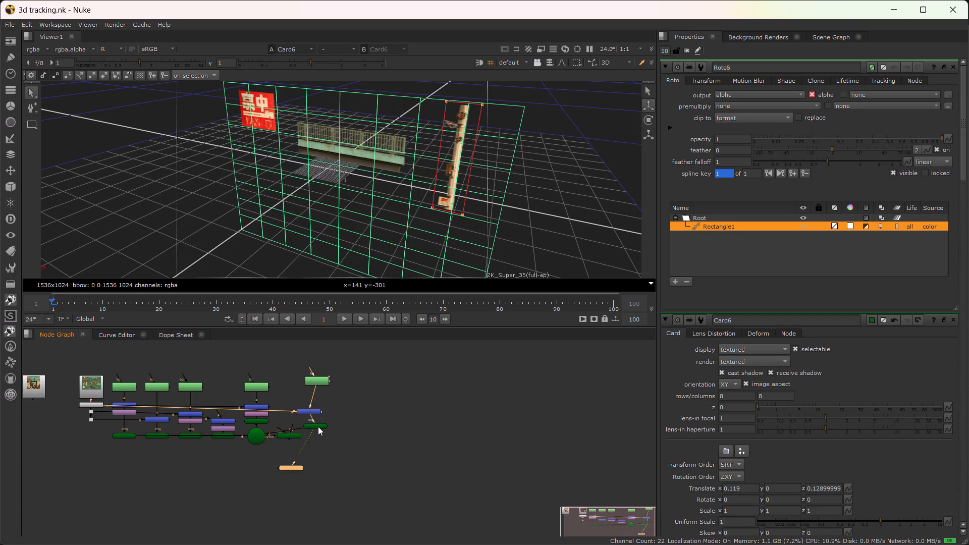
drag(320, 426, 324, 437)
key(f)
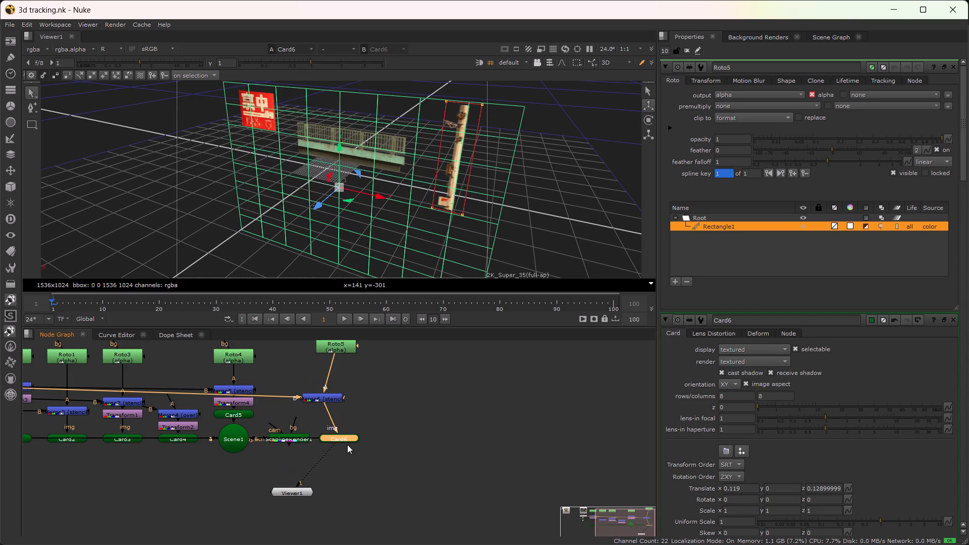
Move the ScanlineRender1 node out from between Scene1 and Card6 to well below Scene1.
scroll(372, 446, up, 2)
alt+drag(375, 448, 478, 415)
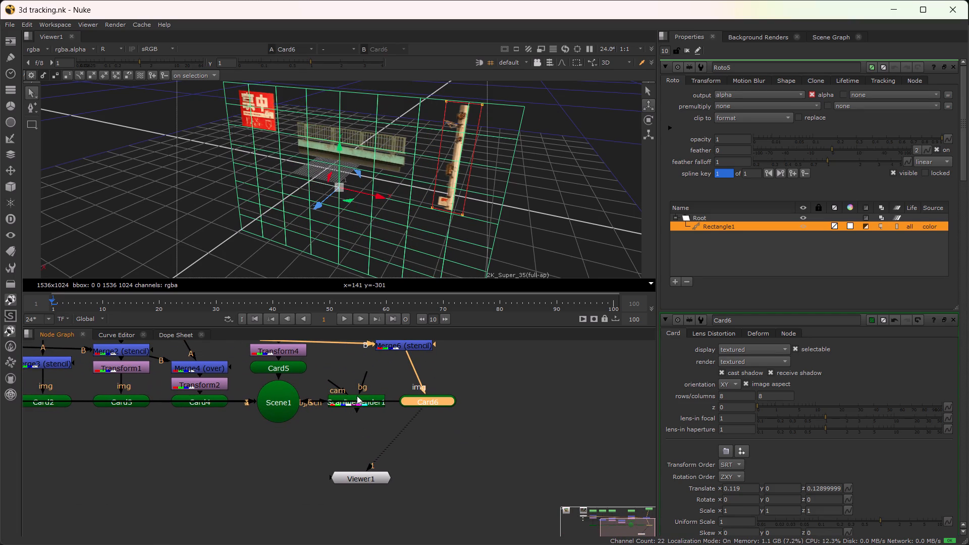
click(357, 396)
drag(358, 405, 244, 539)
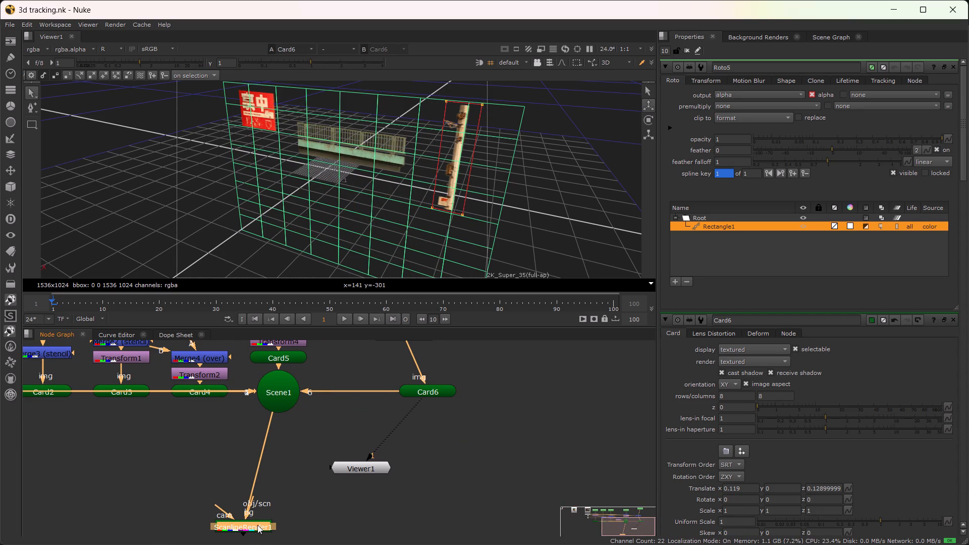
drag(257, 525, 275, 516)
scroll(380, 409, down, 2)
Move Card6 in depth so its Z translation is about -0.045.
alt+drag(400, 399, 395, 439)
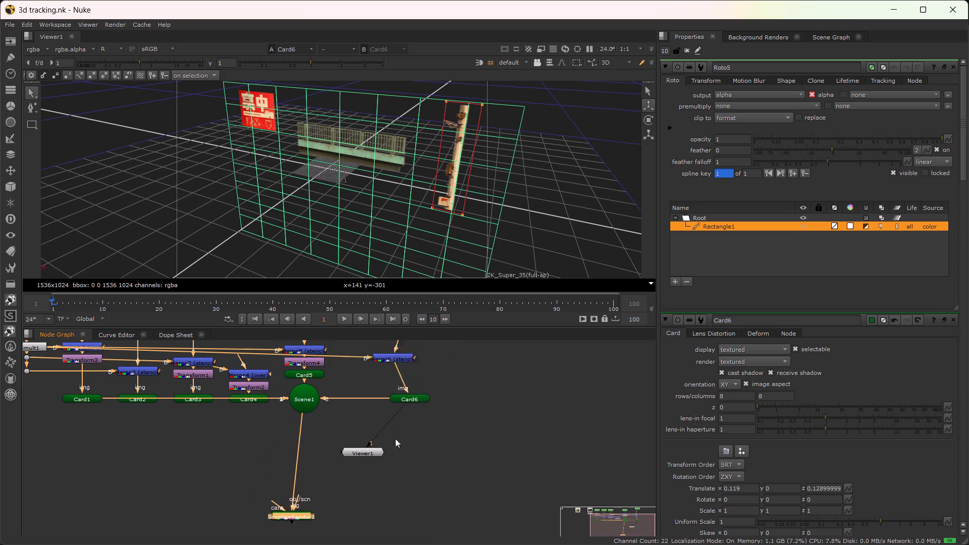
alt+drag(395, 439, 395, 449)
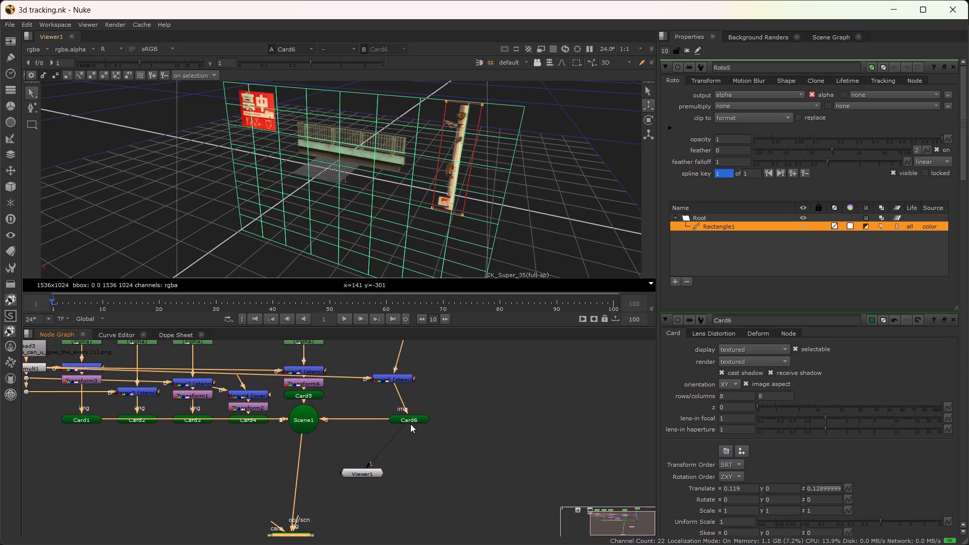
double_click(416, 418)
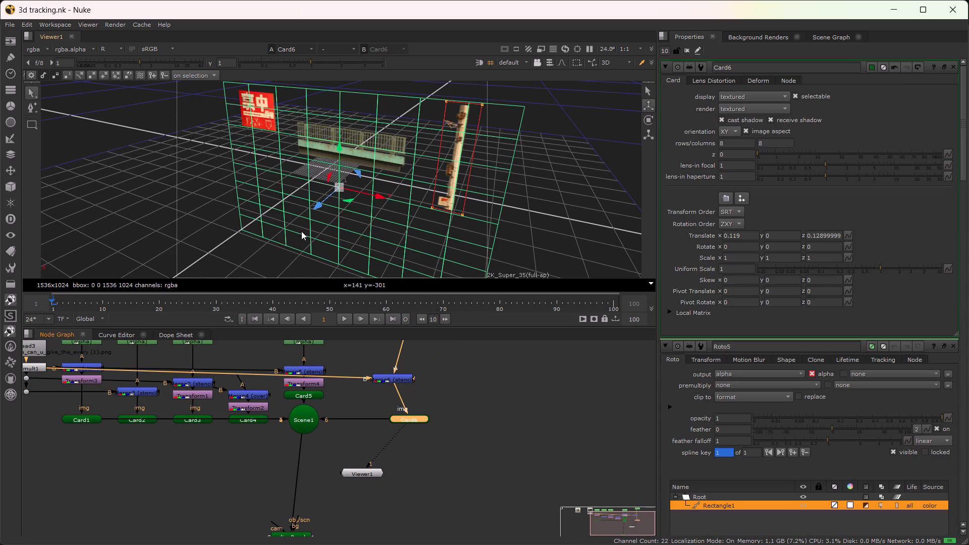
drag(320, 205, 282, 252)
ctrl+drag(548, 197, 438, 208)
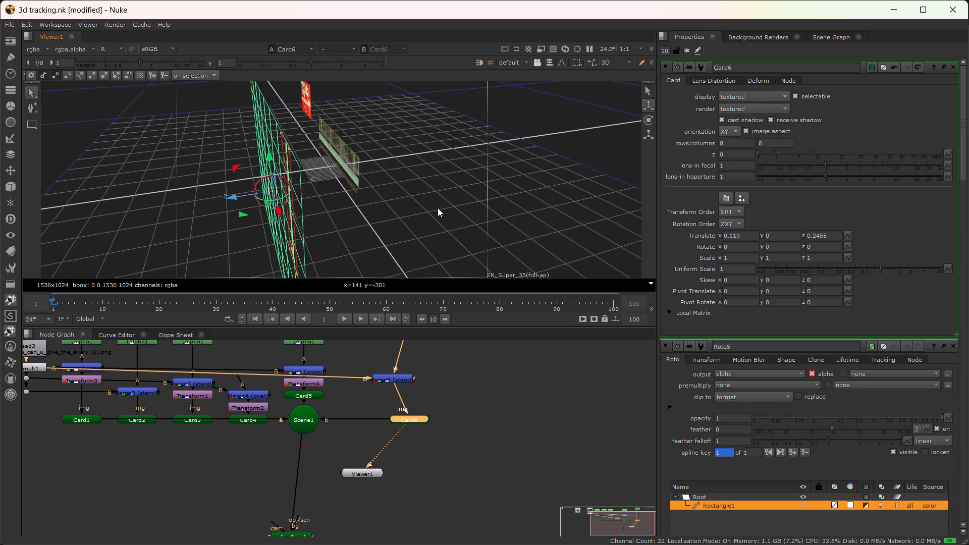
ctrl+drag(438, 208, 404, 217)
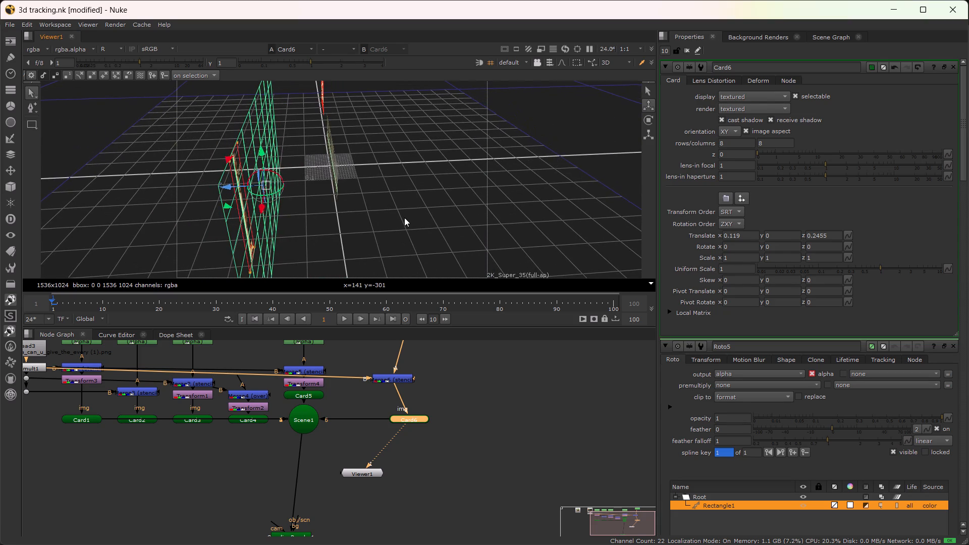
drag(221, 189, 275, 185)
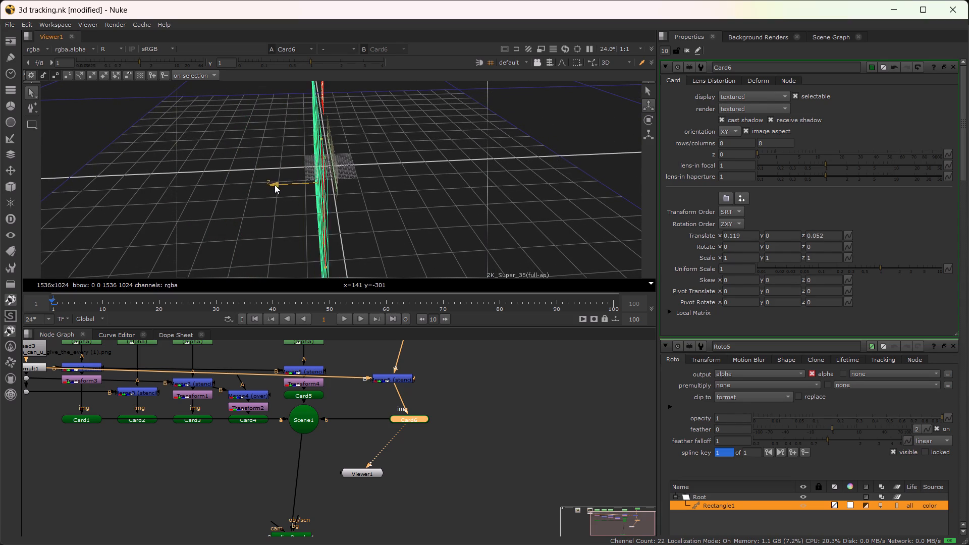
drag(275, 185, 300, 184)
Lower Card6 so its Y translation is about -0.166.
ctrl+drag(272, 235, 437, 233)
scroll(447, 188, up, 7)
scroll(287, 205, down, 4)
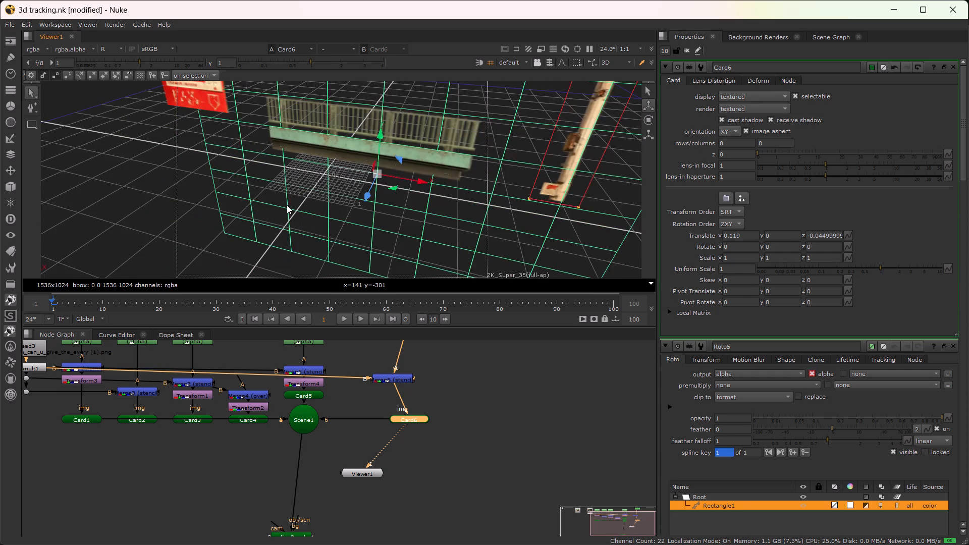
ctrl+drag(338, 227, 383, 177)
scroll(448, 184, down, 1)
drag(363, 135, 364, 149)
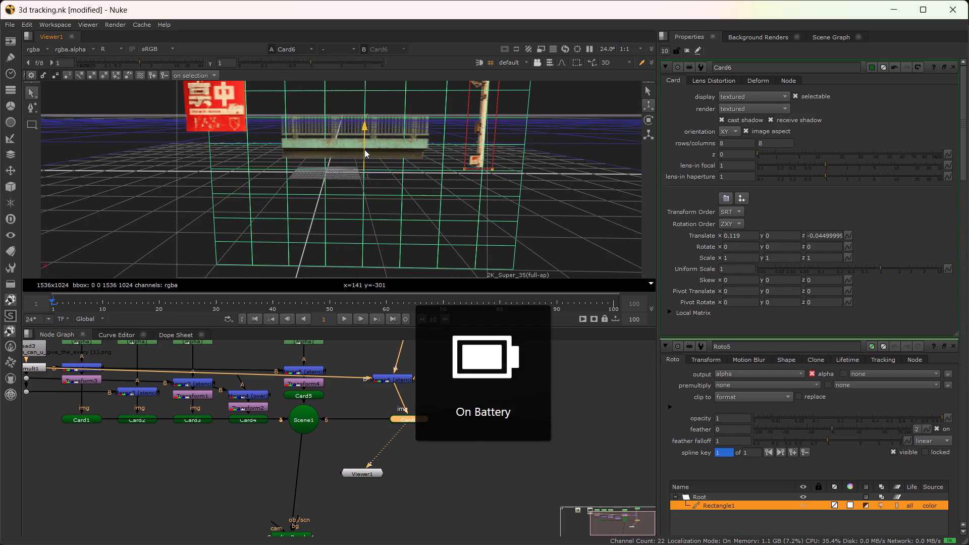
drag(364, 149, 368, 187)
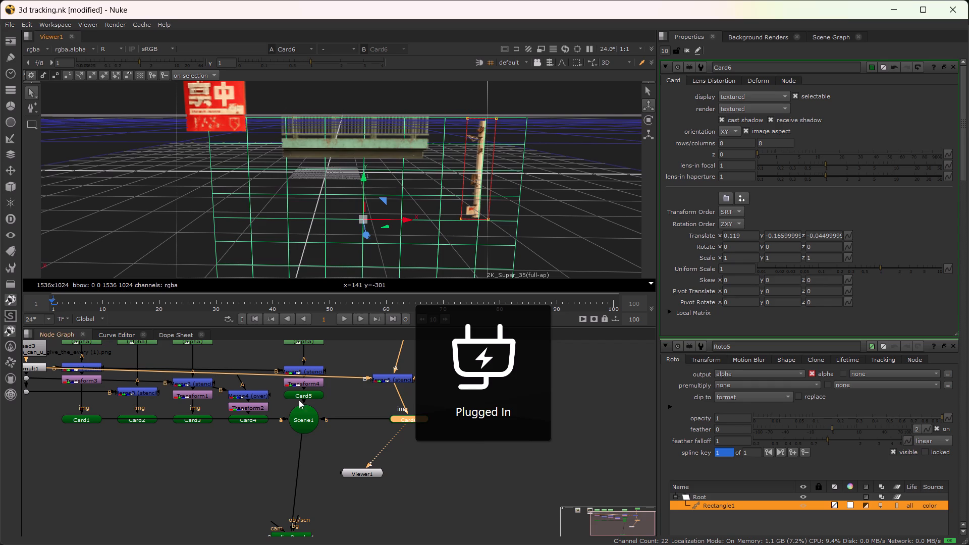
With Scene1 shown in the viewer, move Card6 to X 0.069 and forward to Z 0.0357, in front of the green girder.
click(307, 416)
key(1)
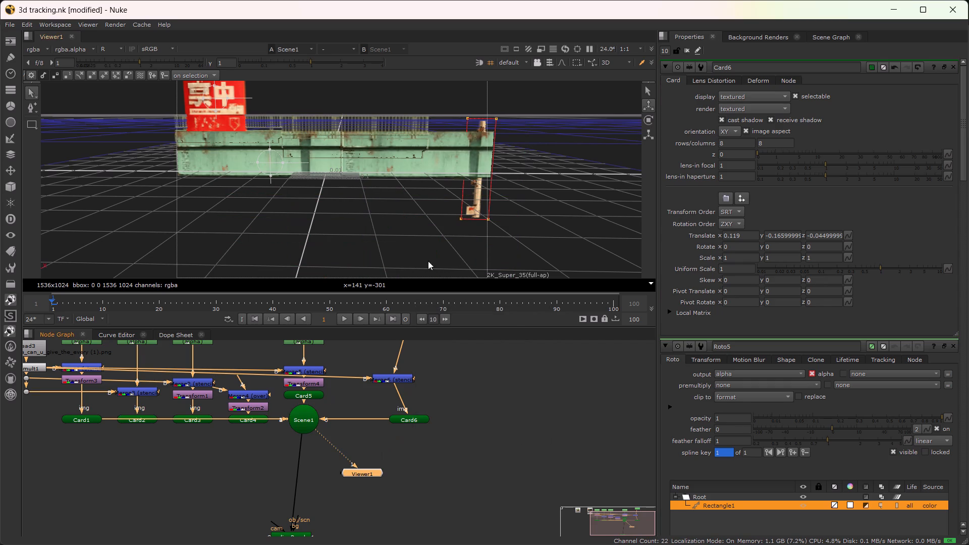
double_click(411, 416)
drag(410, 218, 395, 222)
drag(346, 234, 343, 256)
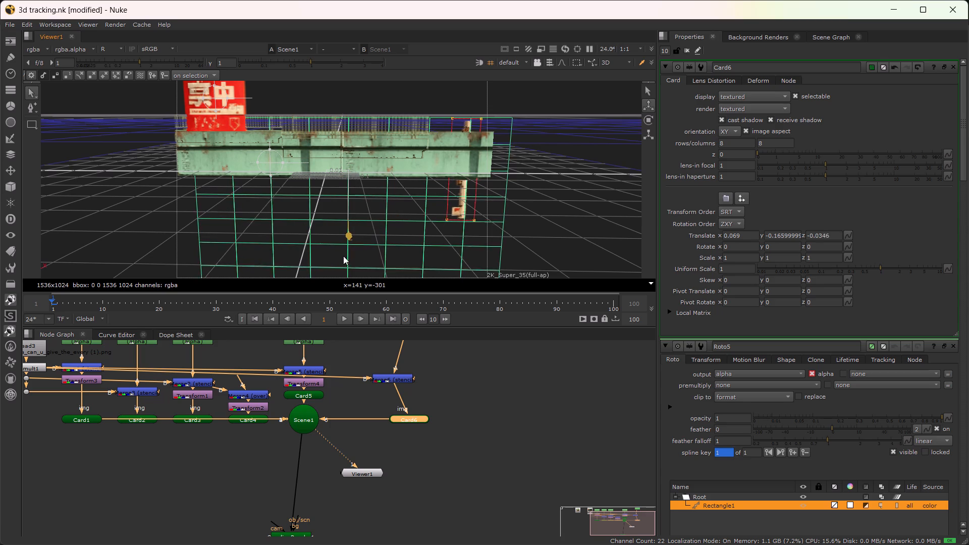
drag(343, 256, 340, 398)
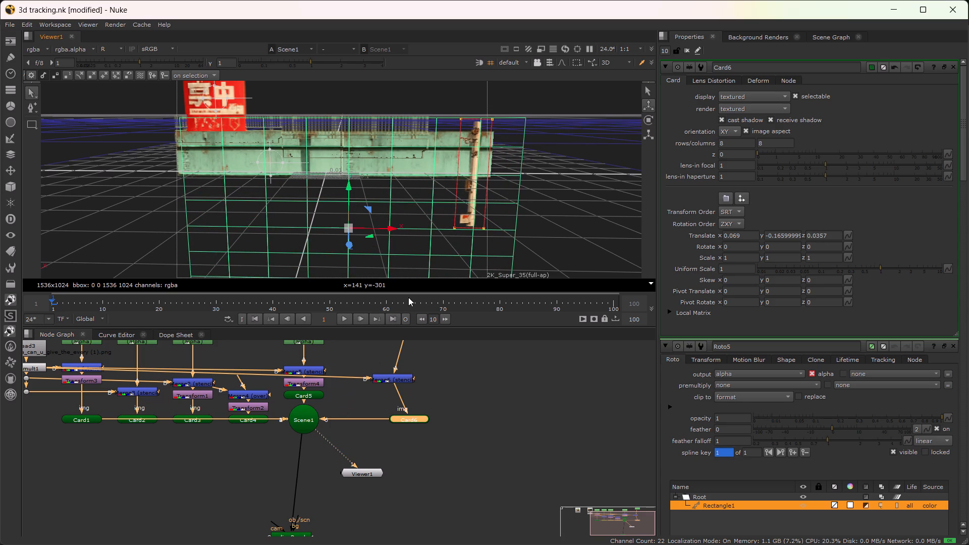
Stretch Card6 vertically to a Y scale of about 1.34 to make the utility pole taller.
key(r)
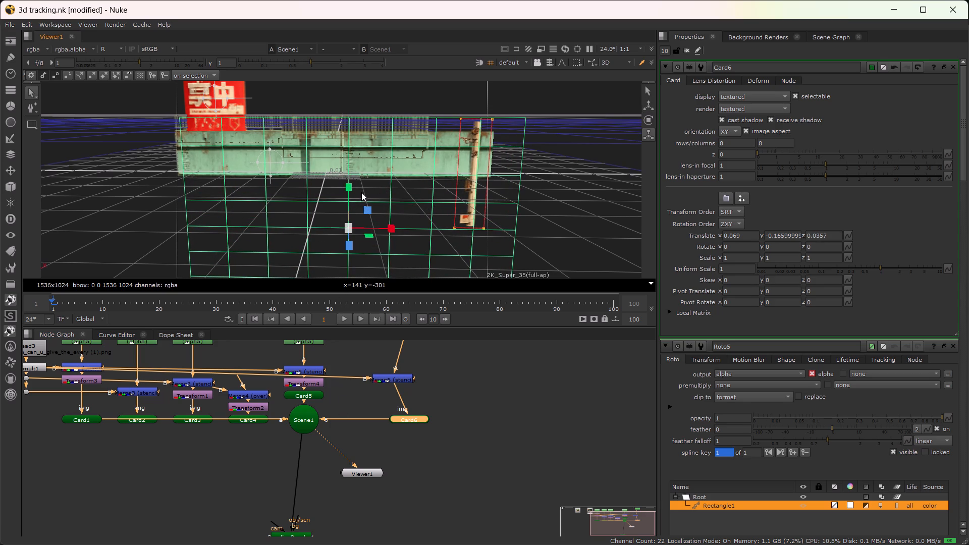
drag(348, 192, 362, 72)
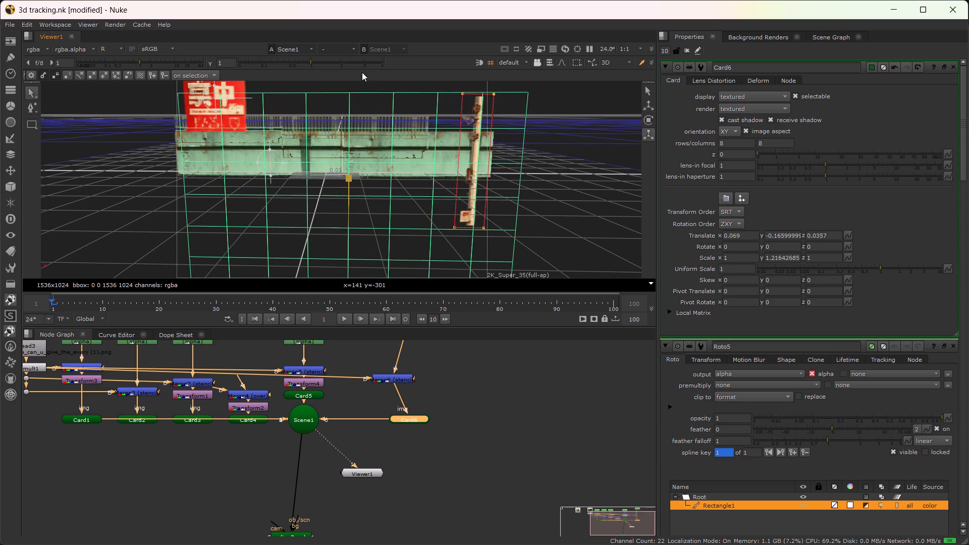
drag(362, 72, 366, 4)
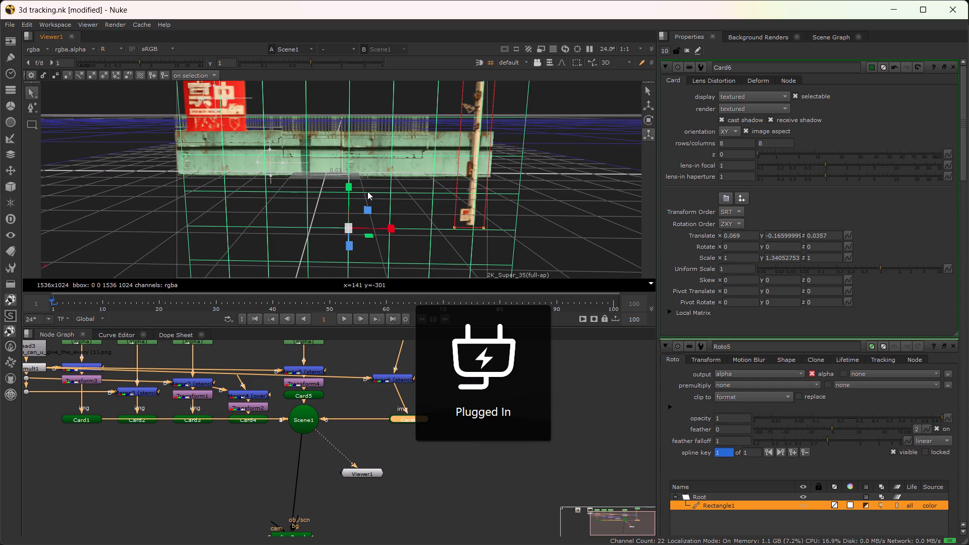
key(w)
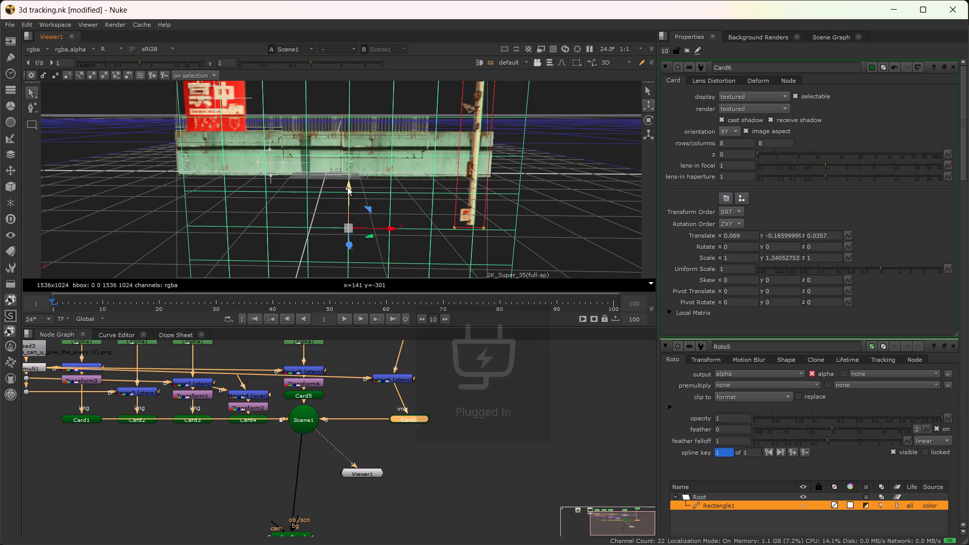
Lower Card6 to a Y translation of about -0.192.
drag(347, 187, 344, 195)
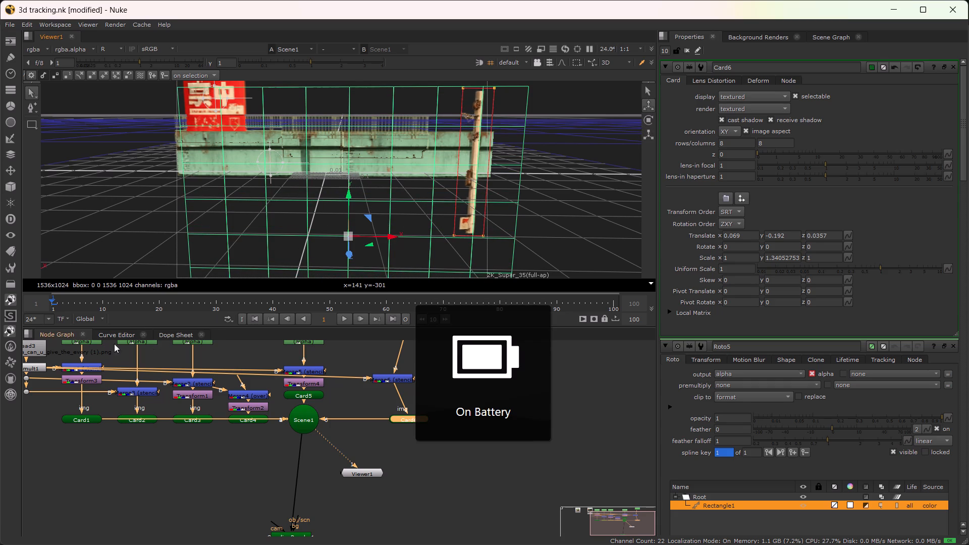
Move the Read1 reference image node to the empty area beyond Card6 in the node graph.
scroll(115, 368, down, 2)
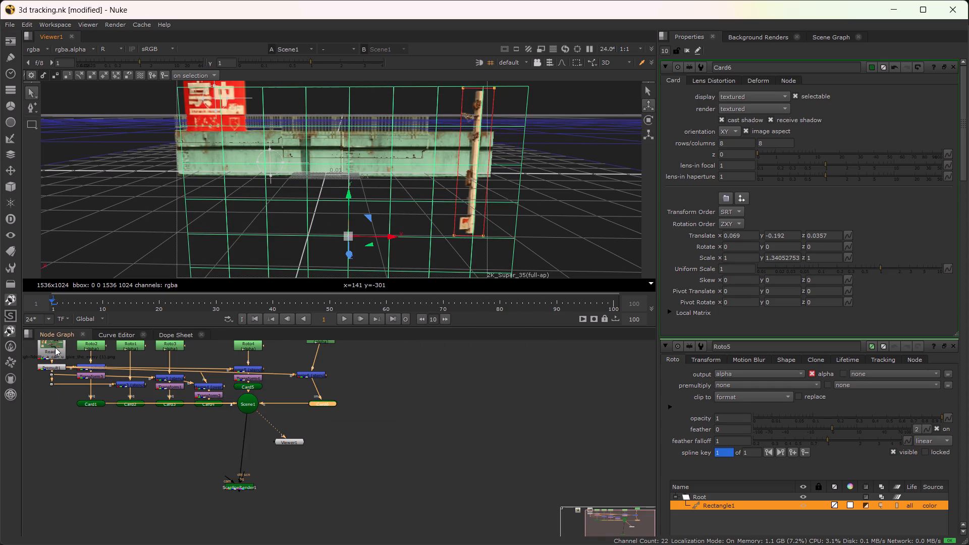
scroll(63, 365, down, 1)
alt+drag(154, 476, 209, 474)
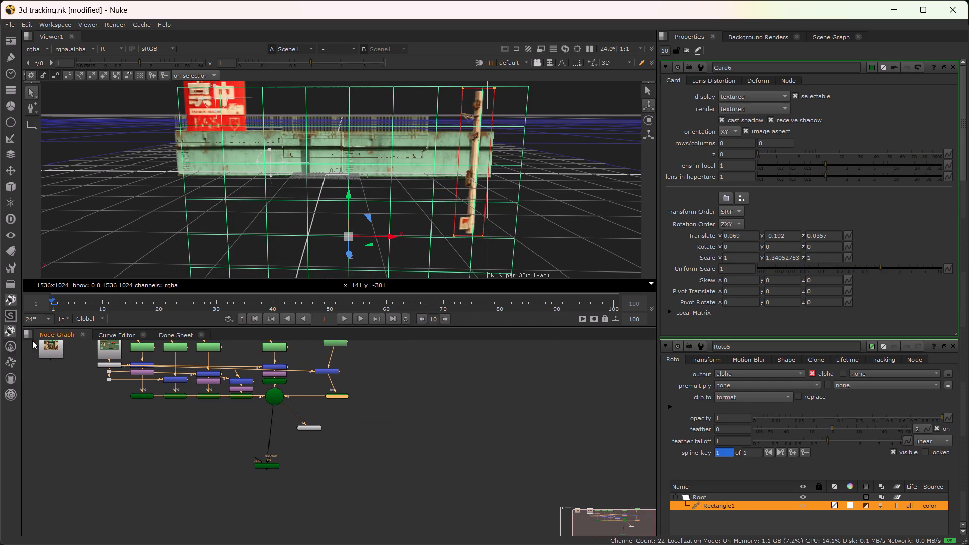
drag(53, 351, 438, 388)
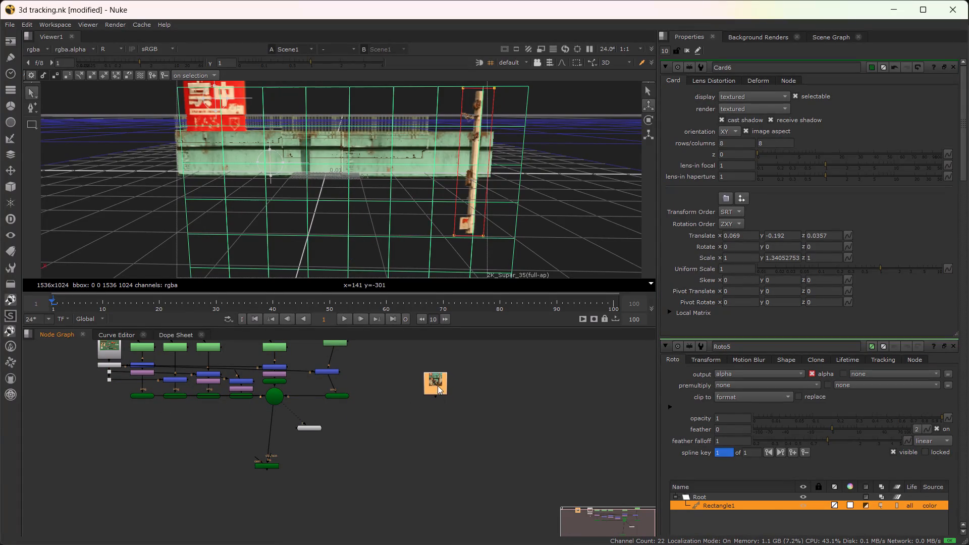
Compare the Read1 reference image with Scene1 by alternating them in the viewer, checking the utility pole's placement.
key(1)
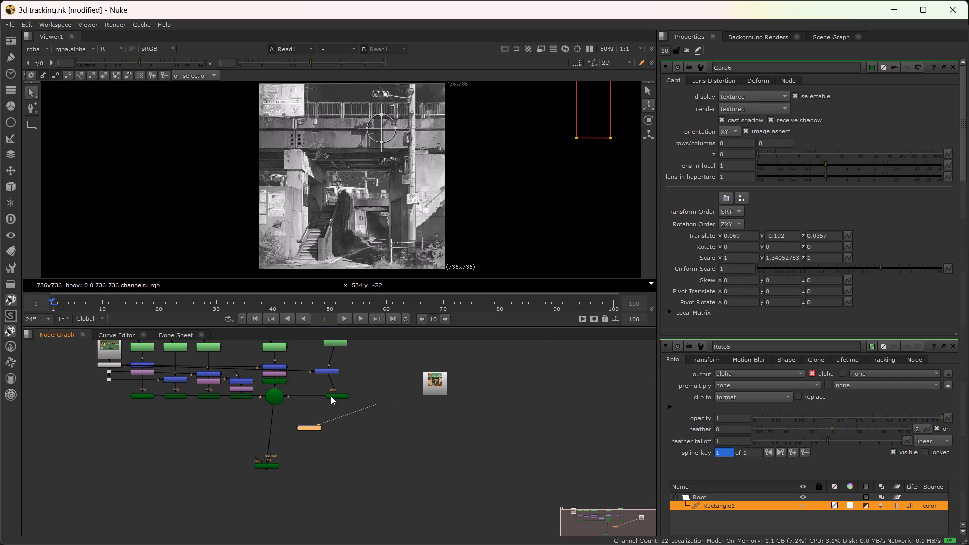
click(278, 397)
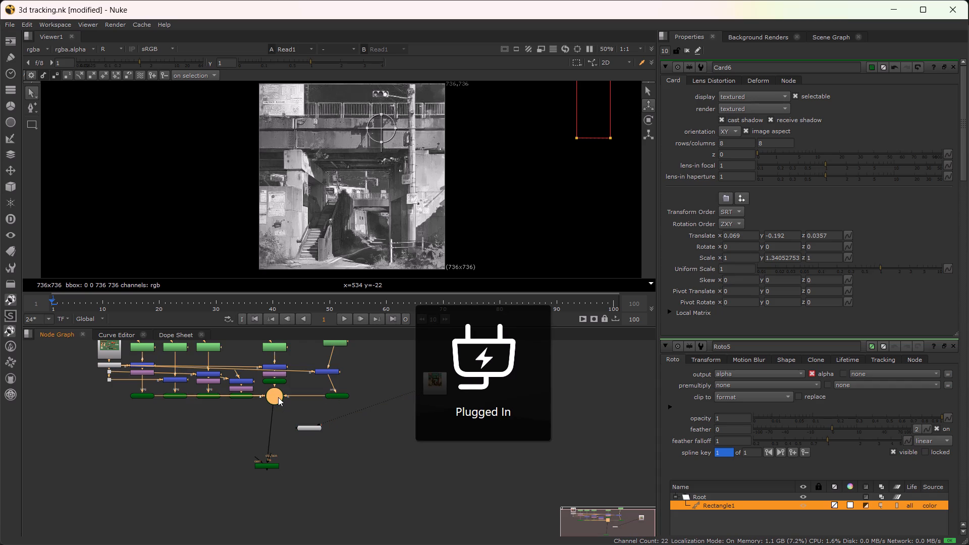
key(1)
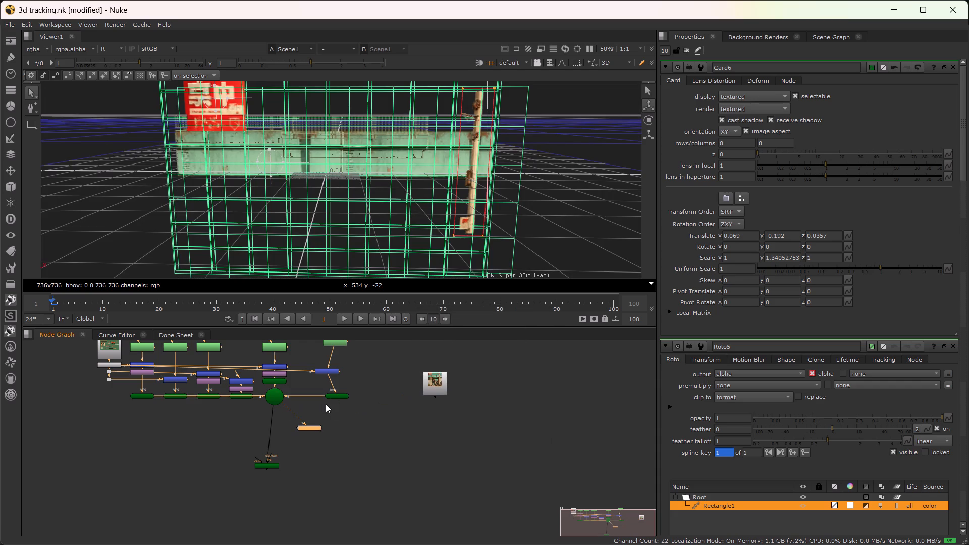
click(425, 386)
key(1)
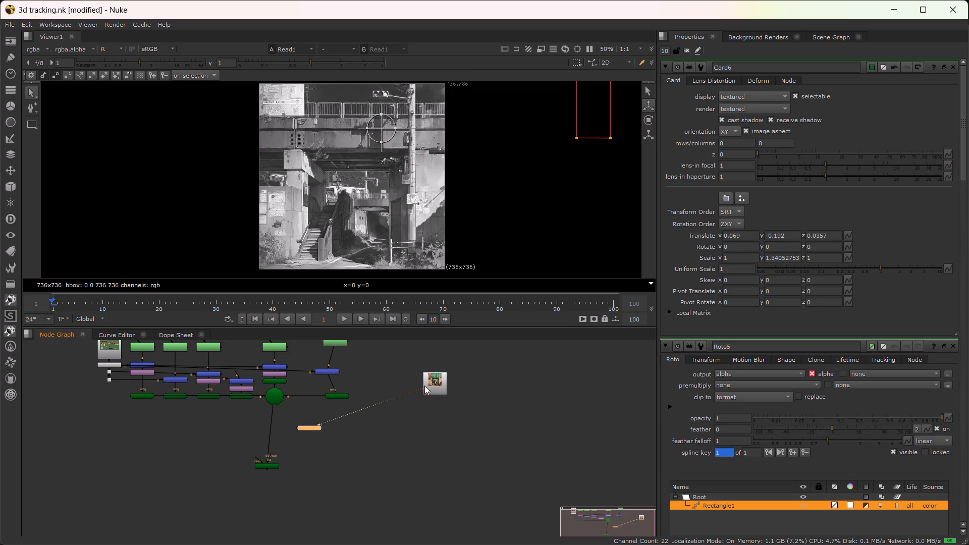
click(271, 398)
key(1)
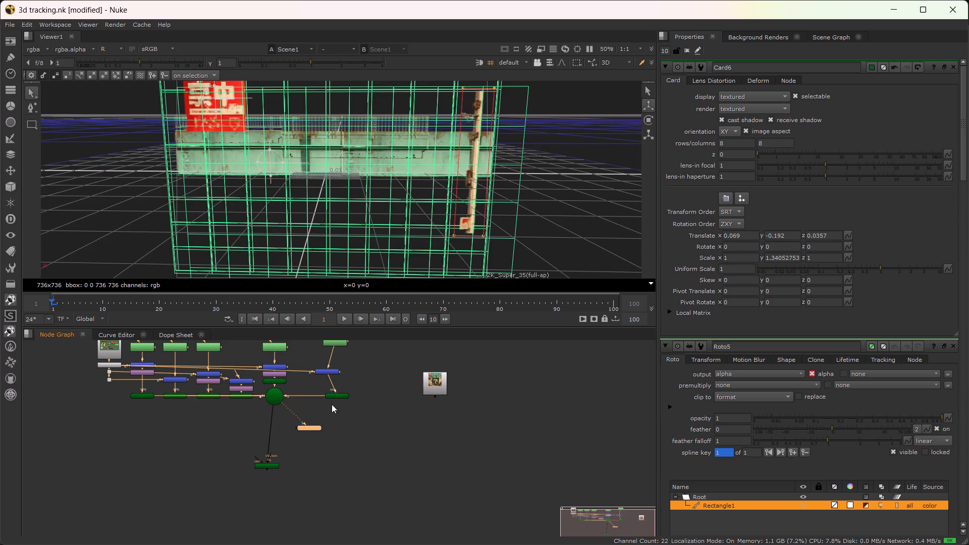
Adjust Card6's depth, finishing with a Z translation of about 0.002.
double_click(342, 394)
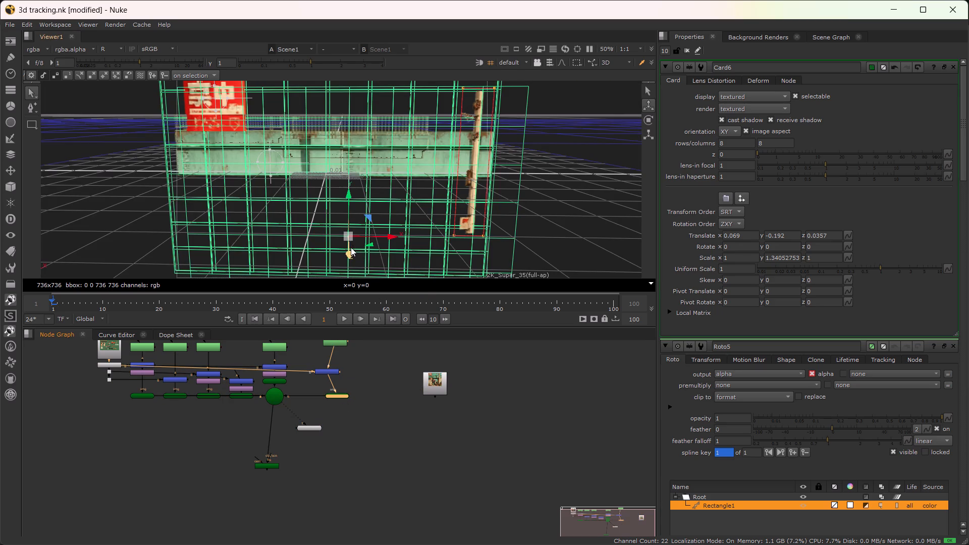
drag(346, 250, 341, 255)
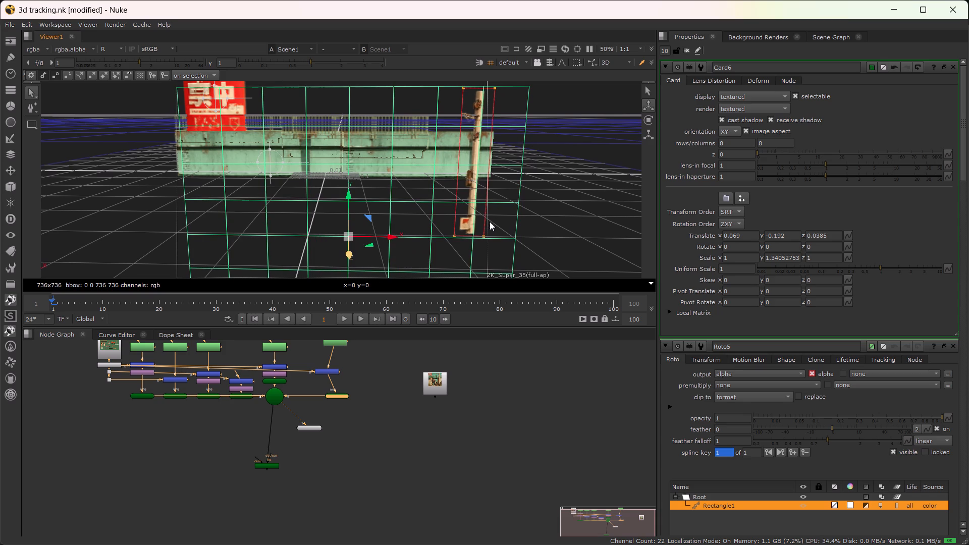
ctrl+drag(555, 191, 325, 223)
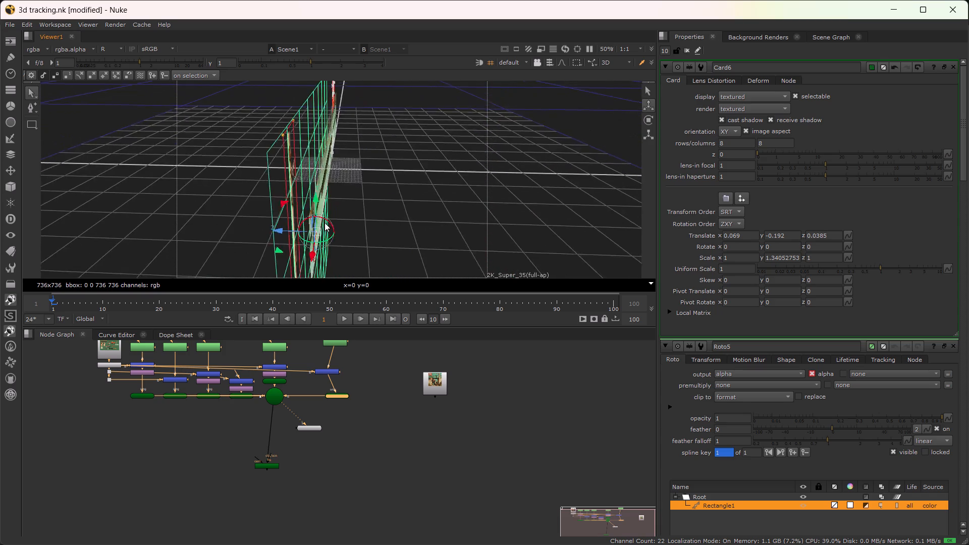
ctrl+drag(325, 223, 335, 217)
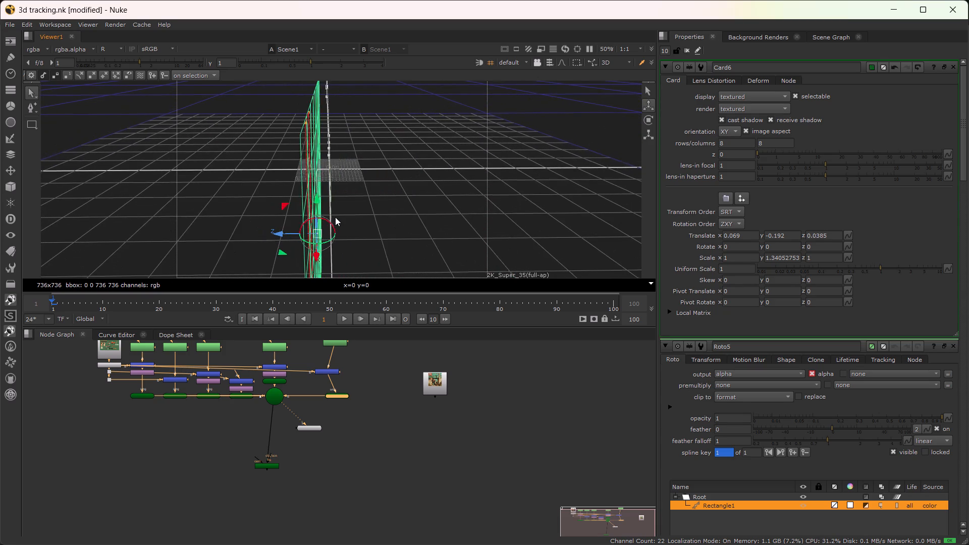
ctrl+drag(335, 217, 337, 217)
drag(281, 233, 276, 233)
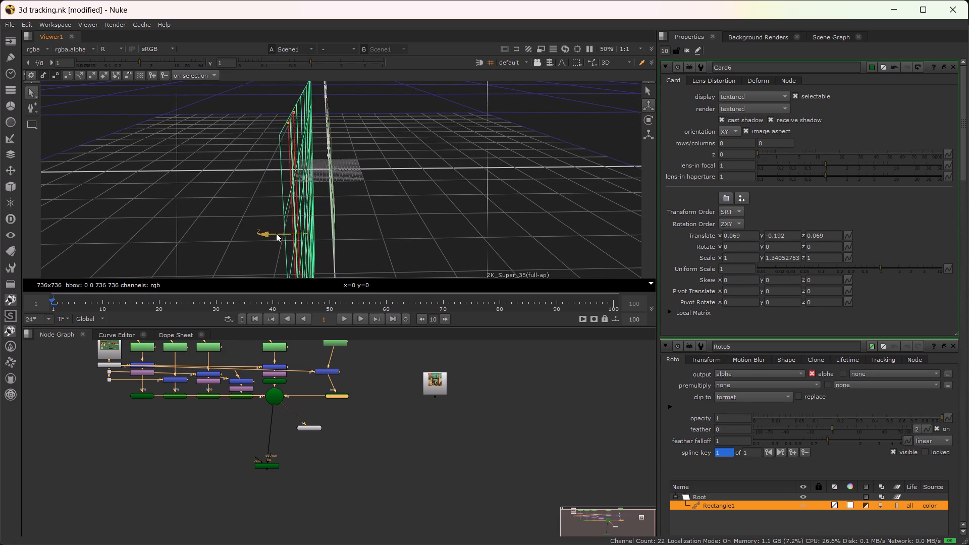
drag(276, 233, 293, 233)
alt+drag(383, 222, 430, 221)
ctrl+drag(443, 216, 609, 180)
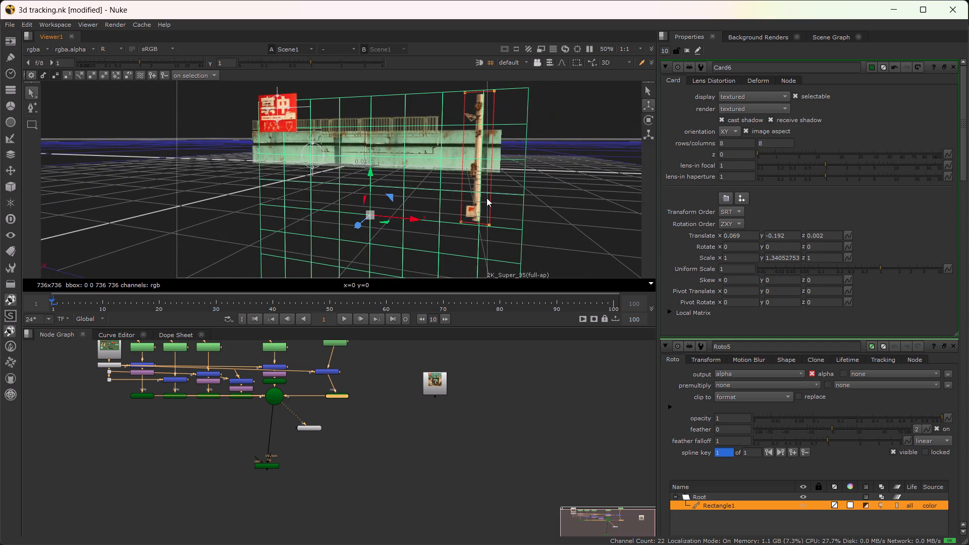
Stretch Card6 vertically to a Y scale of about 1.46.
key(r)
drag(369, 172, 387, 118)
Lower Card6 to a Y translation of about -0.217 and deselect it.
key(w)
drag(368, 171, 367, 178)
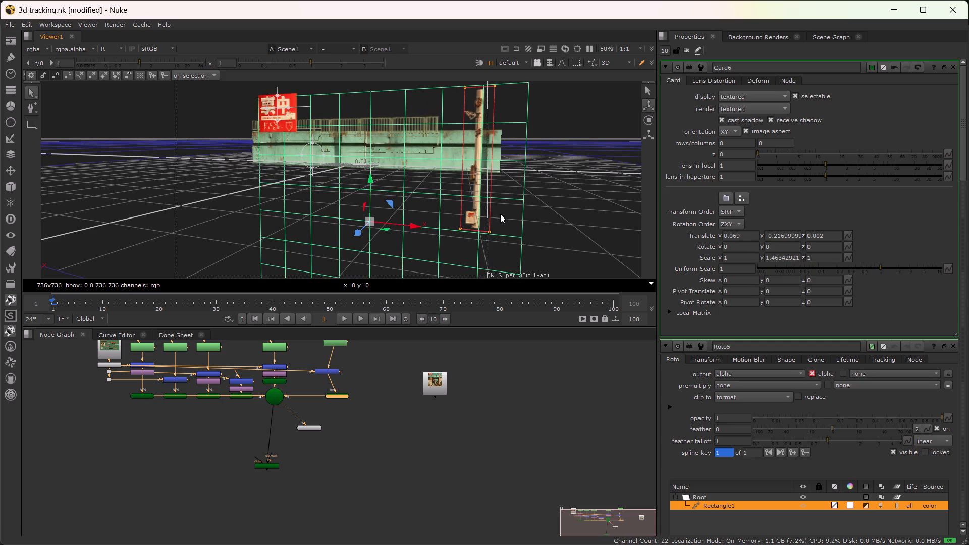
click(571, 209)
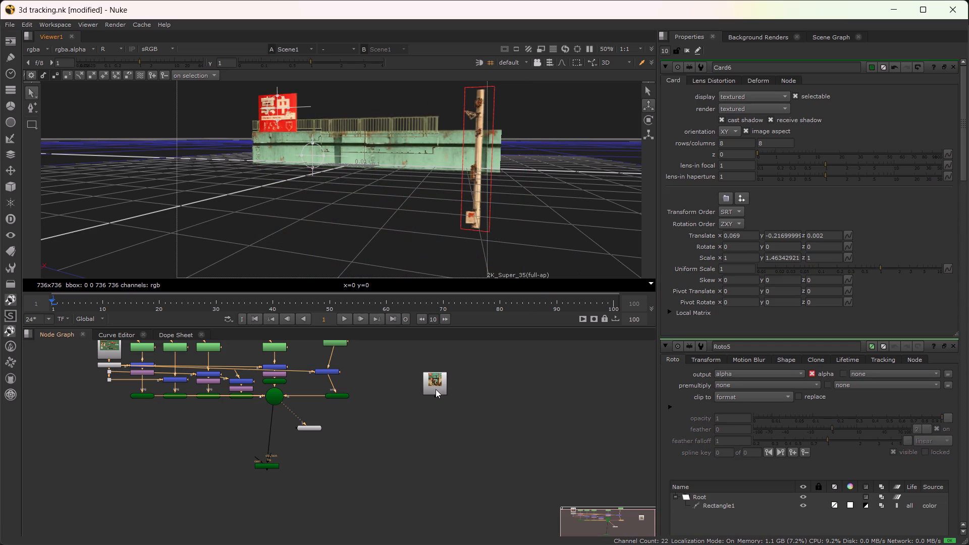
Save the 3d tracking.nk script.
key(ctrl+s)
key(ctrl+s)
key(ctrl+s)
With Read3 shown in the viewer, create a separate Roto node and draw a rectangle mask around the traffic light.
scroll(354, 412, up, 3)
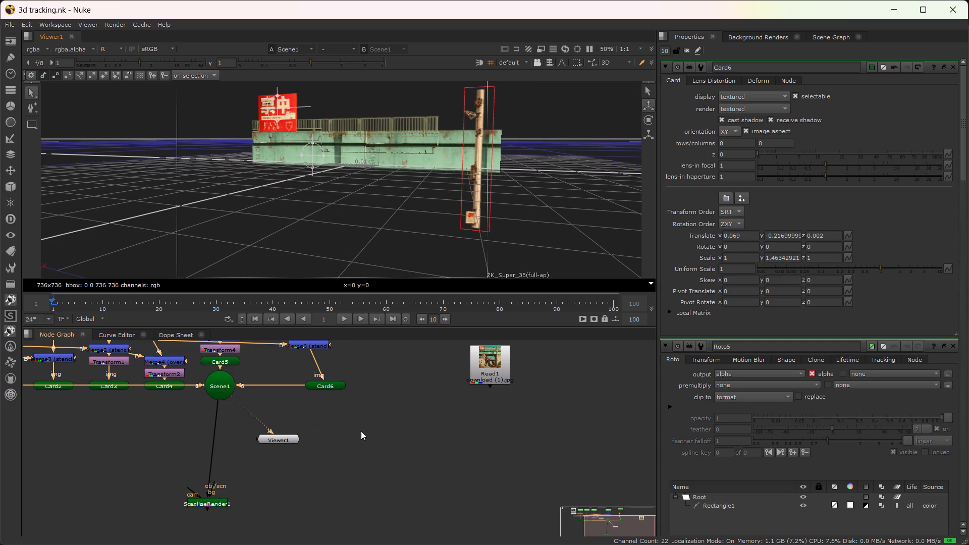
alt+drag(361, 431, 483, 477)
scroll(489, 469, down, 1)
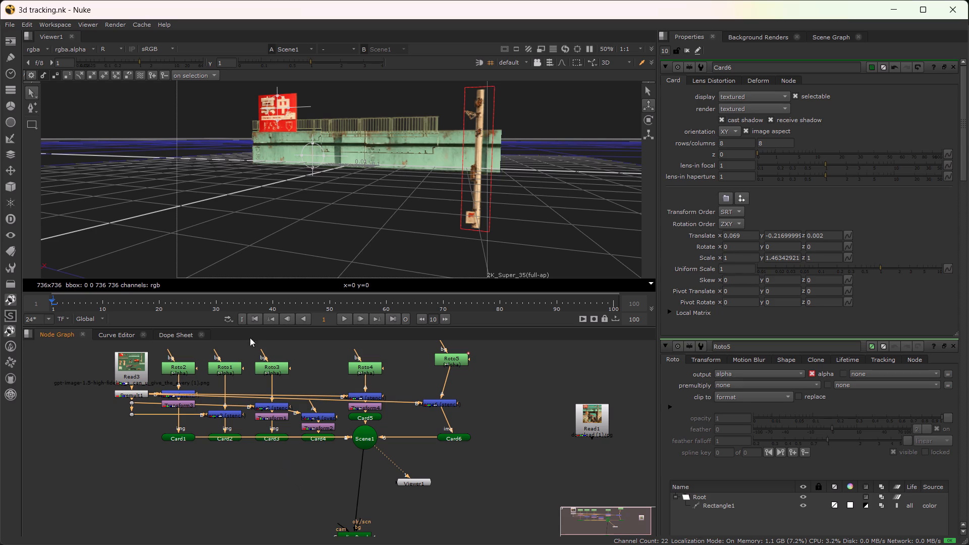
scroll(454, 166, up, 1)
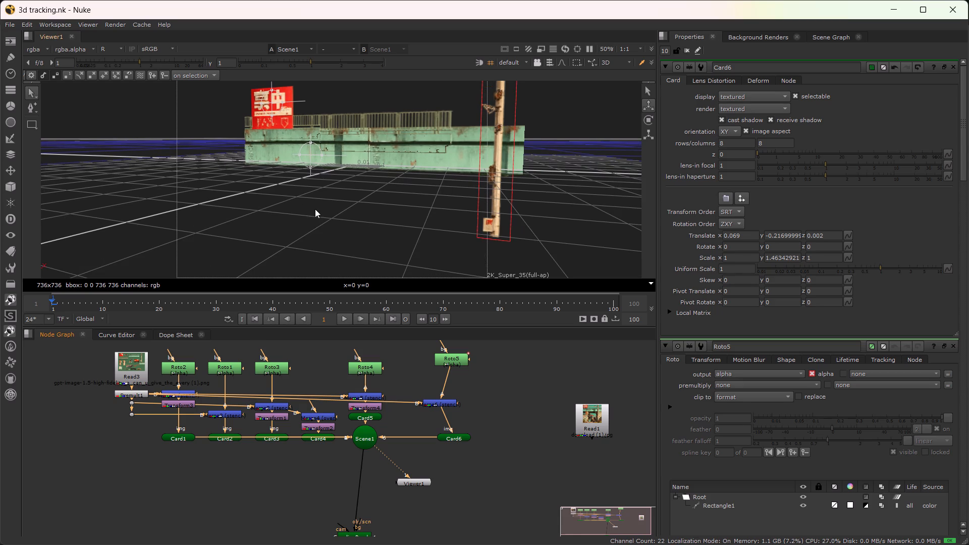
click(125, 368)
key(1)
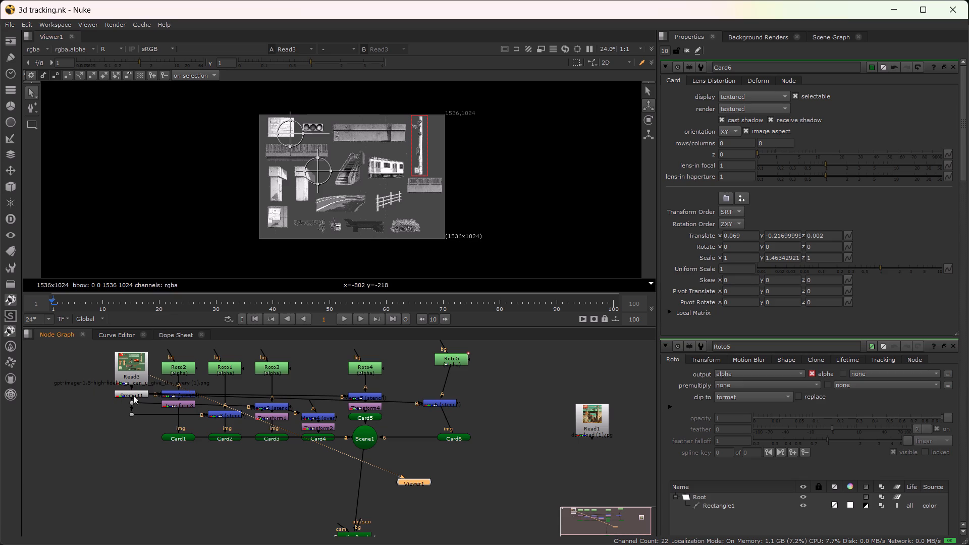
click(120, 468)
key(o)
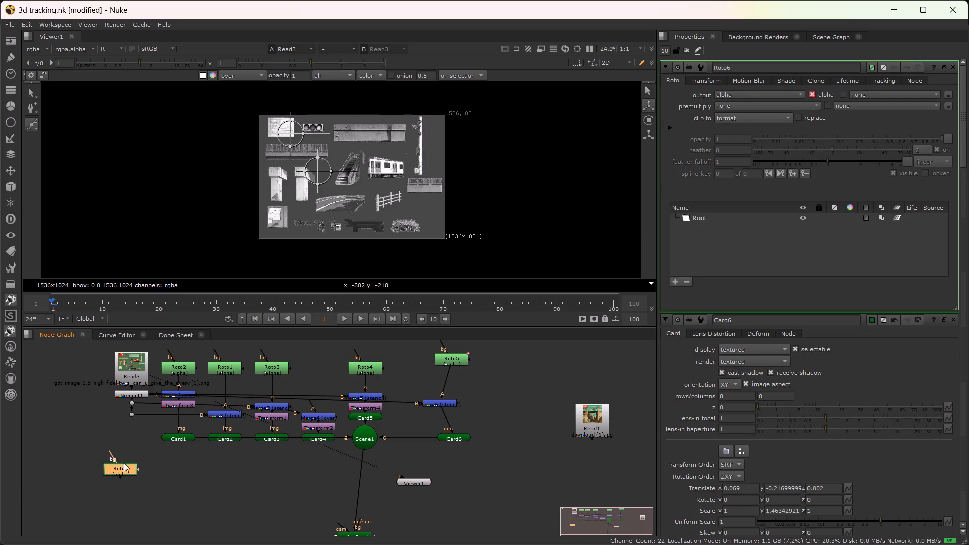
right_click(30, 124)
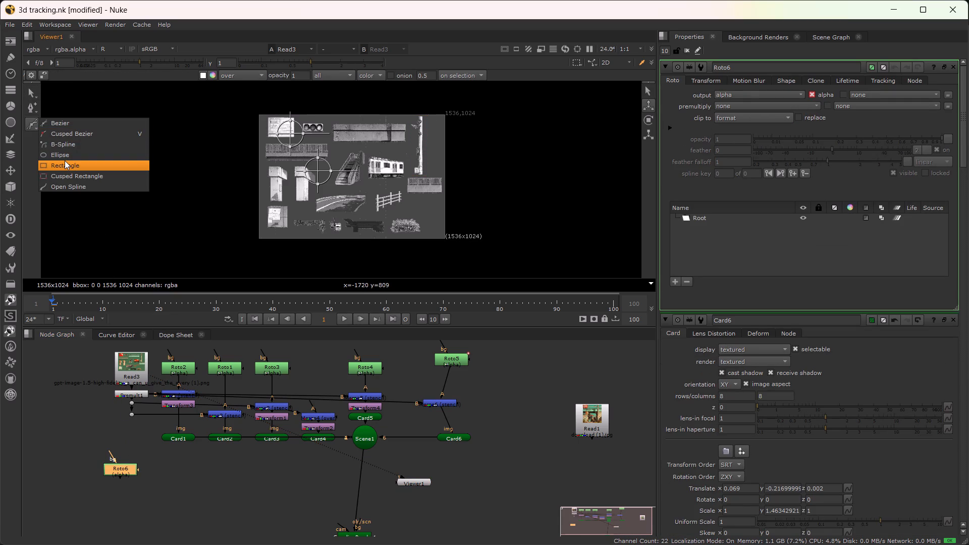
click(65, 160)
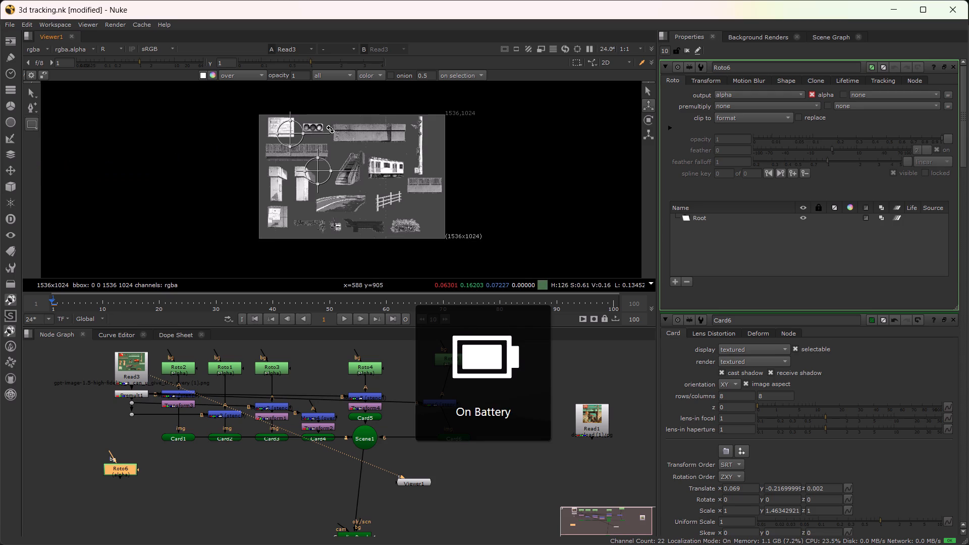
scroll(334, 117, up, 7)
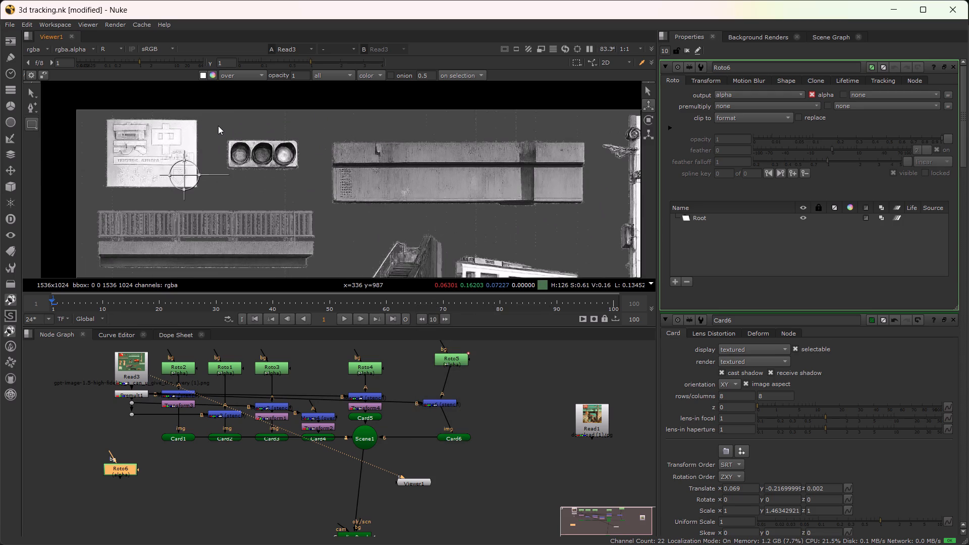
drag(218, 124, 290, 183)
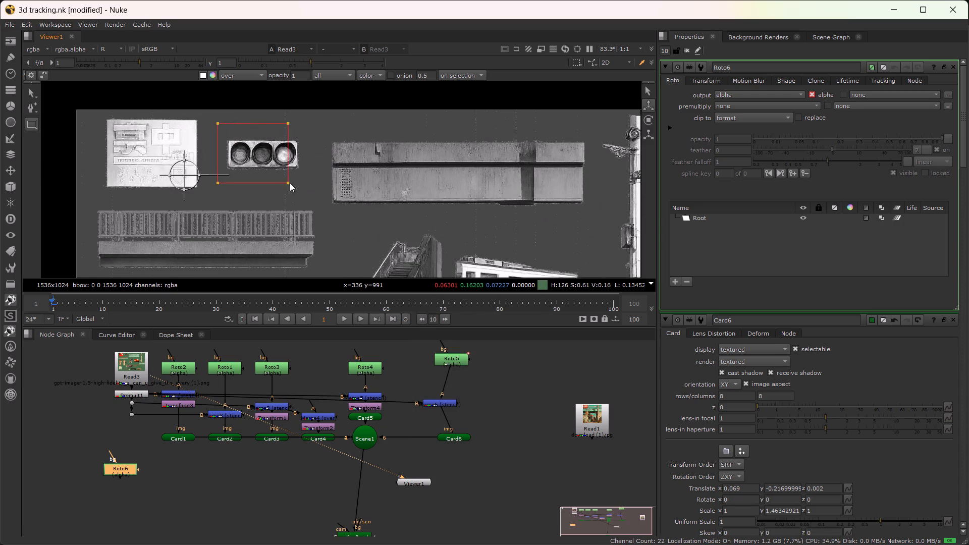
drag(290, 183, 311, 182)
Place Roto6 on the far side of Roto5 from Roto4 and add a Merge node below it, connected to Roto6.
drag(125, 469, 147, 483)
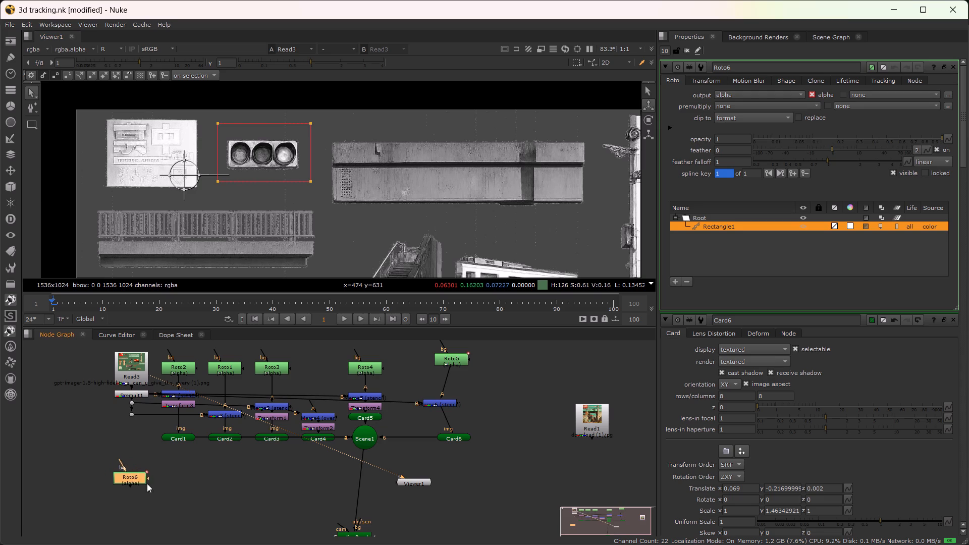
drag(147, 483, 559, 356)
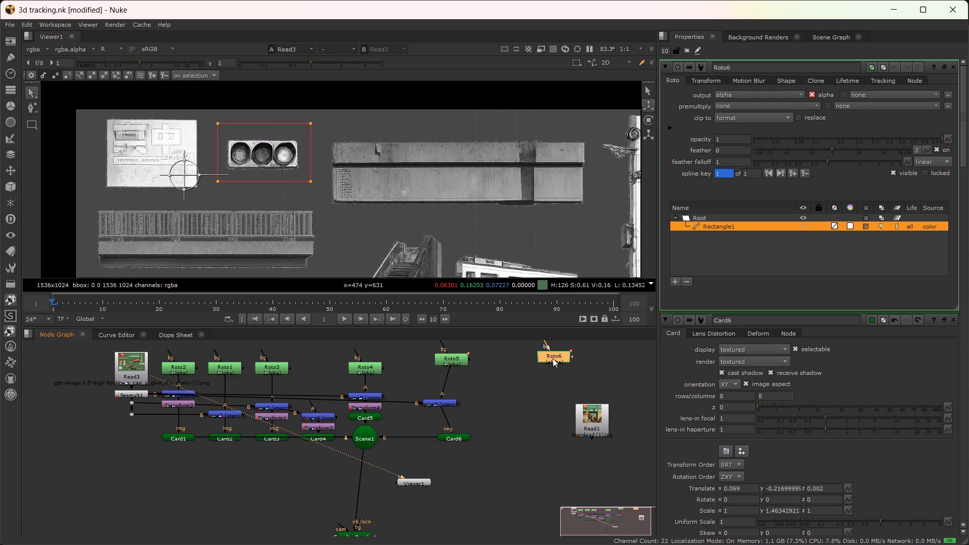
key(m)
drag(595, 359, 568, 403)
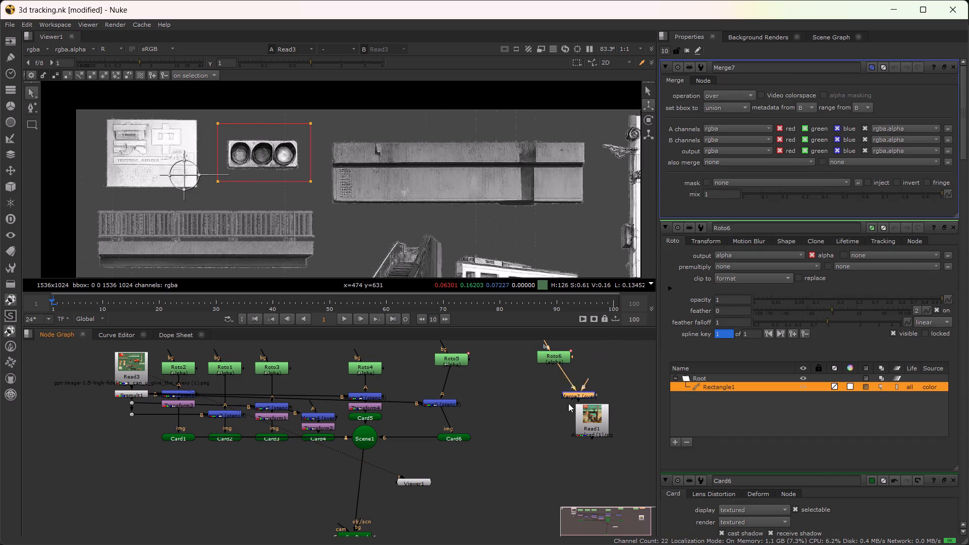
drag(568, 403, 556, 411)
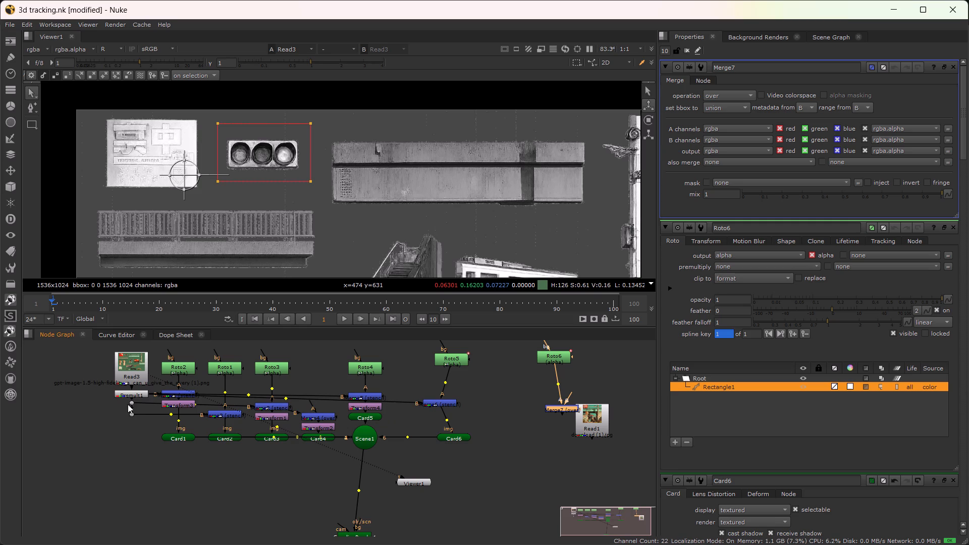
Move the lower Dot beneath Premult1 farther down, keeping it vertically aligned with the upper Dot.
scroll(145, 397, up, 8)
scroll(189, 408, down, 1)
click(137, 391)
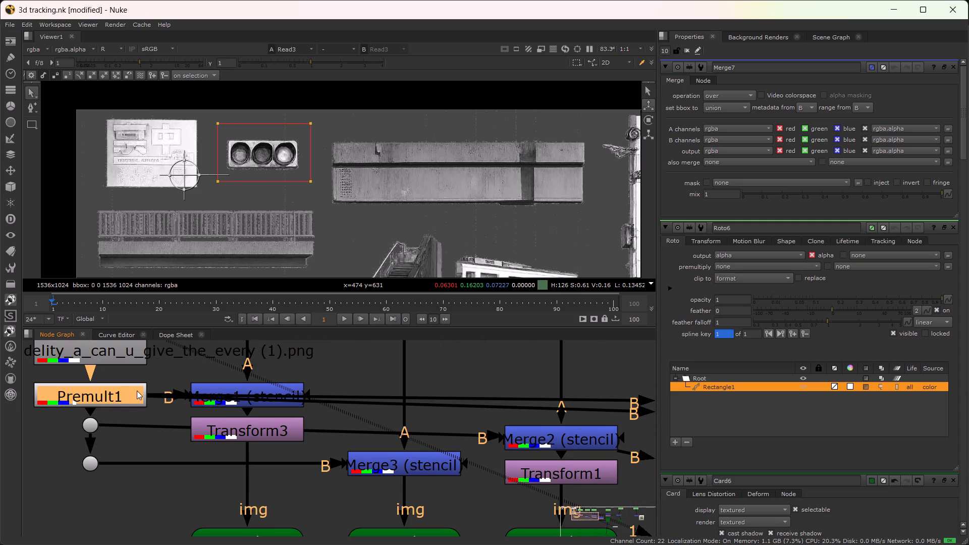
scroll(181, 440, down, 4)
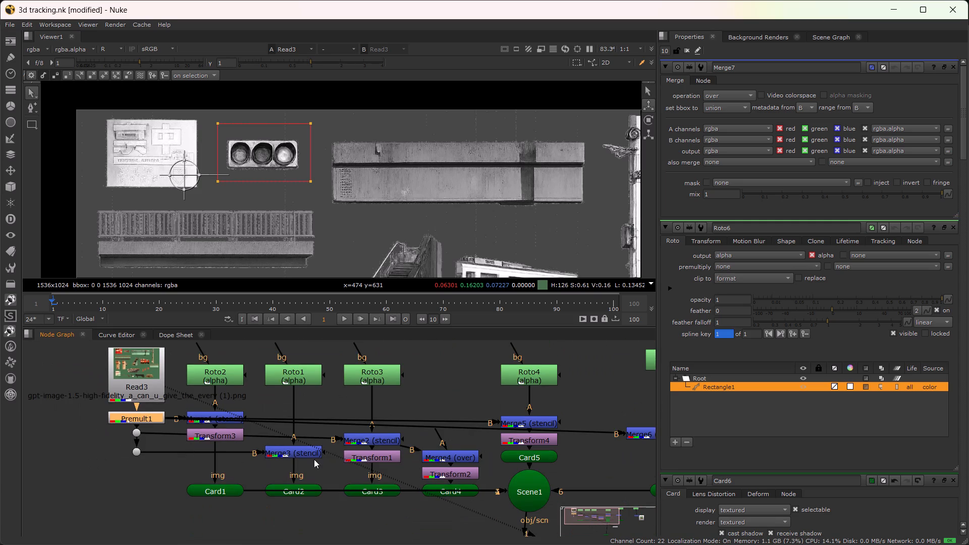
scroll(314, 459, down, 2)
alt+drag(512, 459, 481, 406)
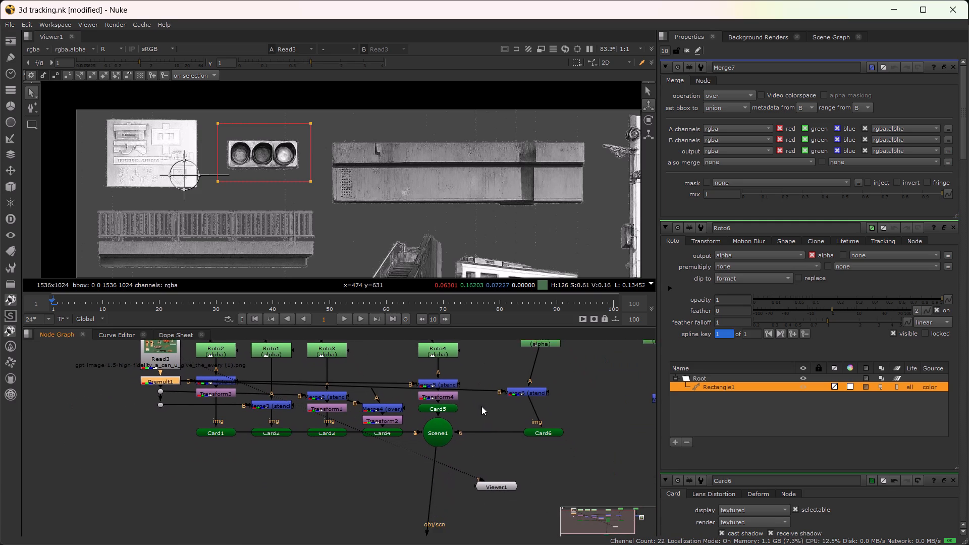
alt+drag(481, 406, 480, 403)
drag(157, 395, 150, 424)
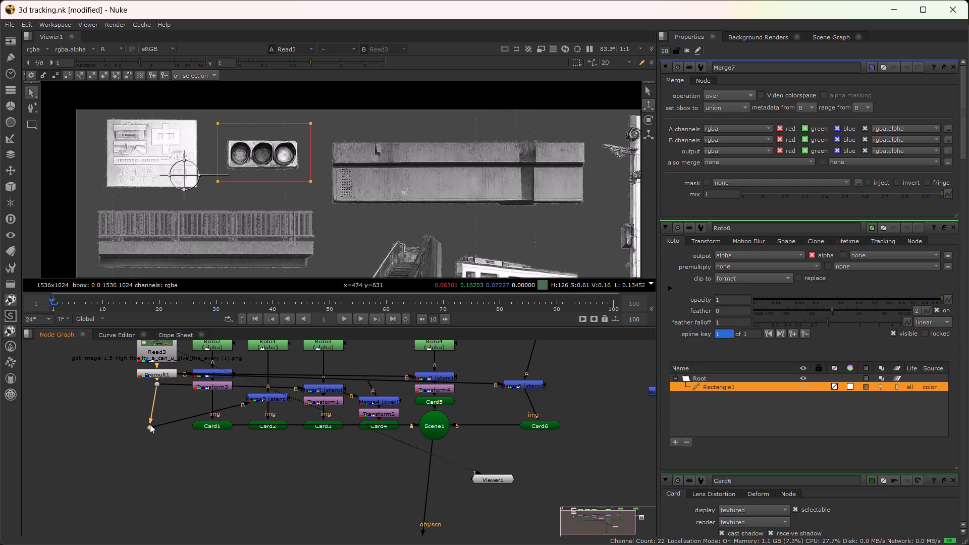
drag(150, 424, 143, 420)
drag(143, 420, 156, 412)
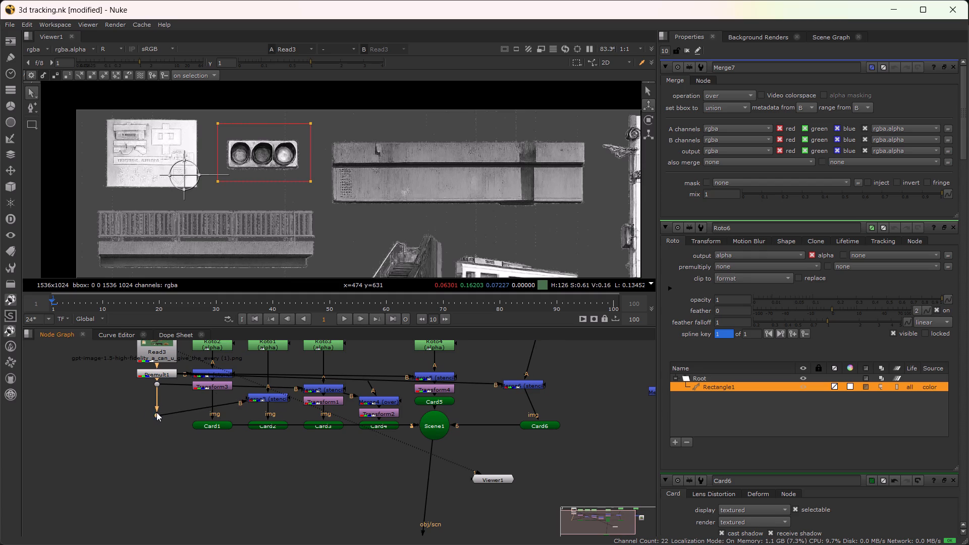
Nudge the lower Dot up slightly and connect Merge7's B input to it.
drag(156, 412, 155, 406)
alt+drag(341, 442, 309, 452)
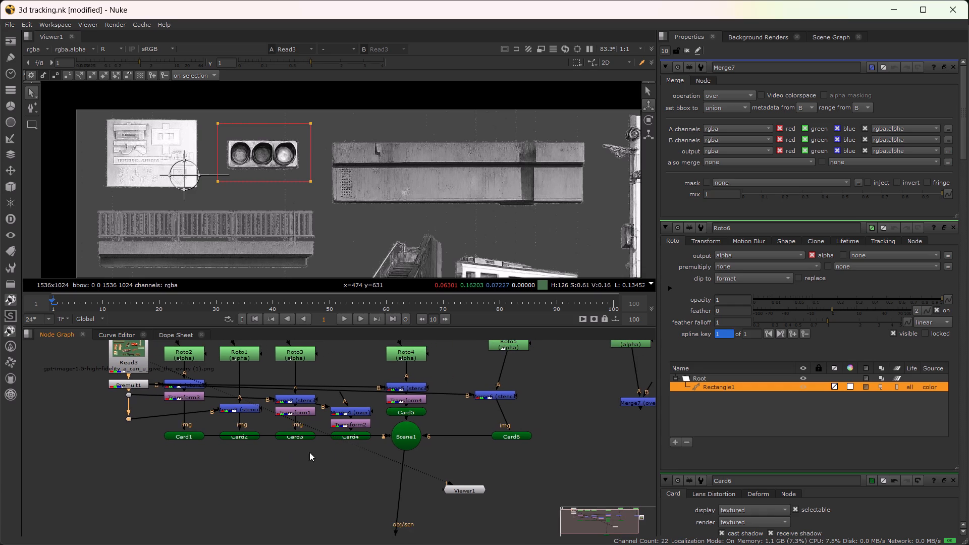
alt+drag(309, 452, 305, 452)
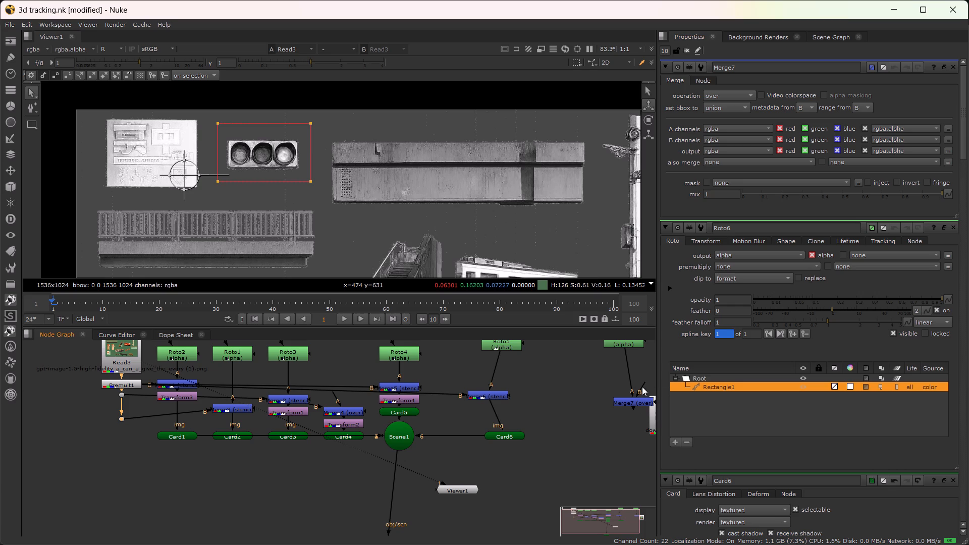
drag(642, 387, 122, 420)
alt+drag(590, 428, 530, 419)
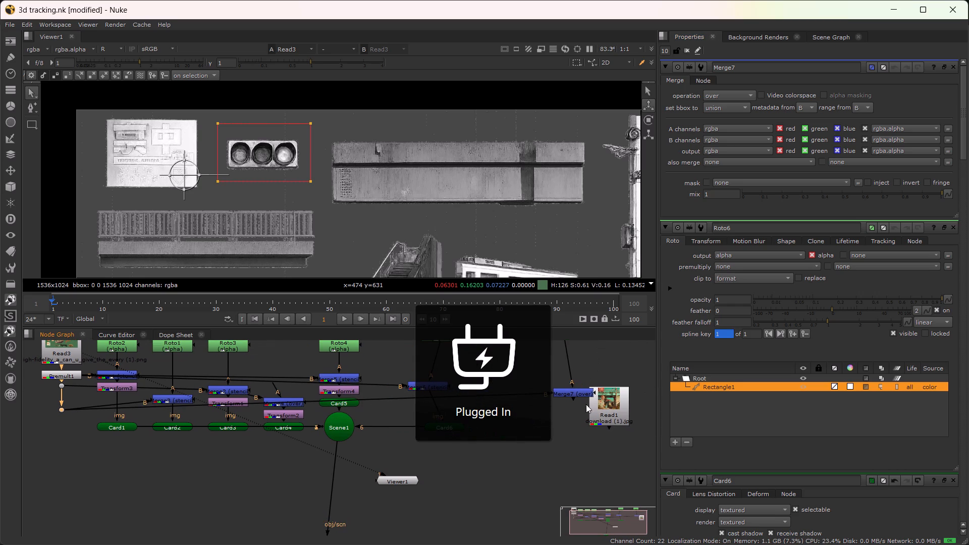
Set Merge7's operation to stencil and align the node directly below Roto6.
click(574, 393)
double_click(574, 393)
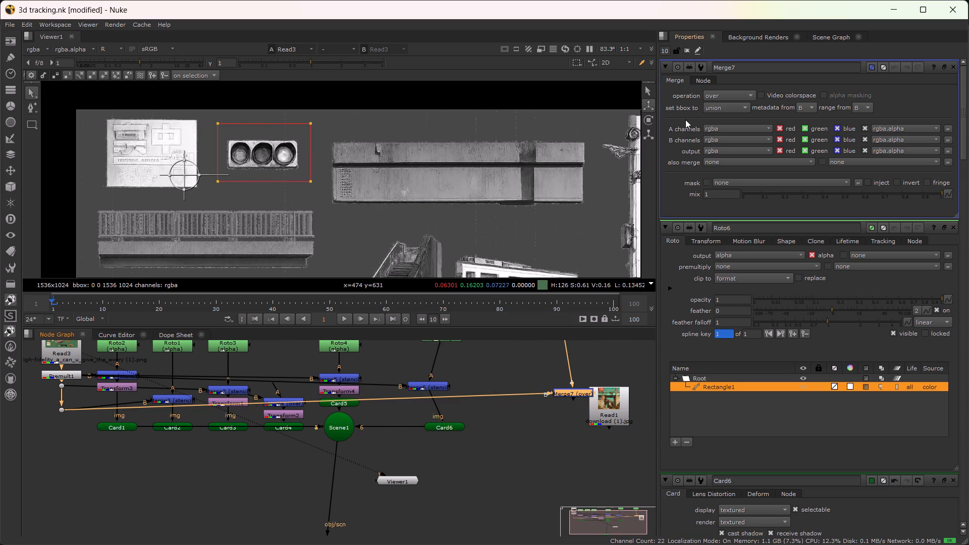
click(708, 98)
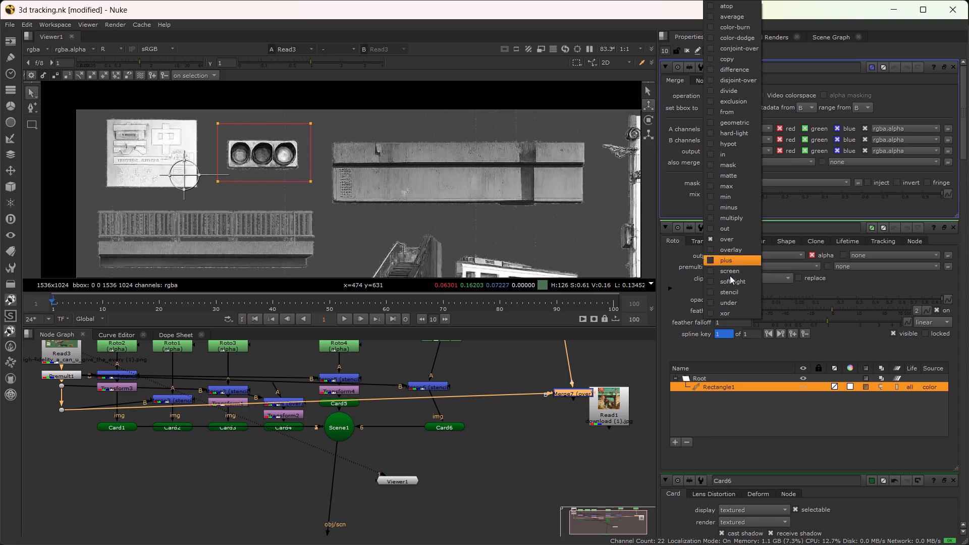
click(729, 289)
scroll(541, 393, down, 2)
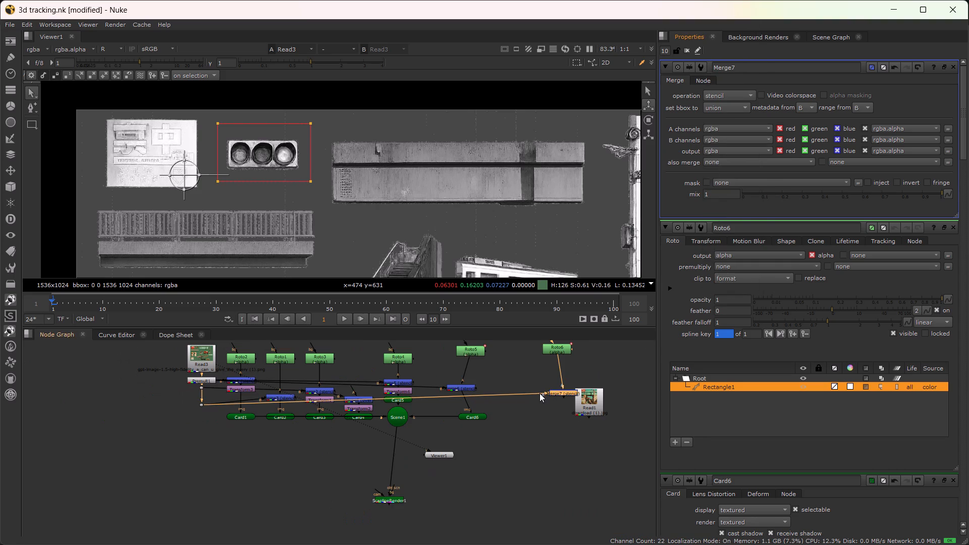
drag(564, 391, 555, 391)
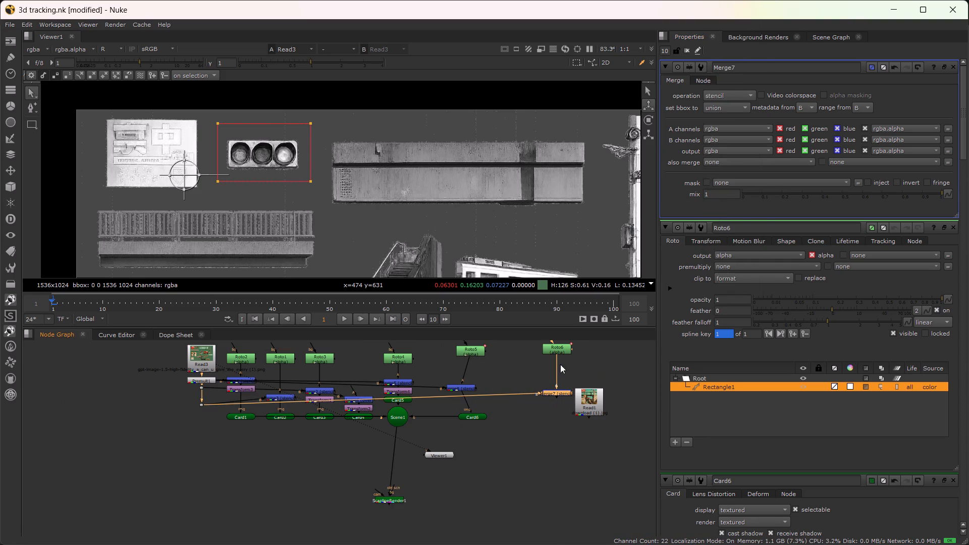
Invert the Rectangle1 shape in Roto6.
double_click(554, 350)
click(863, 226)
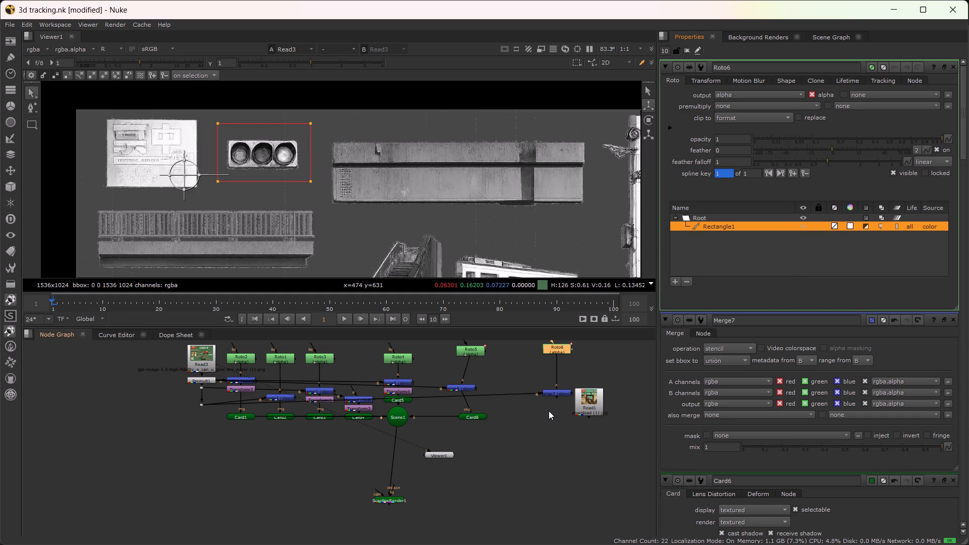
Add a Card node below Merge7 and connect its output to Scene1.
click(556, 395)
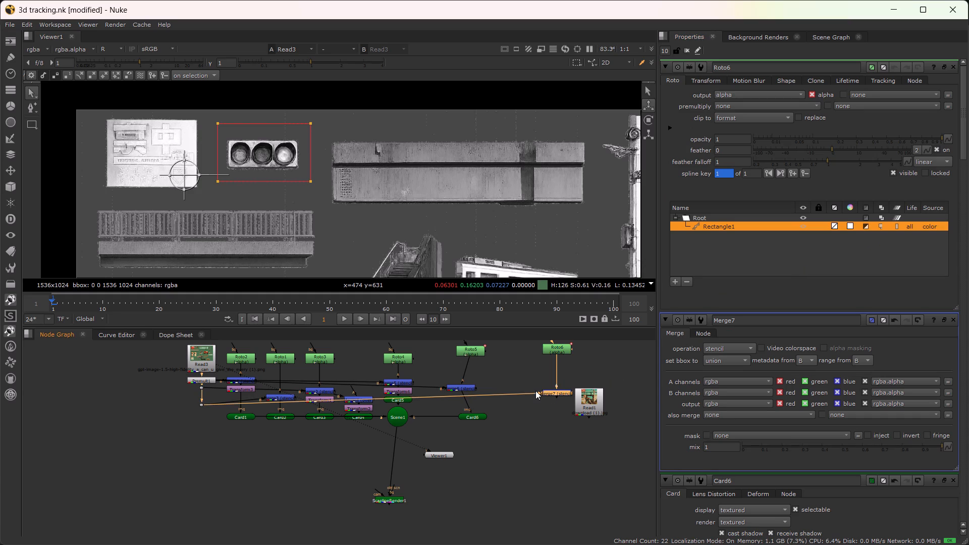
key(Tab)
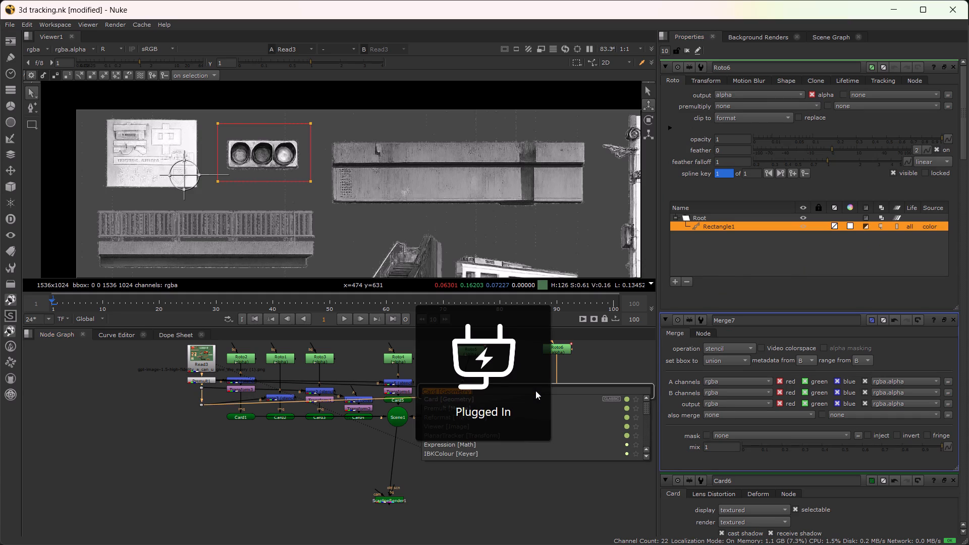
key(Return)
drag(558, 403, 558, 407)
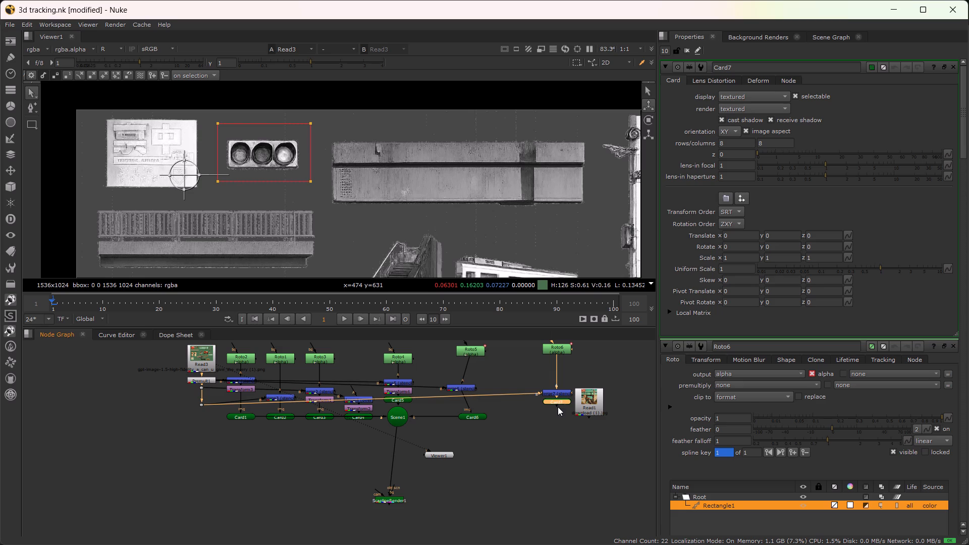
drag(558, 407, 558, 414)
drag(555, 417, 407, 429)
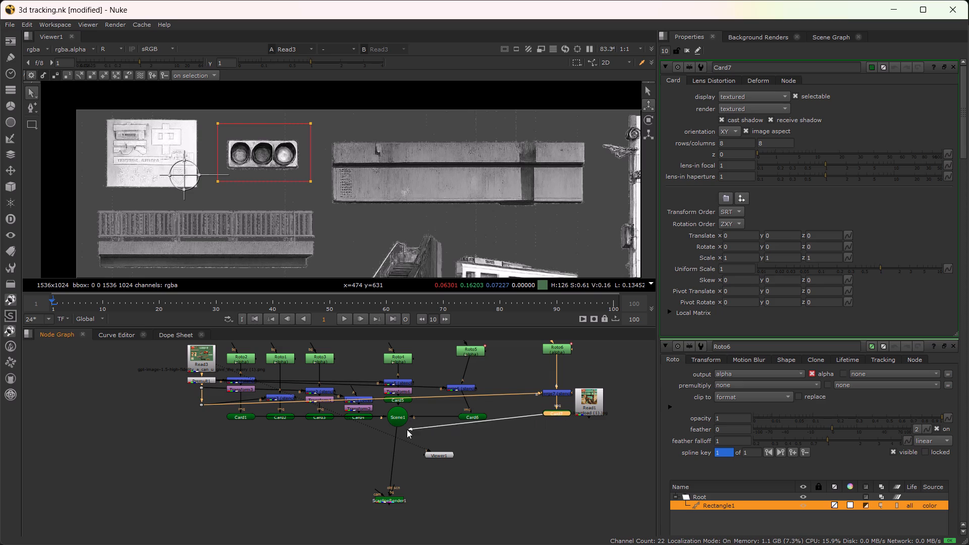
drag(407, 429, 399, 422)
click(399, 422)
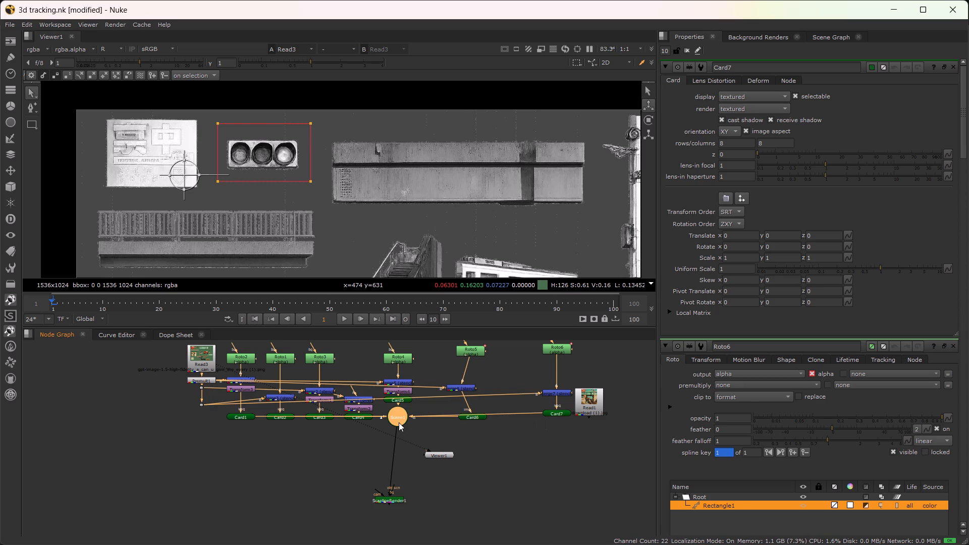
With Scene1 shown in the viewer, move Card7 to about x 0.543, y -0.086 so the traffic light sits beside the utility pole.
key(1)
scroll(447, 212, down, 1)
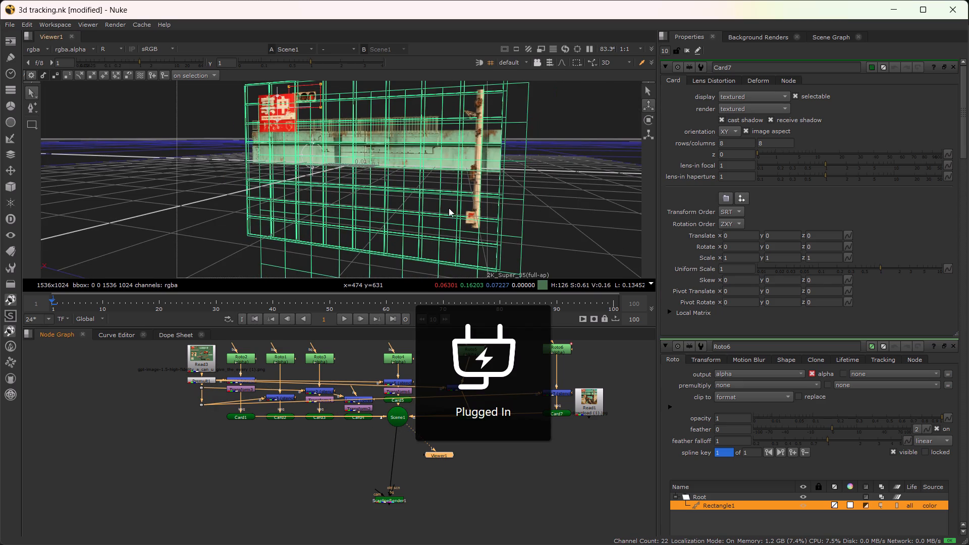
scroll(449, 208, down, 1)
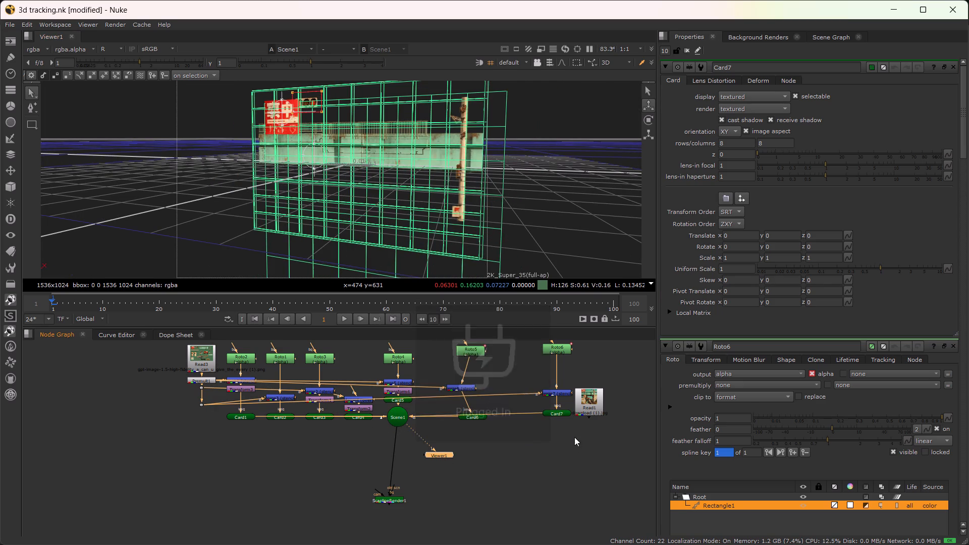
double_click(565, 412)
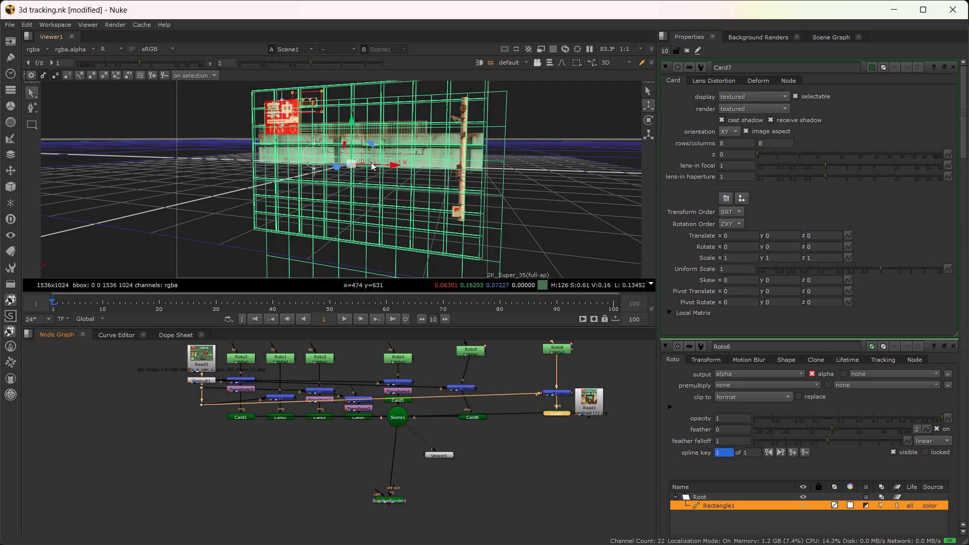
drag(382, 162, 516, 191)
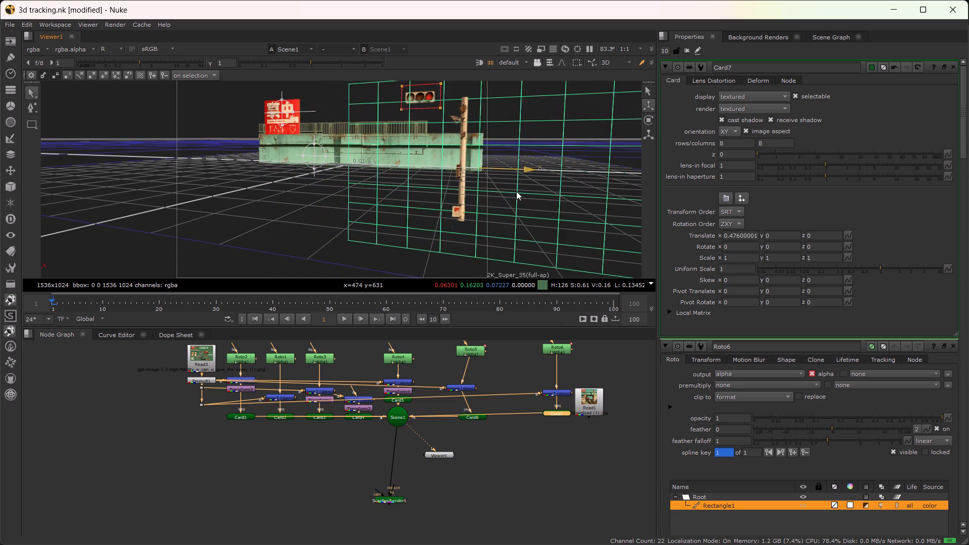
drag(516, 191, 519, 193)
drag(496, 129, 498, 148)
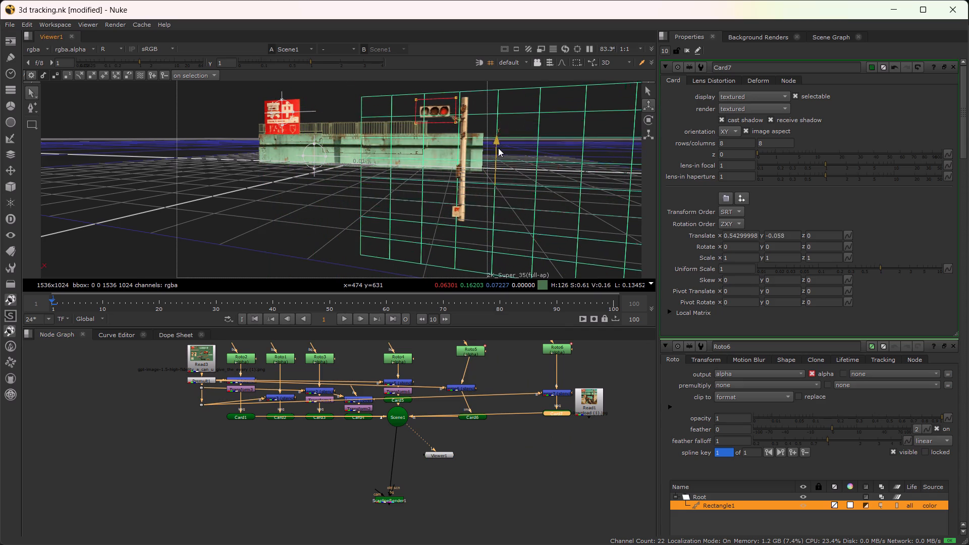
drag(498, 148, 499, 153)
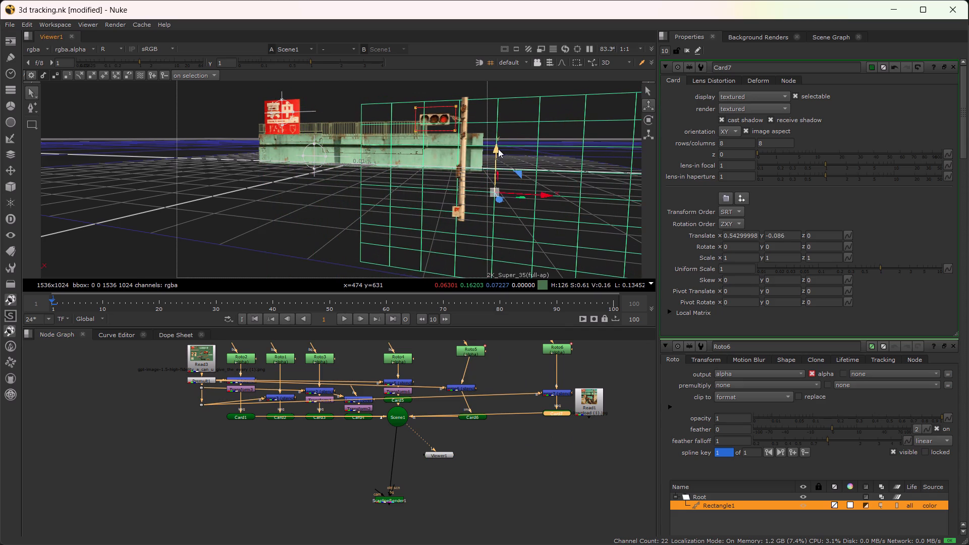
Check the traffic light against the pole from several angles and fine-tune Card7's translation to x 0.551, y -0.081.
scroll(496, 139, up, 3)
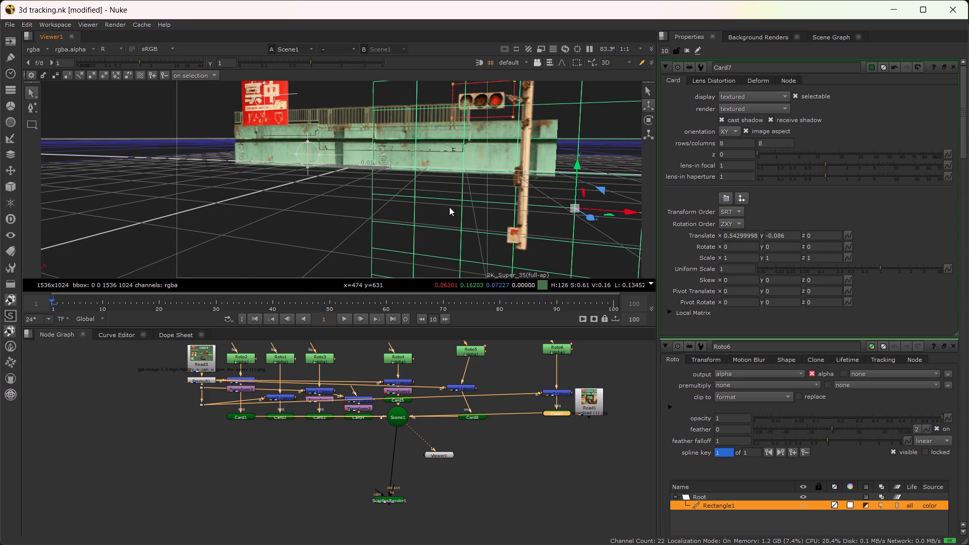
ctrl+drag(309, 247, 268, 251)
scroll(307, 221, down, 1)
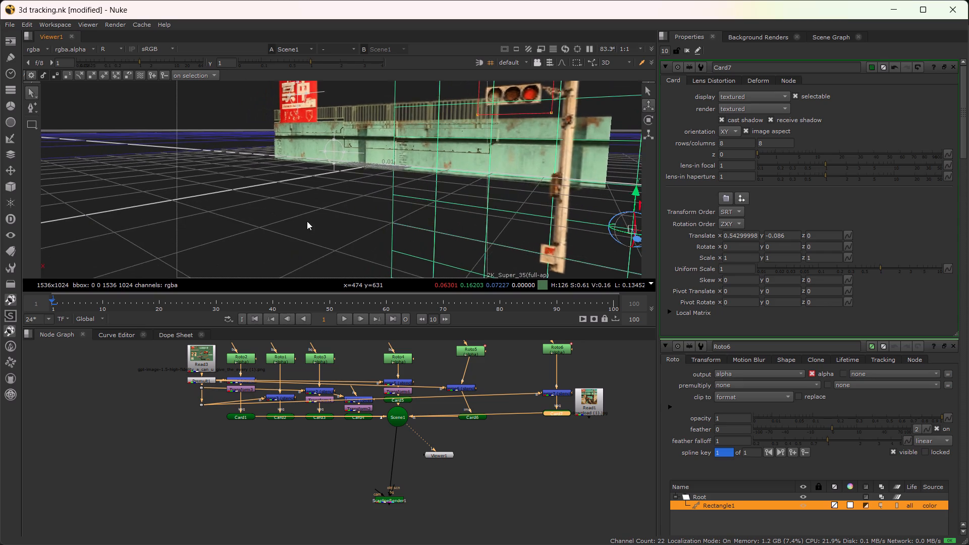
scroll(307, 221, down, 4)
ctrl+drag(314, 221, 211, 225)
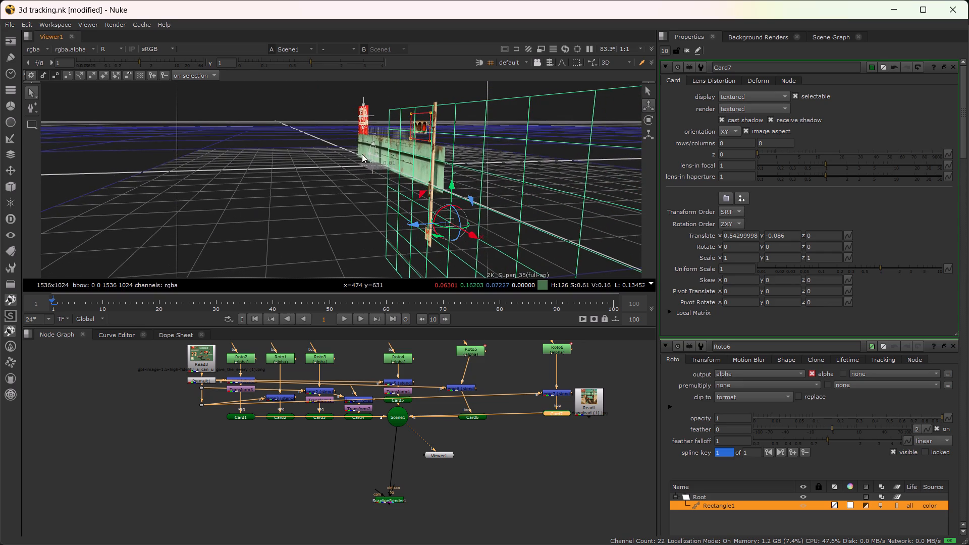
scroll(370, 143, up, 3)
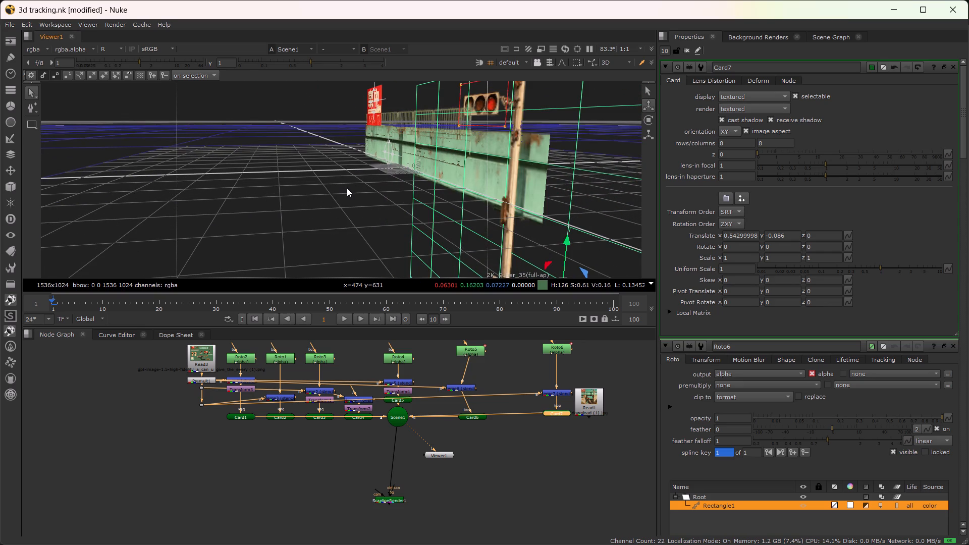
alt+drag(344, 191, 270, 201)
scroll(445, 99, up, 4)
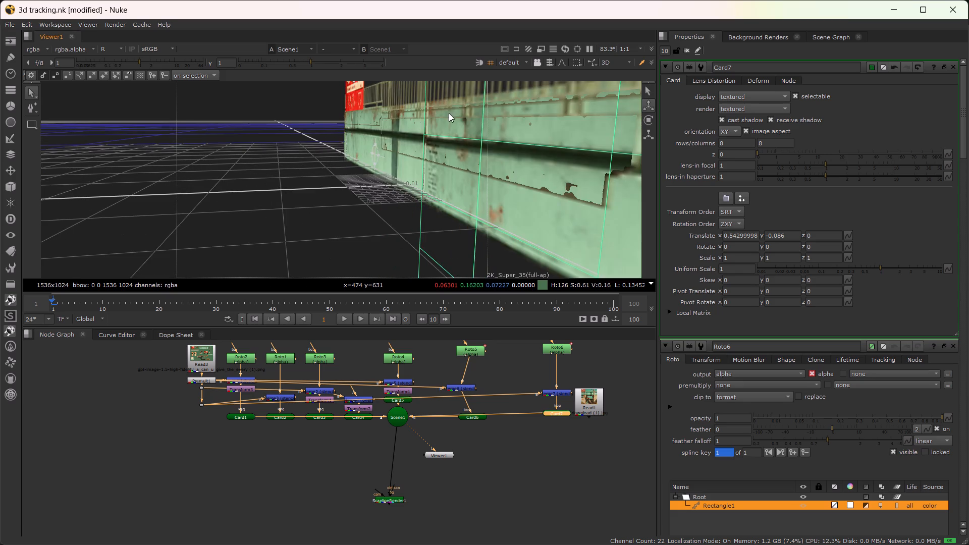
scroll(449, 115, down, 3)
alt+drag(443, 147, 318, 179)
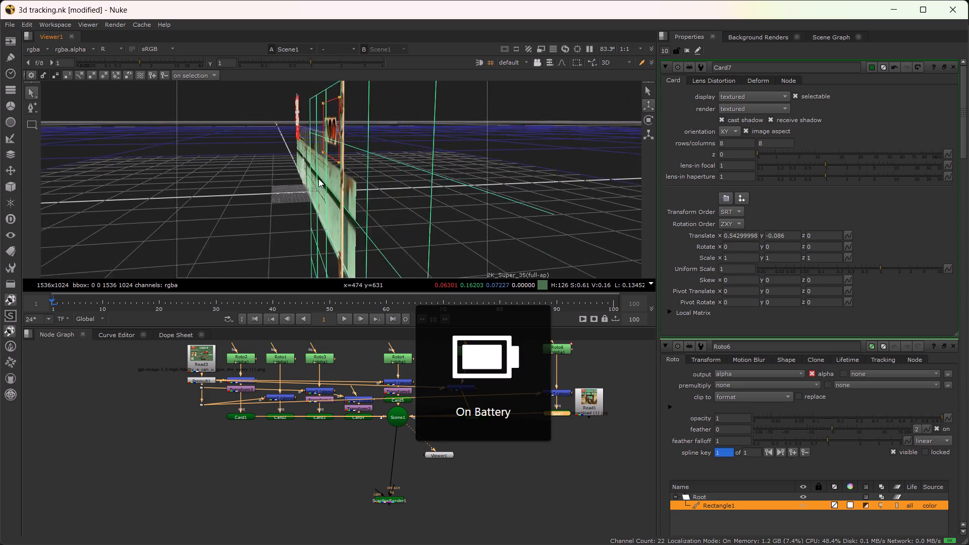
alt+drag(318, 179, 344, 161)
ctrl+drag(289, 179, 370, 183)
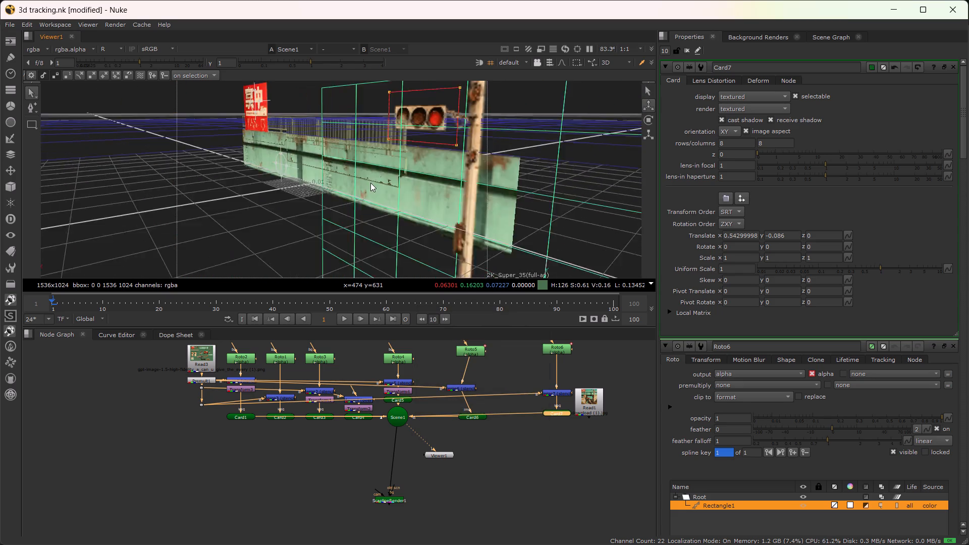
ctrl+drag(370, 183, 497, 179)
click(556, 216)
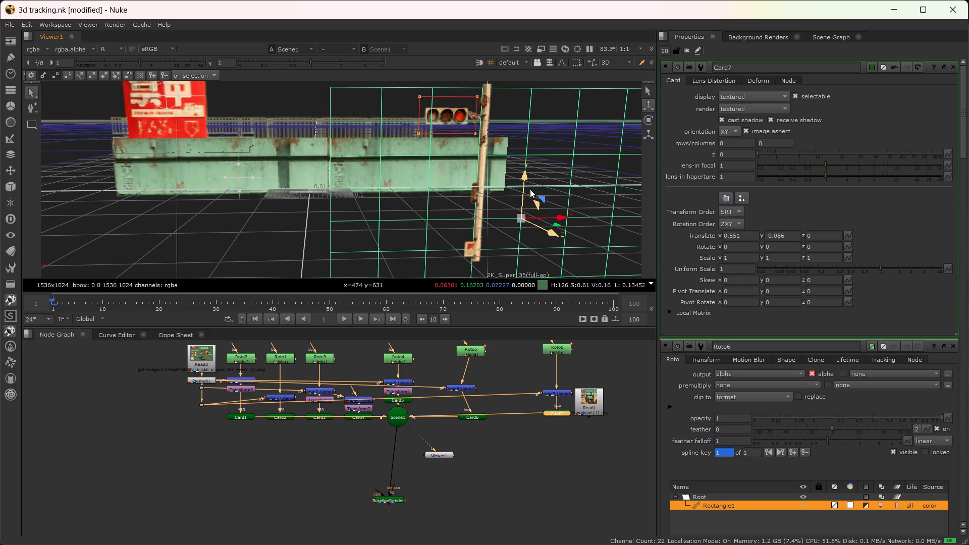
click(526, 175)
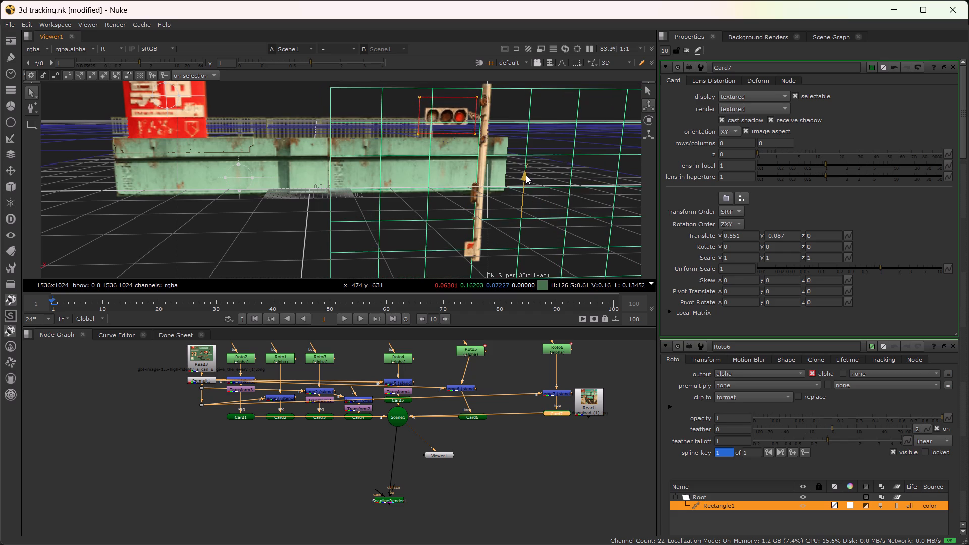
click(101, 231)
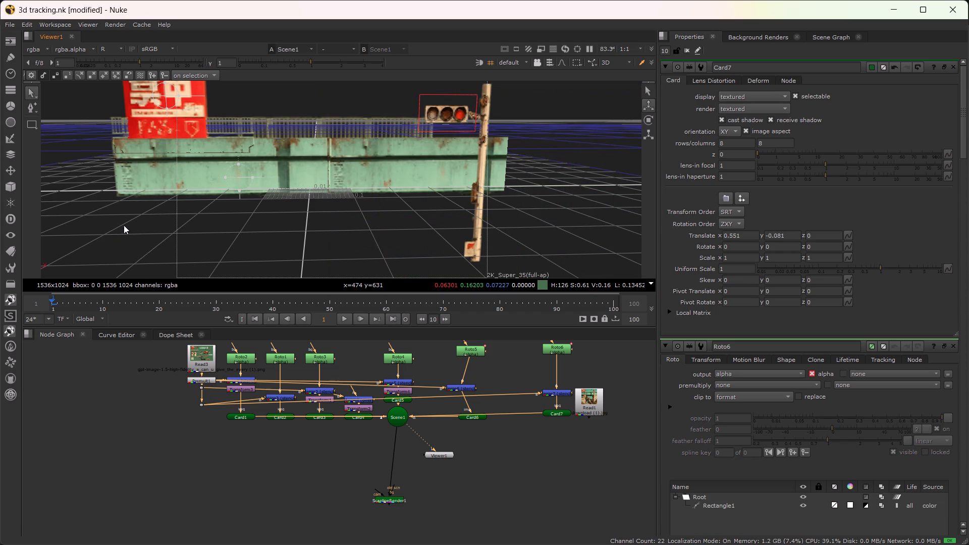
Save the 3d tracking.nk script.
key(ctrl+s)
key(ctrl+s)
scroll(234, 233, down, 5)
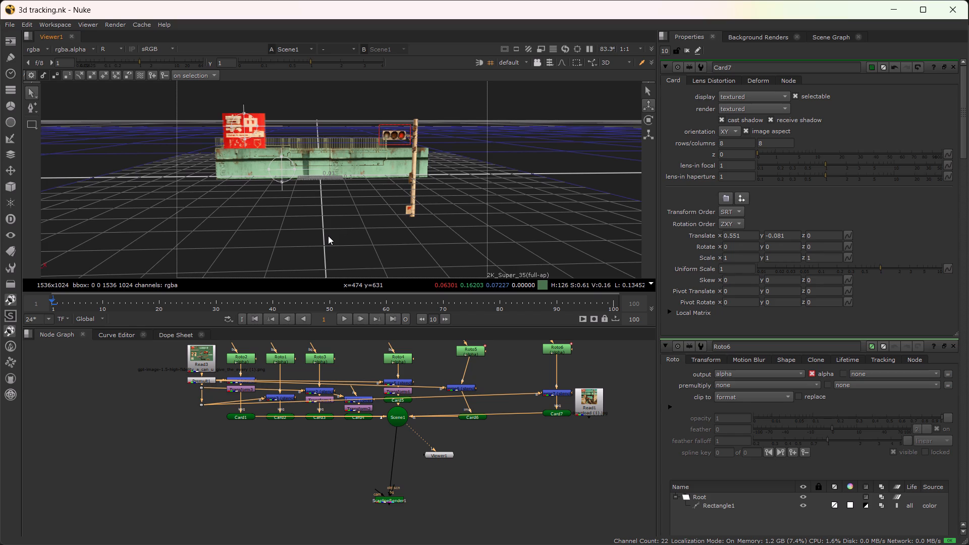
key(ctrl+s)
click(152, 439)
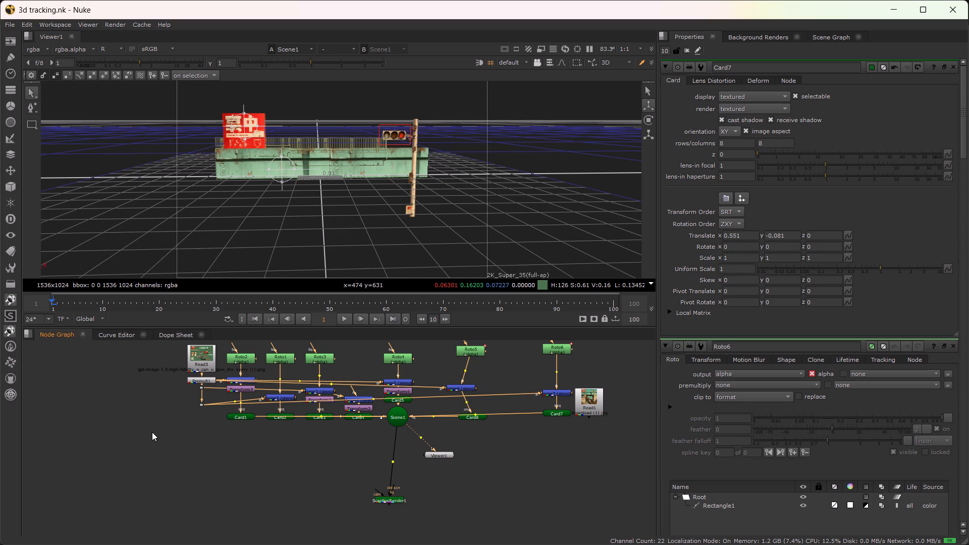
key(ctrl+s)
Auto-arrange all nodes in the node graph.
key(ctrl+a)
key(l)
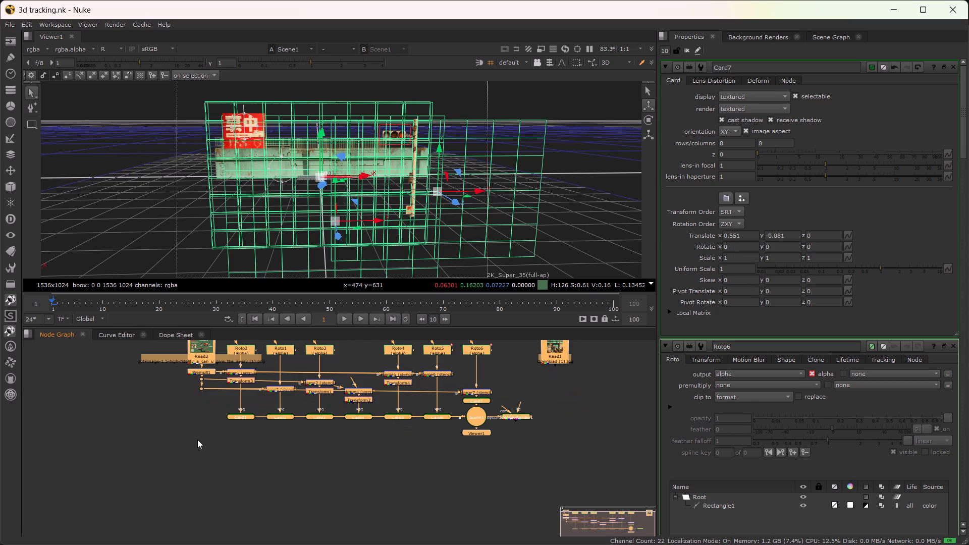
Move the Read1 reference node farther away from the arranged node tree, beyond ScanlineRender1.
click(573, 367)
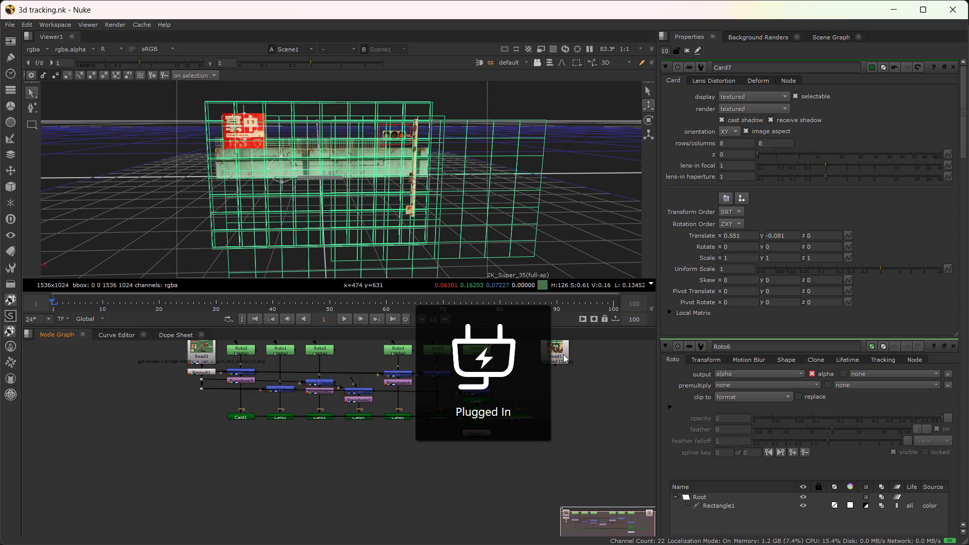
drag(559, 350, 606, 367)
scroll(409, 413, up, 2)
scroll(409, 413, down, 1)
alt+drag(406, 452, 371, 471)
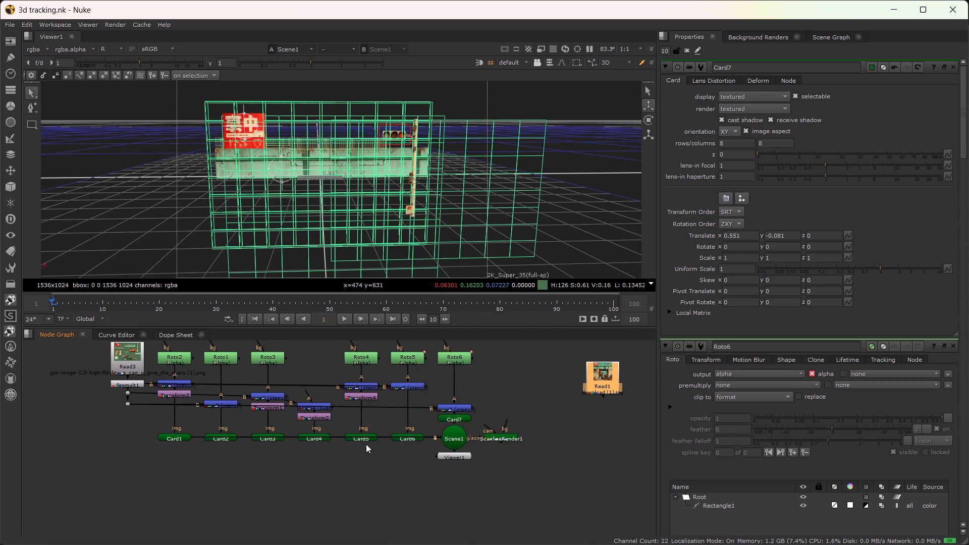
Move the Viewer1 node farther below Scene1 in the node graph.
click(351, 504)
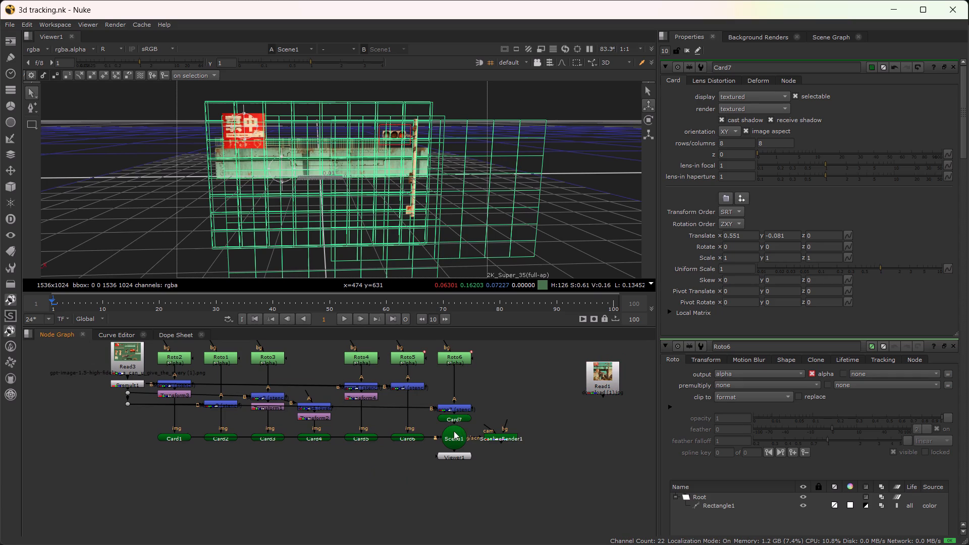
click(454, 431)
drag(457, 455, 450, 511)
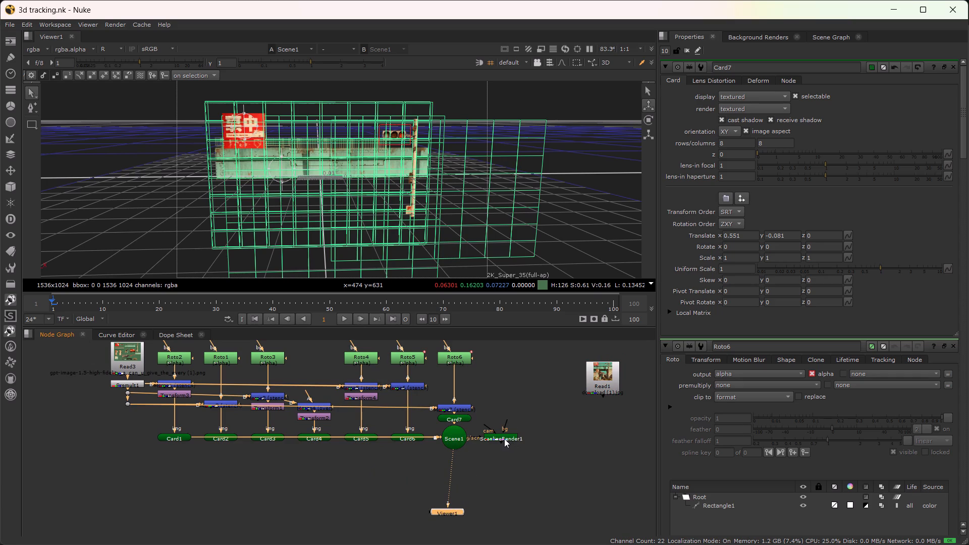
Preview ScanlineRender1 in the viewer and switch the viewer back to Scene1.
click(504, 439)
key(1)
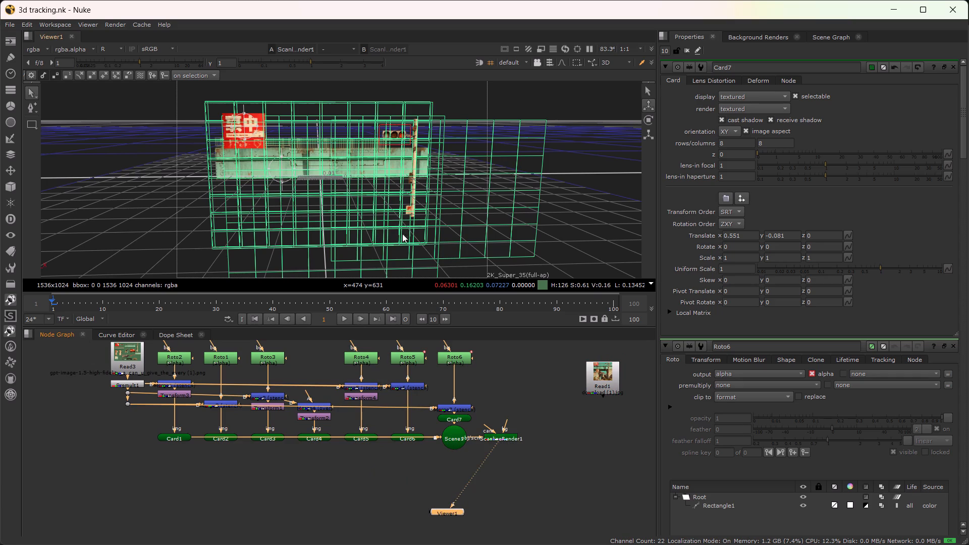
scroll(400, 210, down, 14)
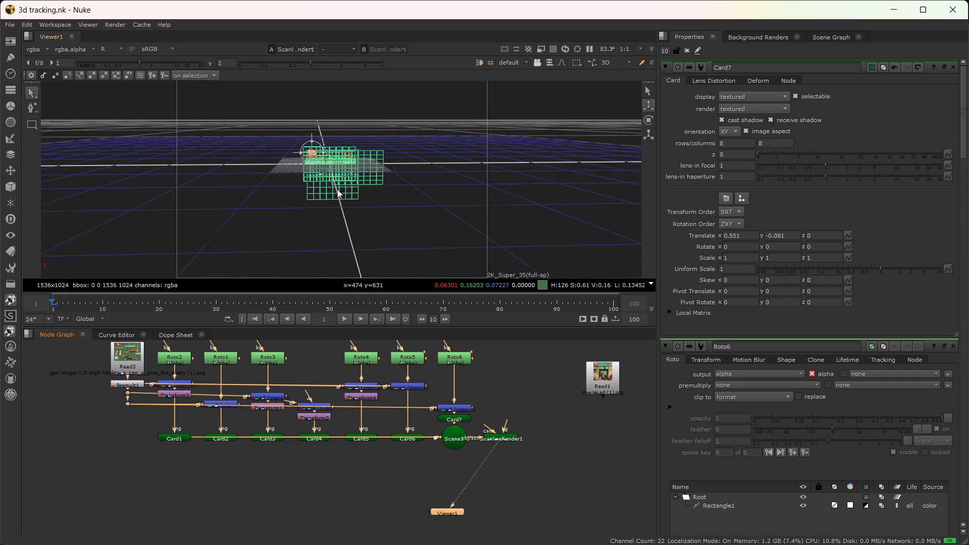
scroll(333, 185, up, 15)
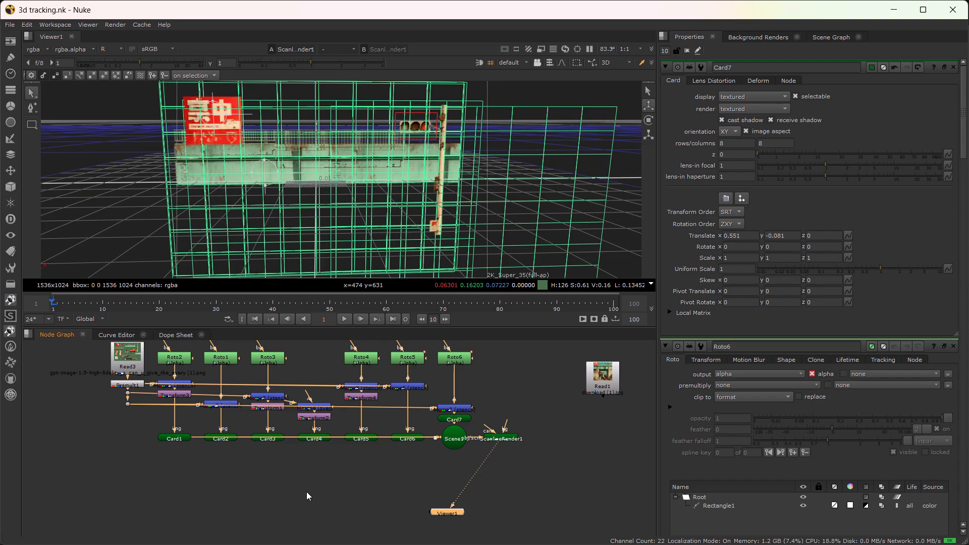
click(306, 492)
click(456, 442)
key(1)
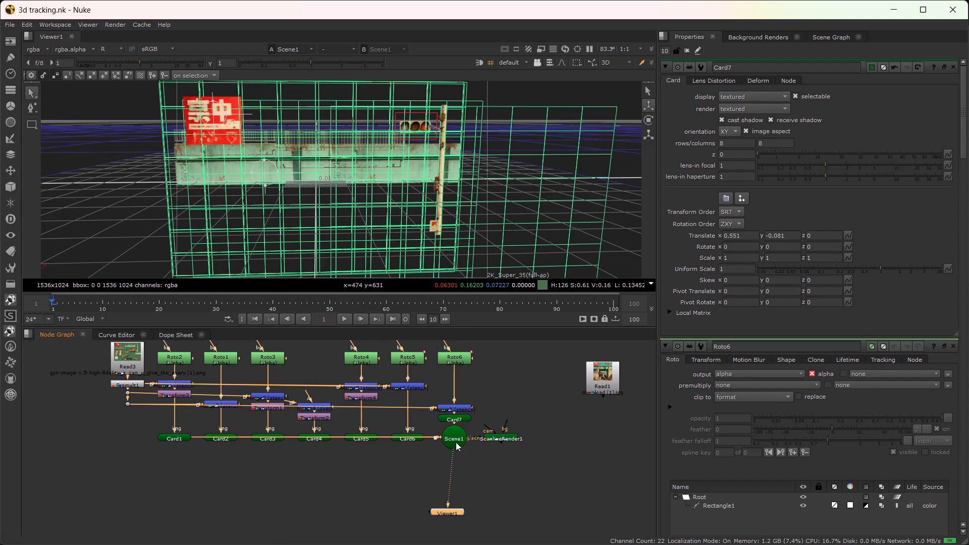
click(136, 195)
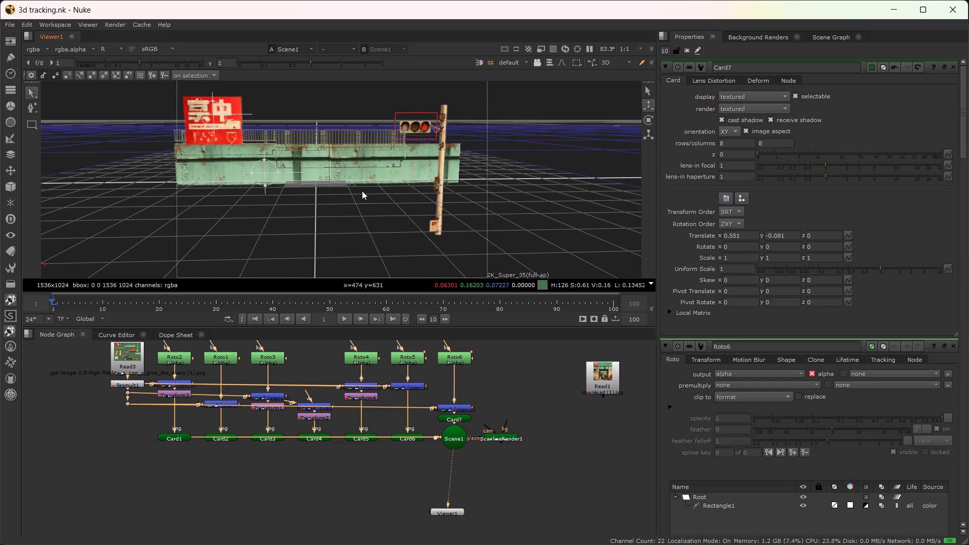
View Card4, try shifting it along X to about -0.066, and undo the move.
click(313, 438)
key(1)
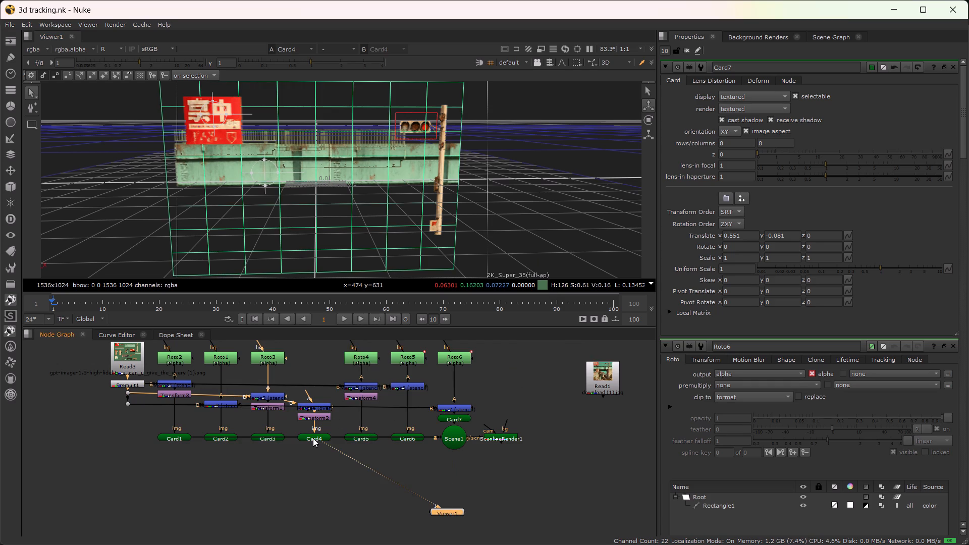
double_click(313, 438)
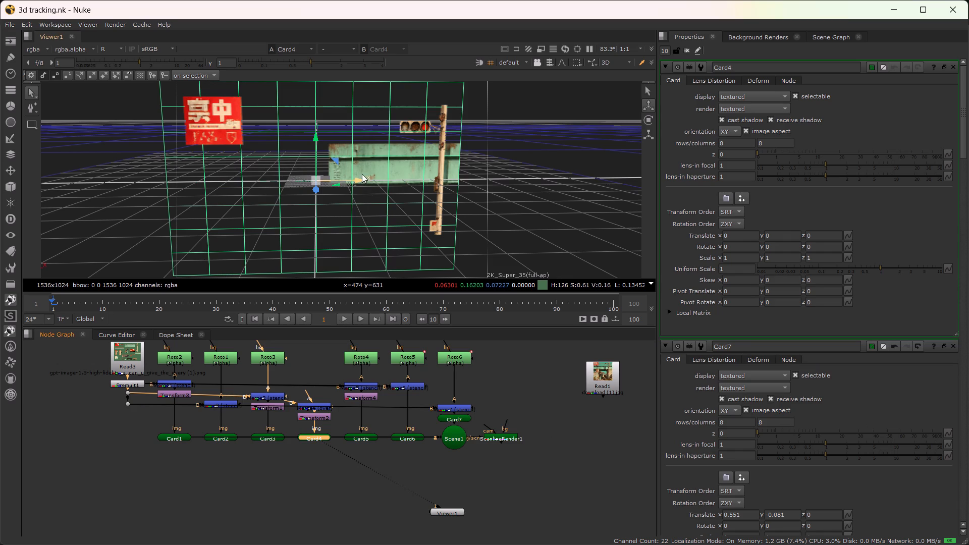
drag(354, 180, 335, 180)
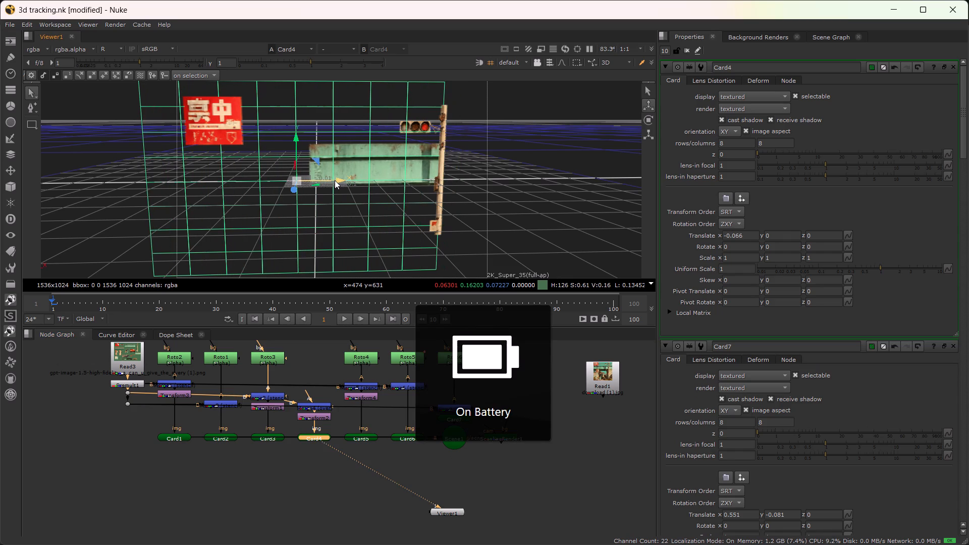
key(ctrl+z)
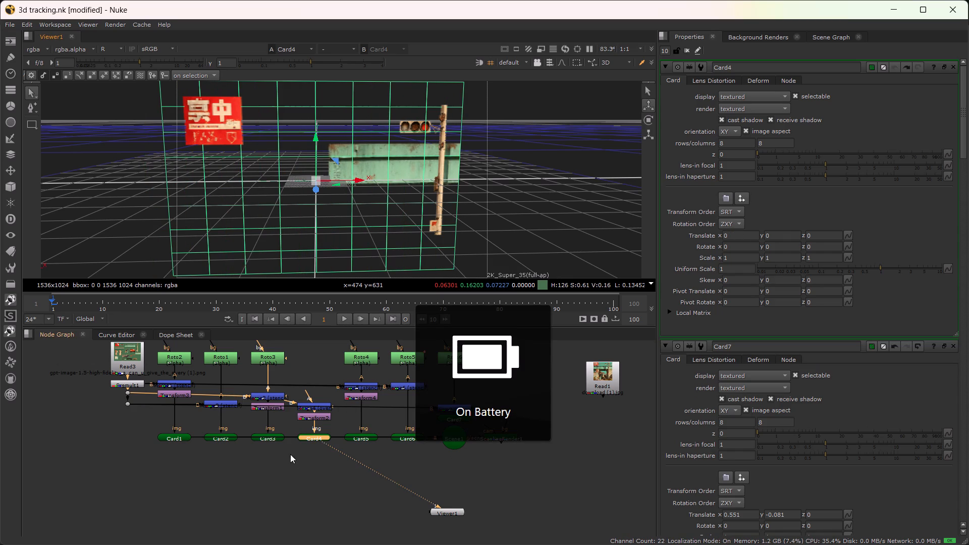
Examine the Card3, Card2 and Merge3 branches to identify which nodes supply the railing and ledge section.
double_click(274, 437)
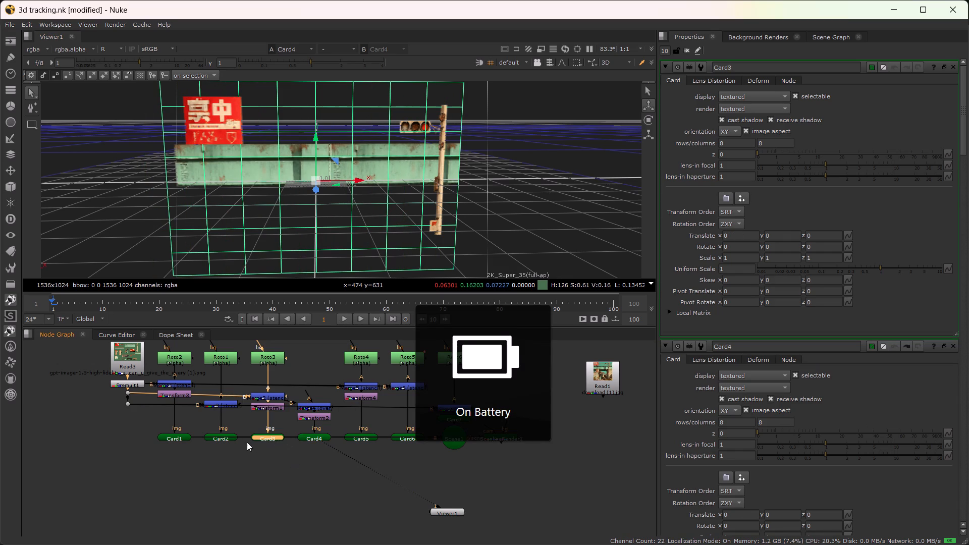
double_click(223, 436)
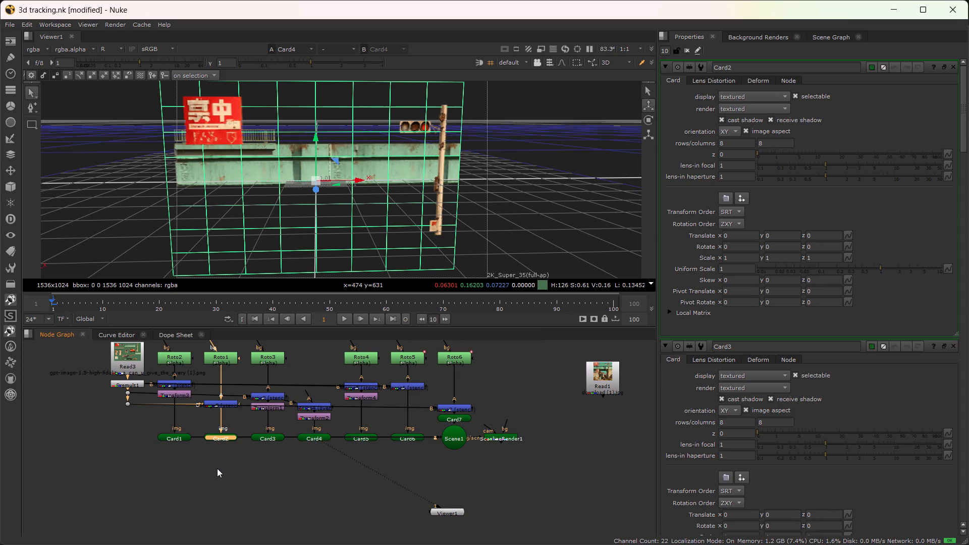
click(219, 404)
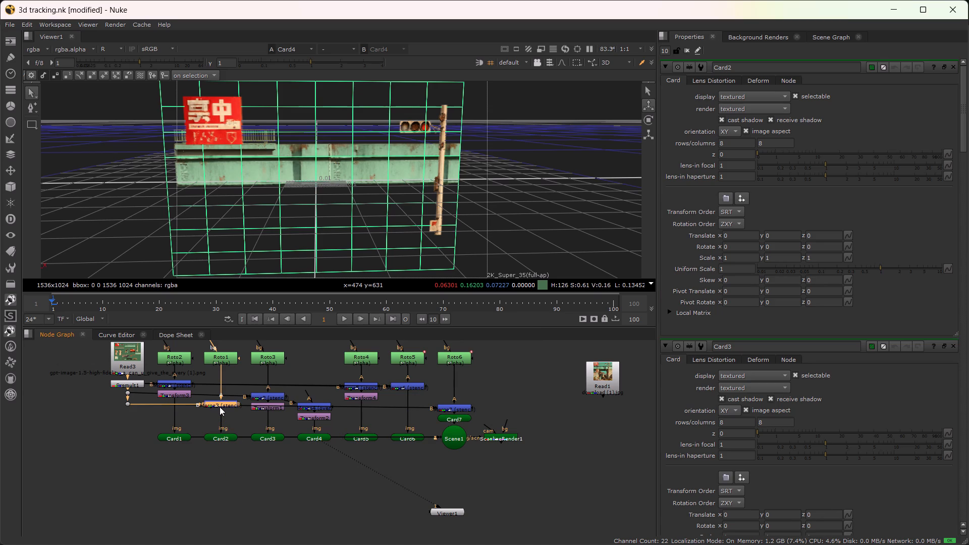
scroll(228, 406, up, 4)
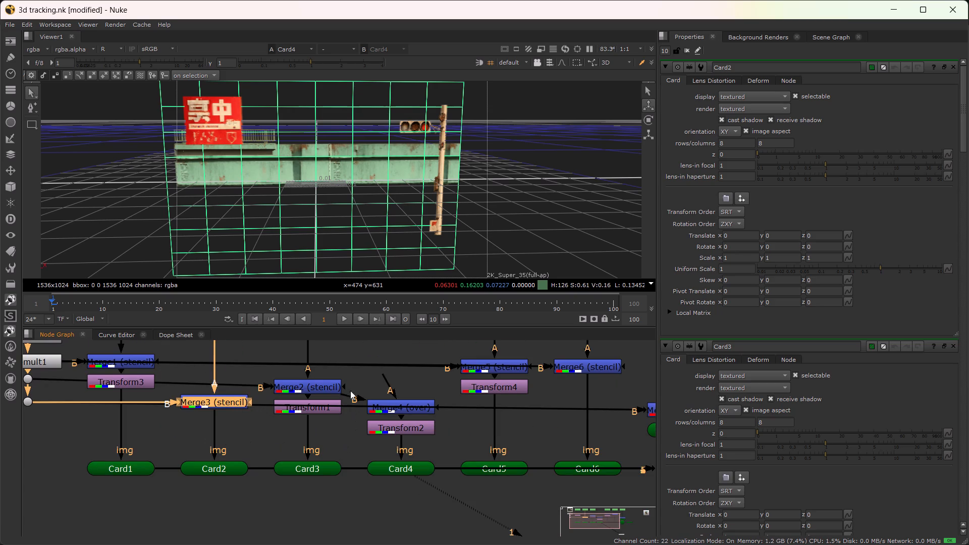
scroll(275, 423, down, 1)
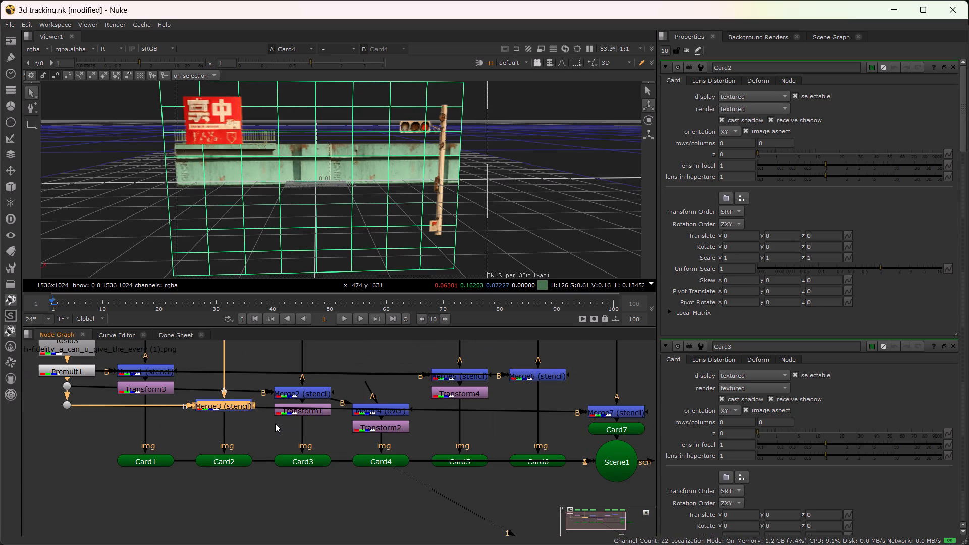
scroll(275, 423, down, 1)
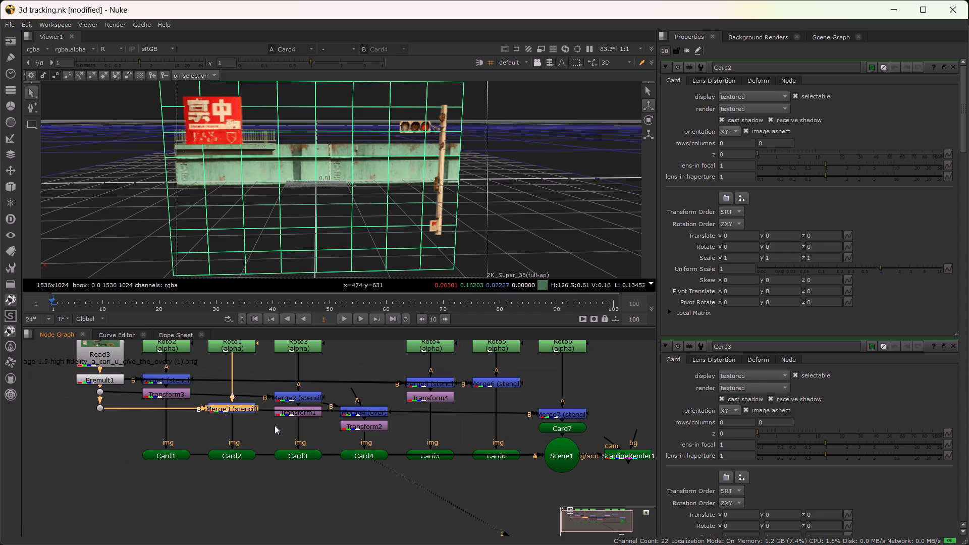
Duplicate the connected Roto1 and Merge3 nodes and place the copies beyond Roto6, near Read1.
click(238, 348)
ctrl+click(230, 409)
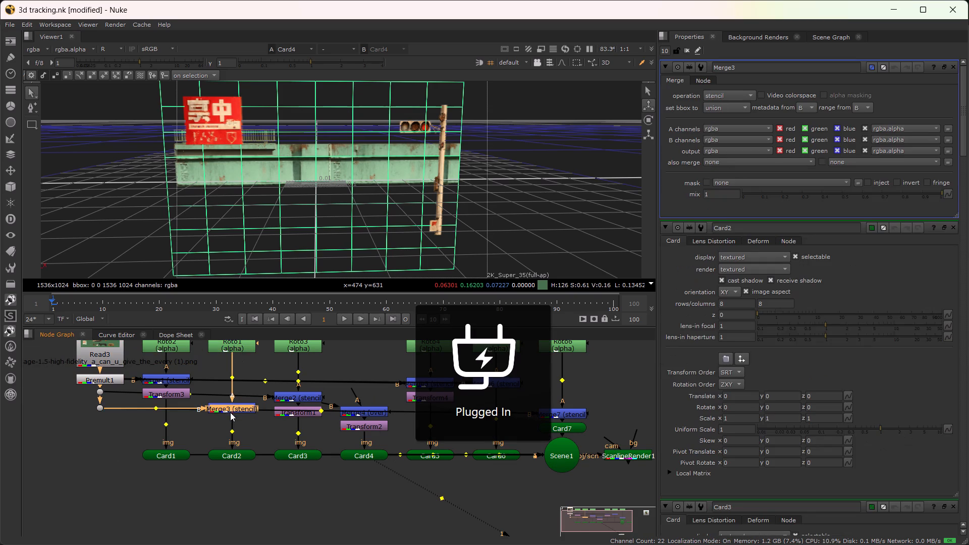
shift+click(238, 346)
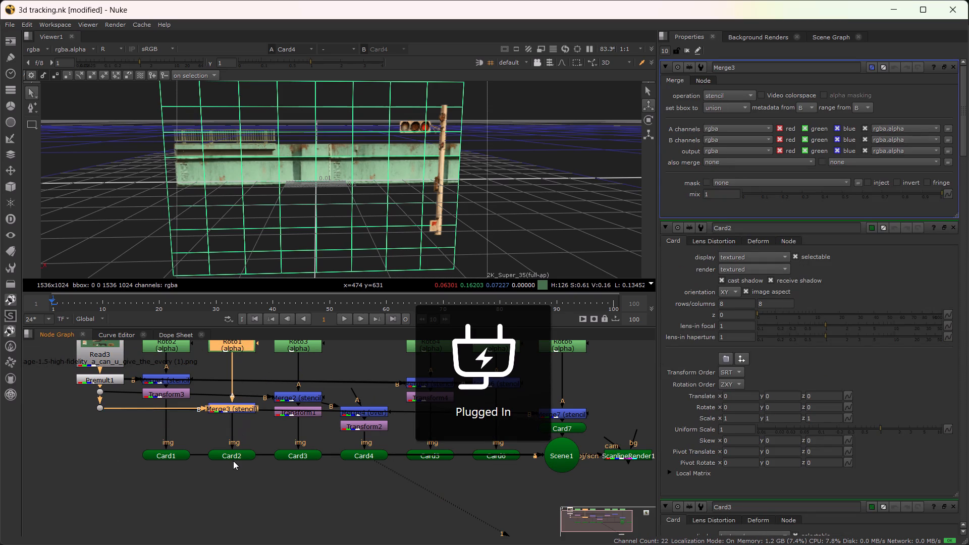
key(ctrl+c)
scroll(265, 494, down, 3)
click(253, 515)
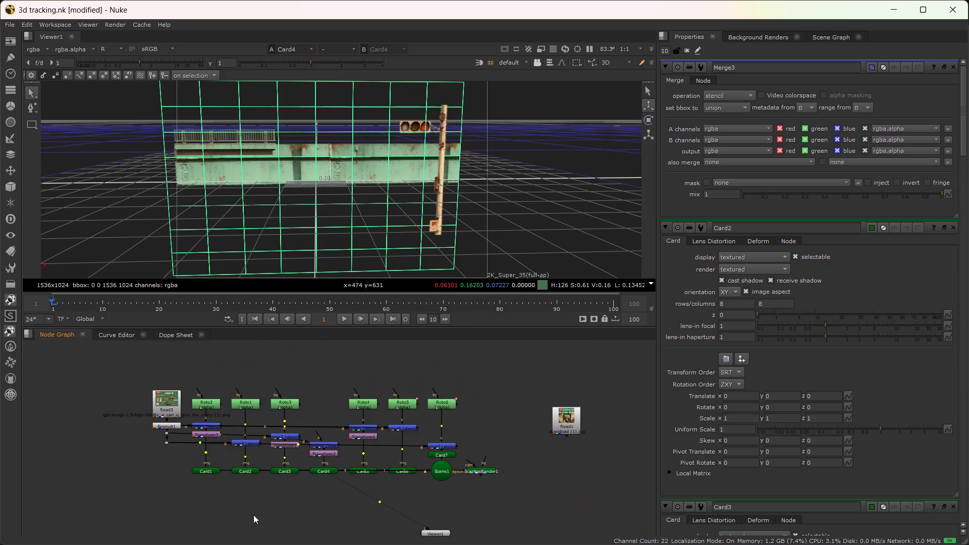
key(ctrl+v)
drag(249, 518, 320, 502)
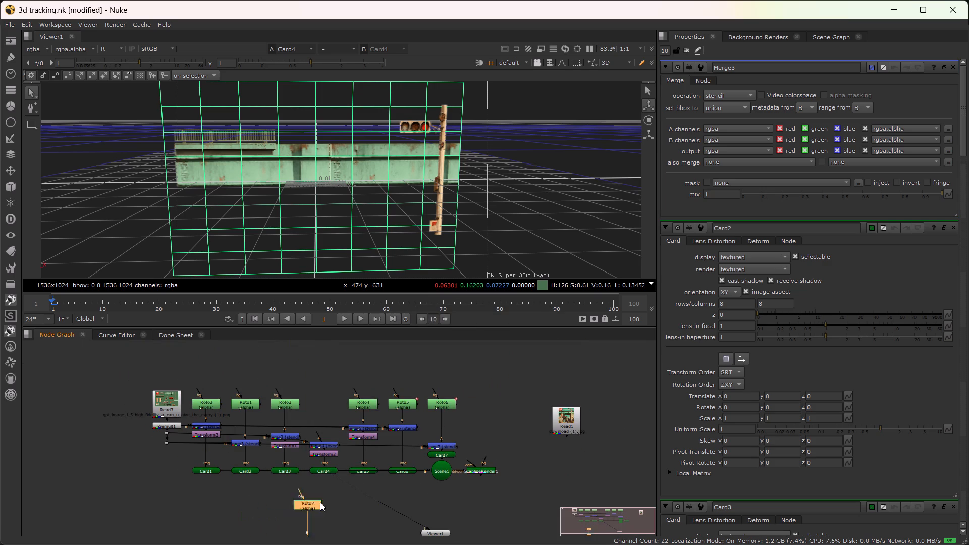
drag(320, 502, 511, 359)
click(504, 416)
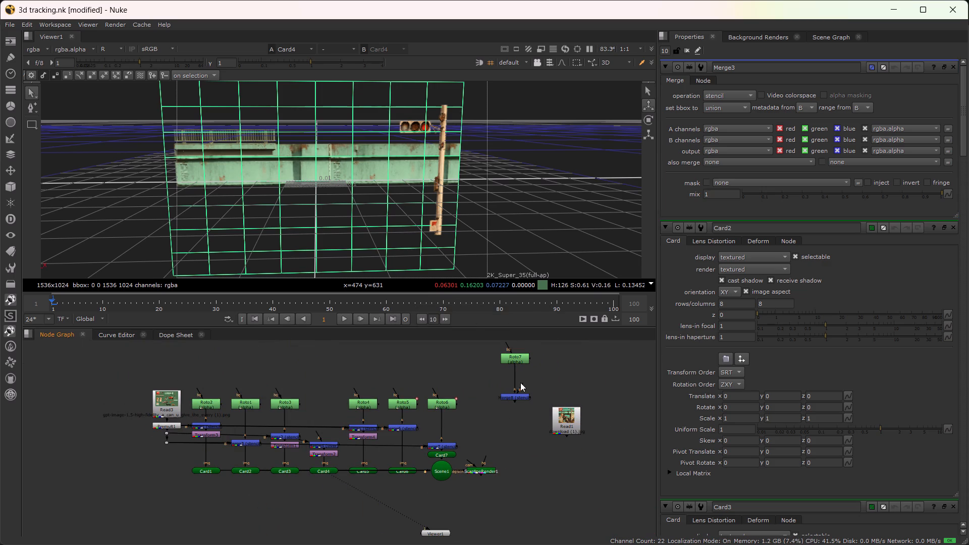
Connect the copied stencil Merge's B input to the lower dot beneath Premult1.
drag(520, 384, 181, 445)
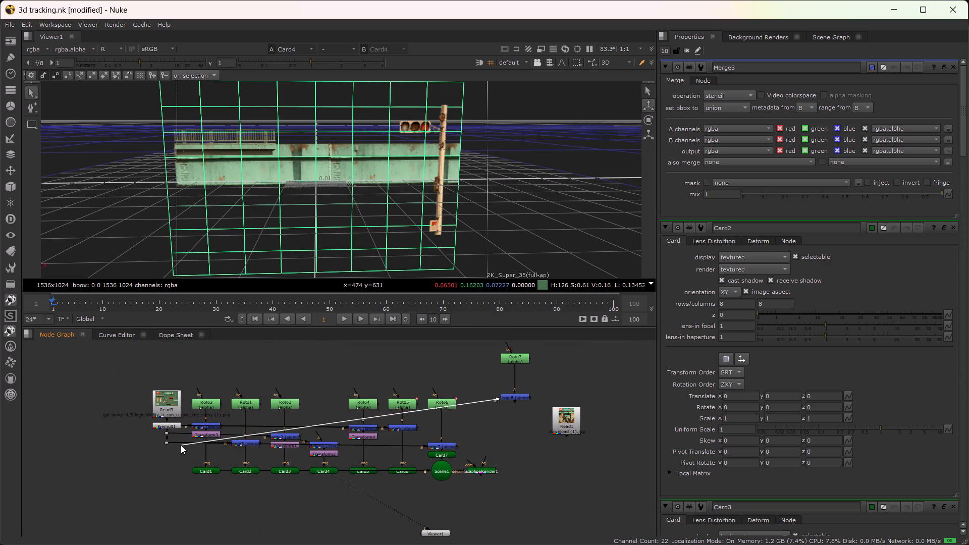
drag(181, 445, 168, 444)
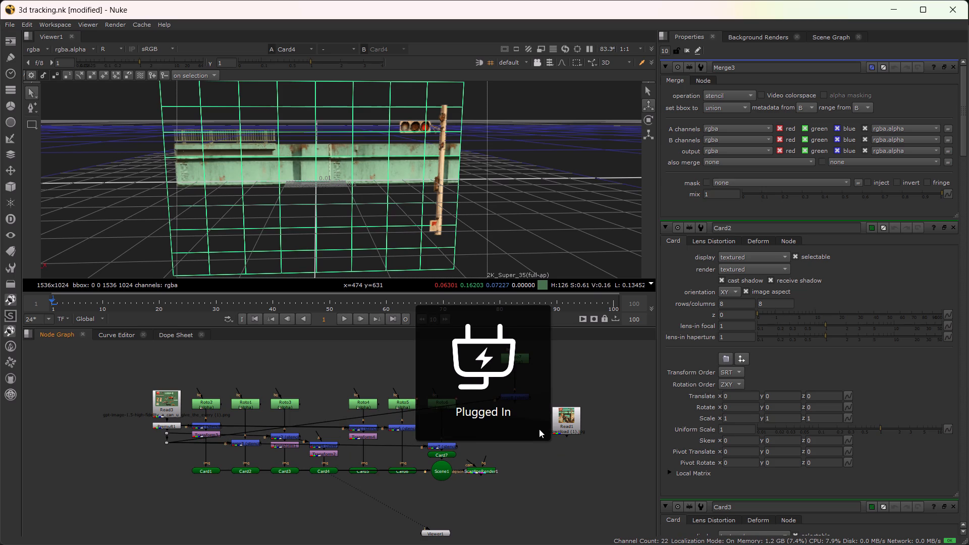
Add a Card node fed by the copied stencil Merge and place it just below that Merge.
click(517, 397)
key(Tab)
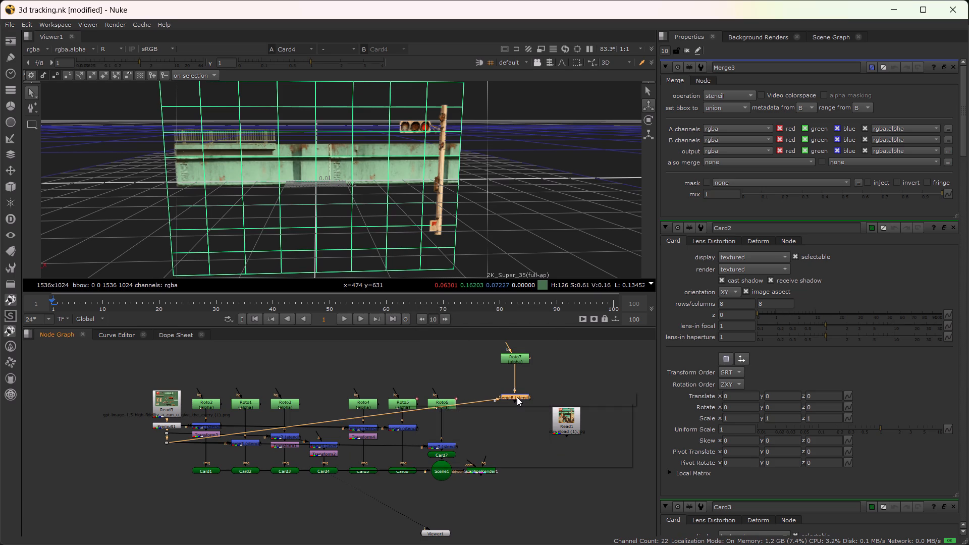
key(Return)
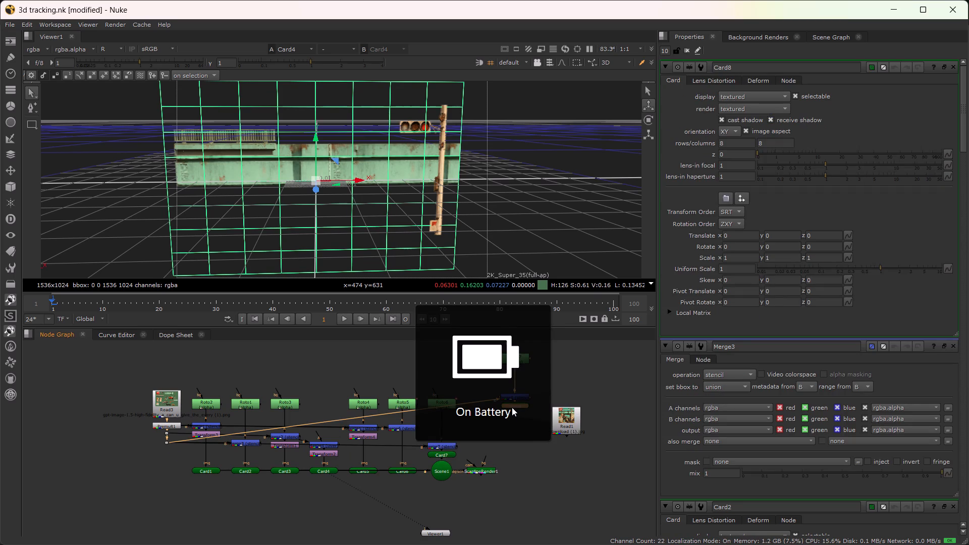
drag(513, 405, 511, 415)
Connect Card8 to Scene1 and show Scene1 in the viewer.
scroll(512, 422, up, 2)
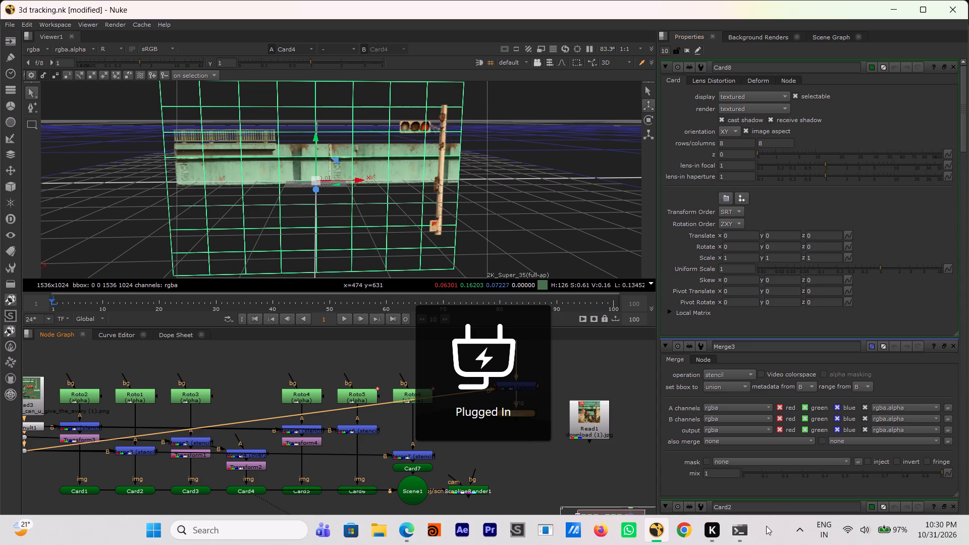
drag(517, 419, 515, 420)
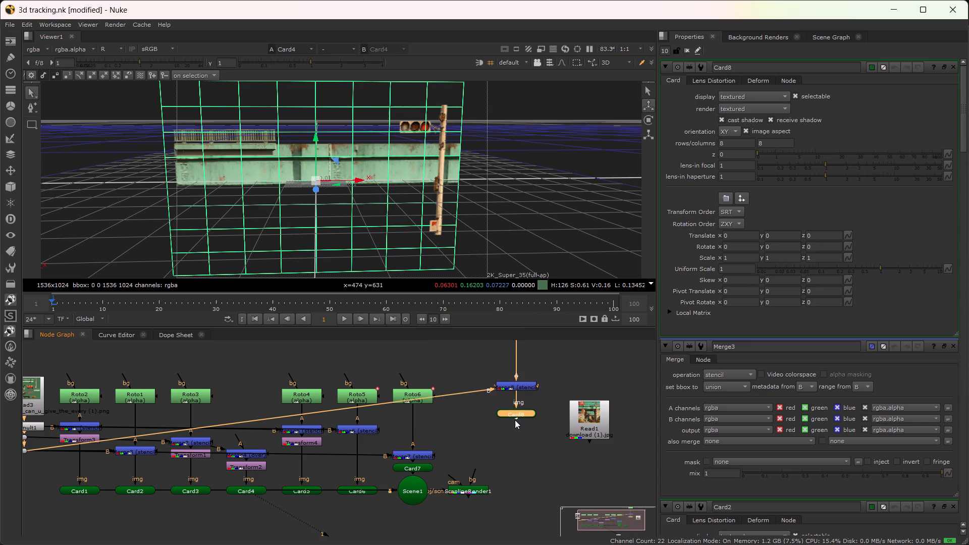
drag(515, 420, 414, 496)
click(414, 496)
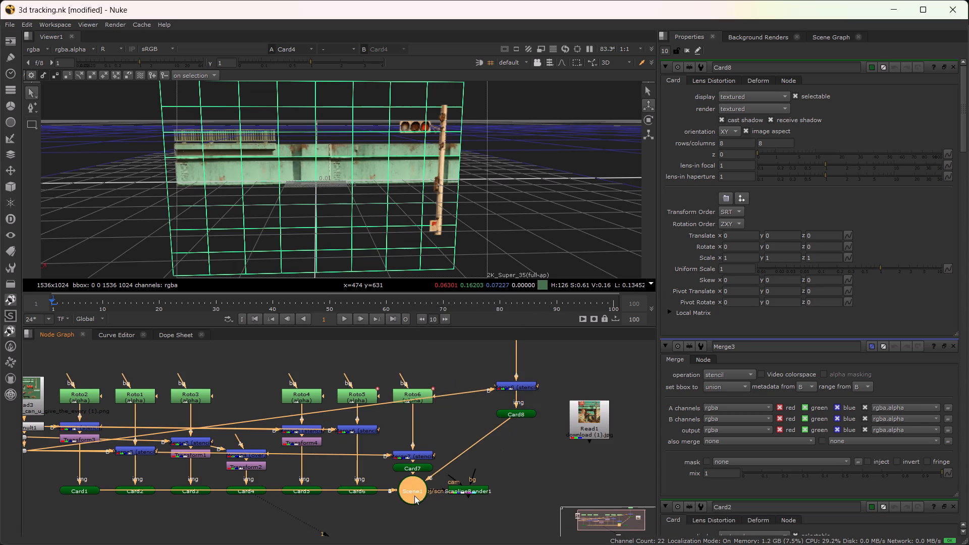
key(1)
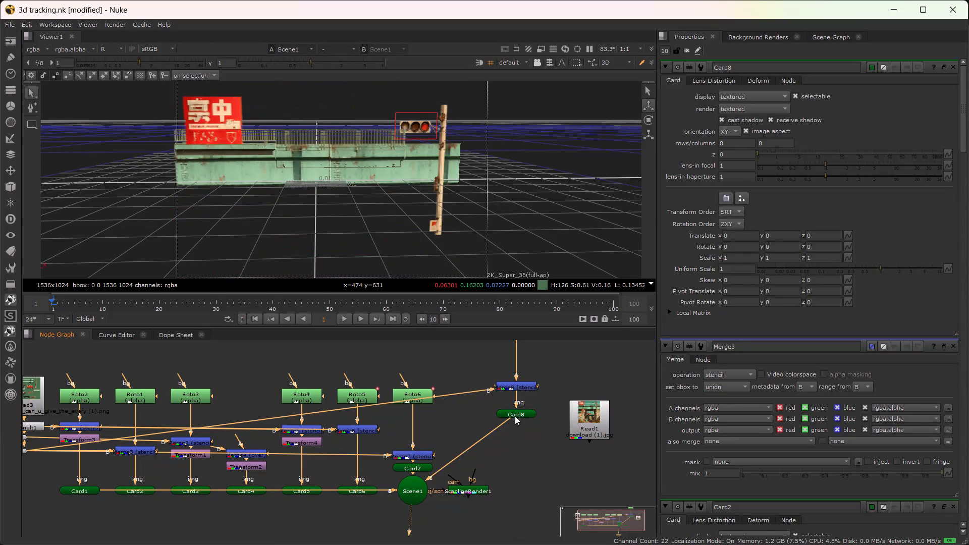
Move Card8 along X to about 0.768 so its railing and ledge extend past the pole.
triple_click(515, 410)
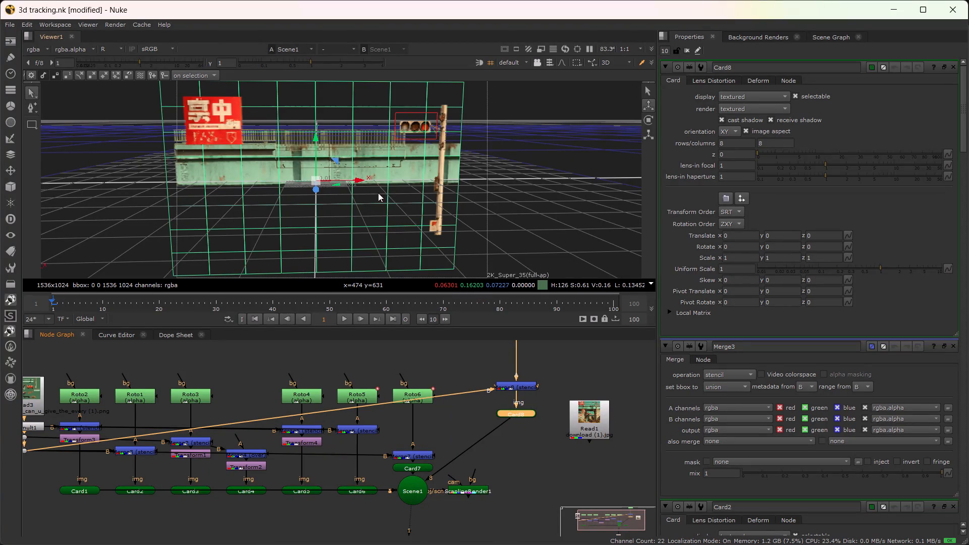
drag(357, 179, 416, 177)
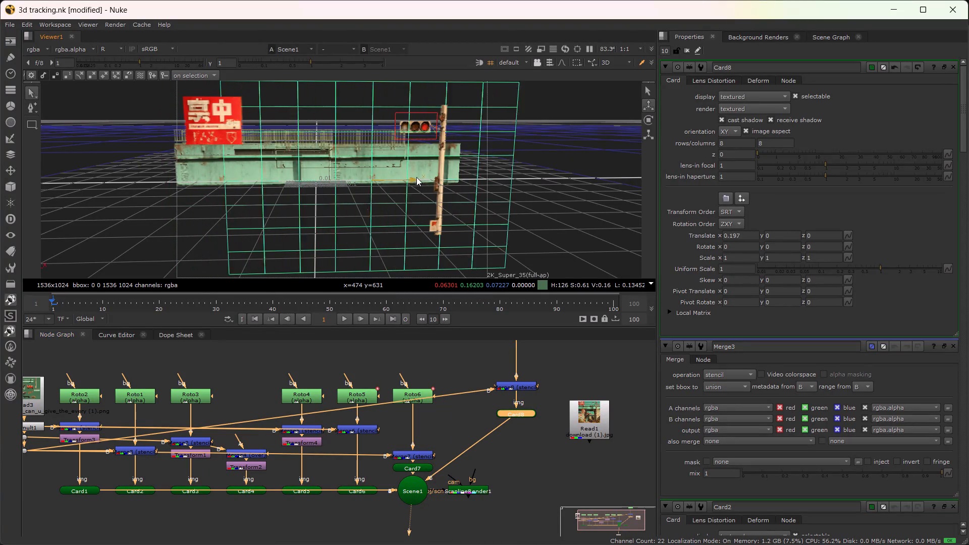
drag(416, 177, 559, 172)
scroll(505, 140, up, 4)
alt+drag(460, 222, 400, 228)
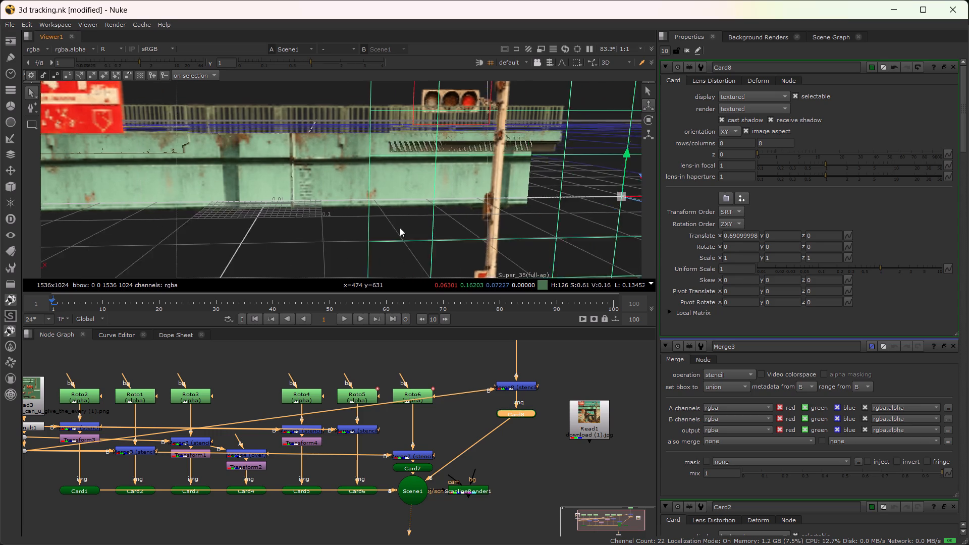
alt+drag(400, 228, 259, 240)
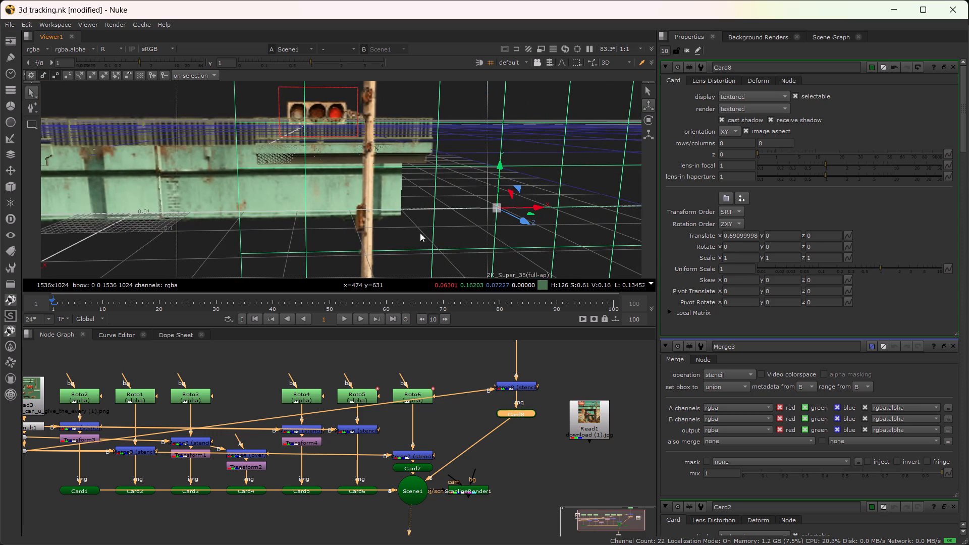
drag(541, 206, 608, 201)
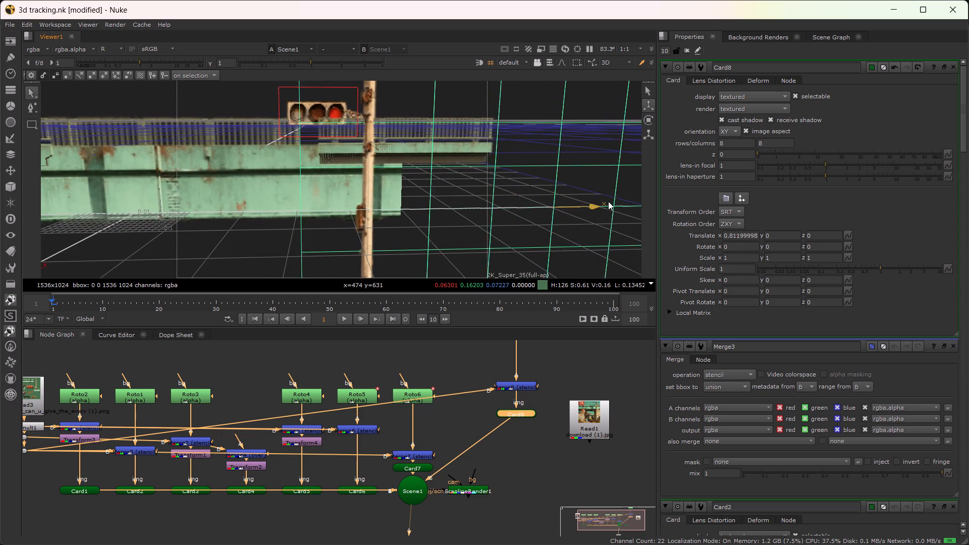
drag(608, 201, 508, 219)
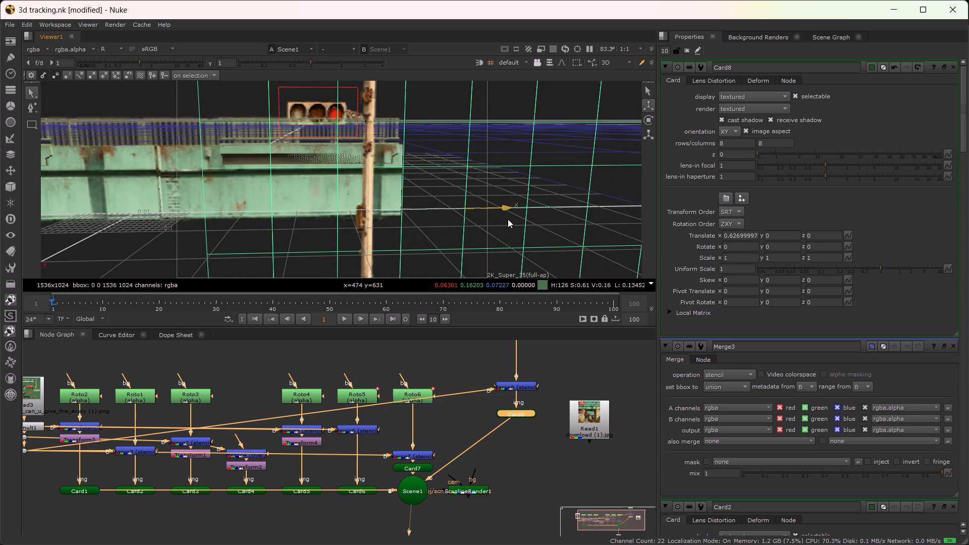
drag(508, 219, 515, 223)
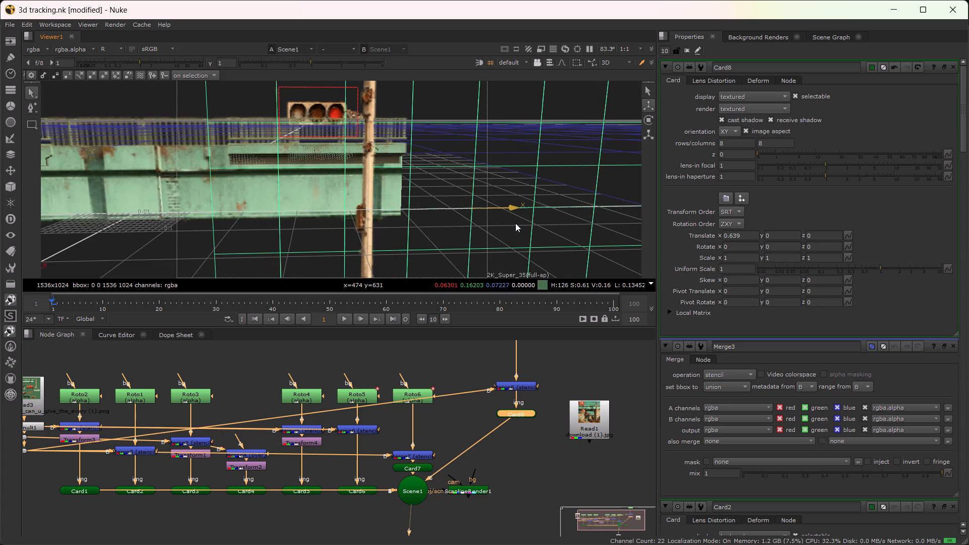
drag(515, 223, 512, 225)
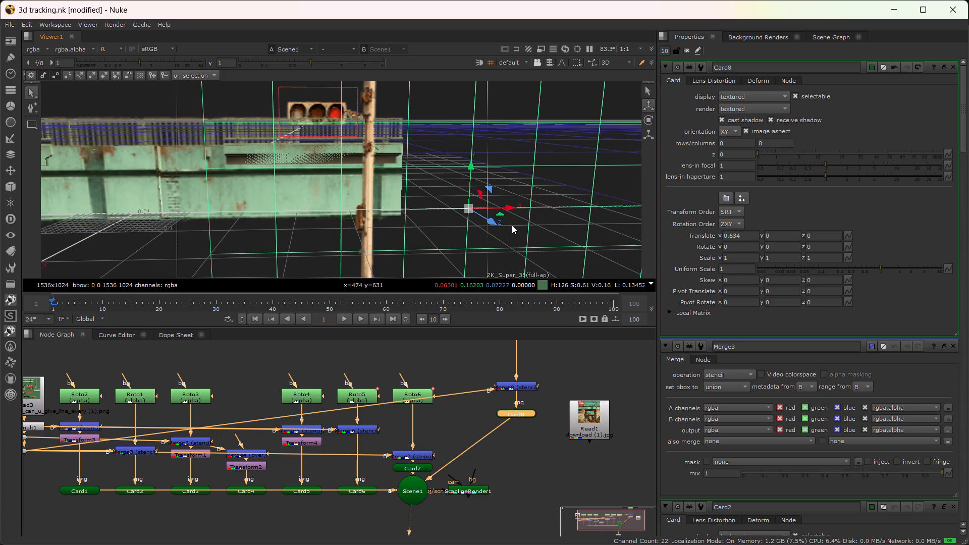
drag(509, 205, 569, 205)
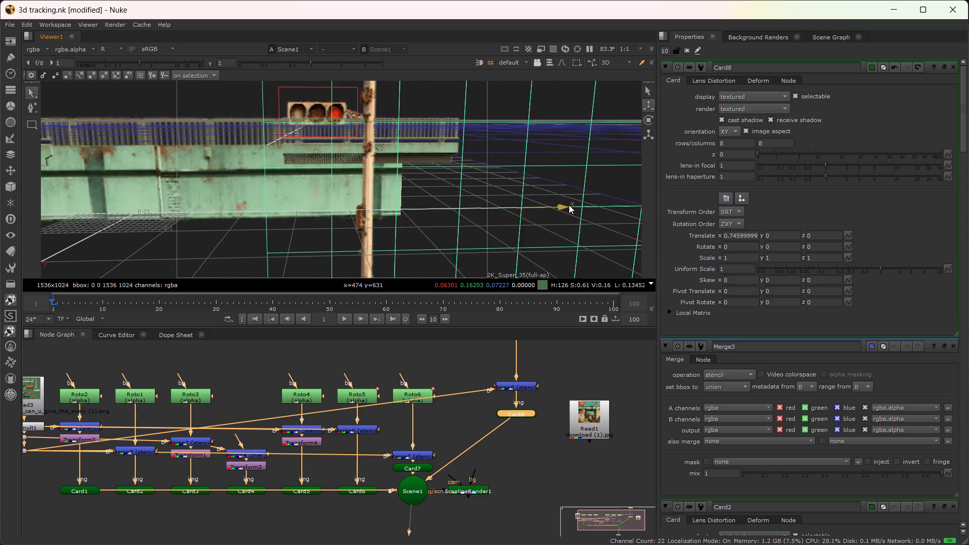
drag(569, 205, 577, 211)
scroll(327, 127, up, 5)
scroll(327, 127, down, 4)
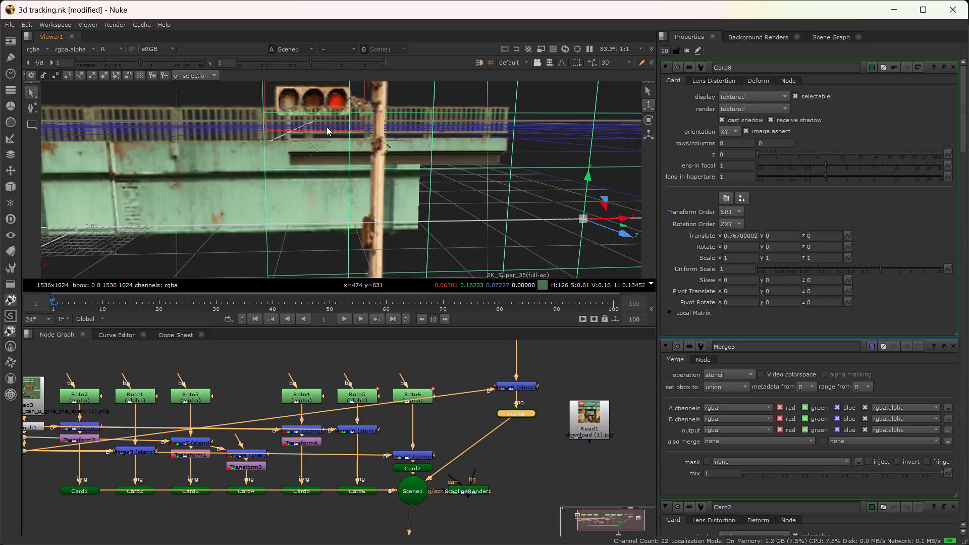
ctrl+drag(293, 175, 386, 193)
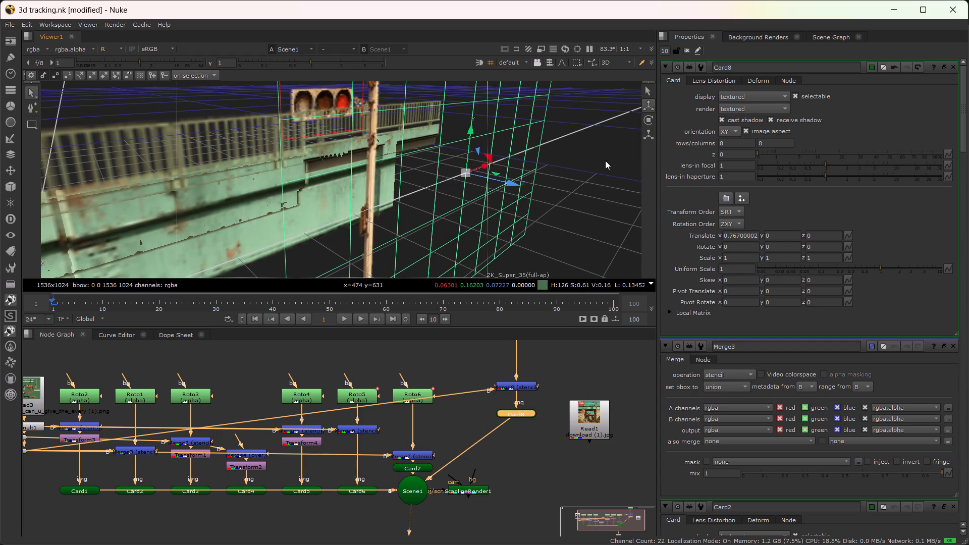
click(481, 166)
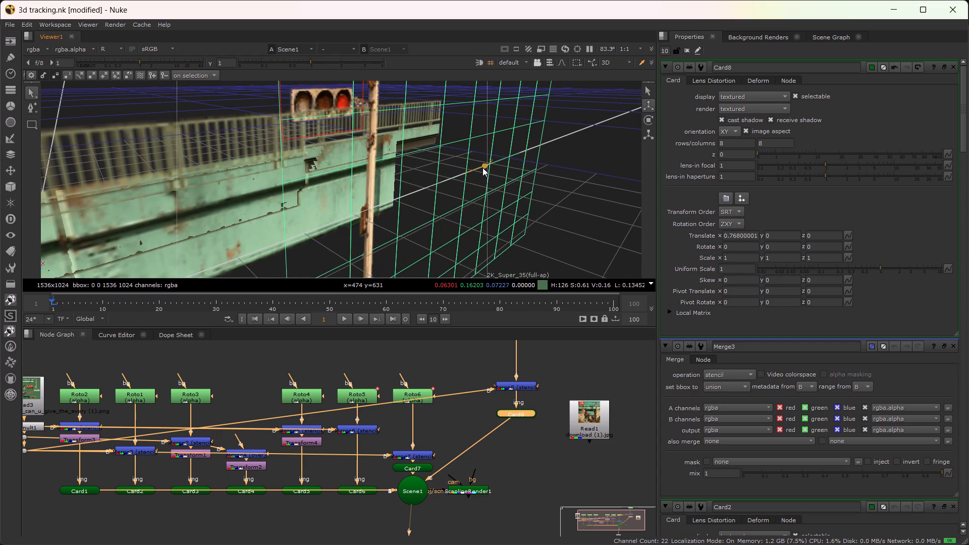
Clear the card selection in the 3D scene and save the script.
click(205, 102)
scroll(221, 106, down, 5)
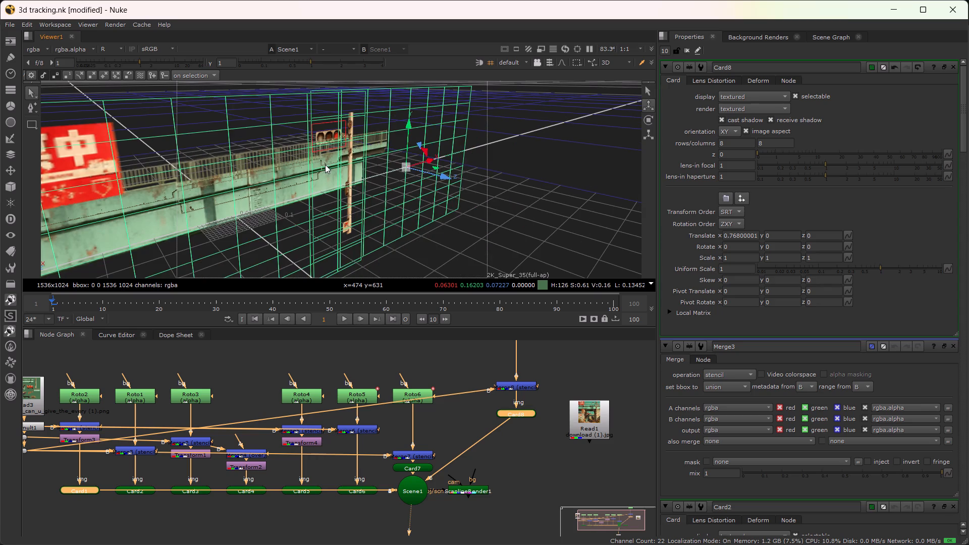
click(548, 187)
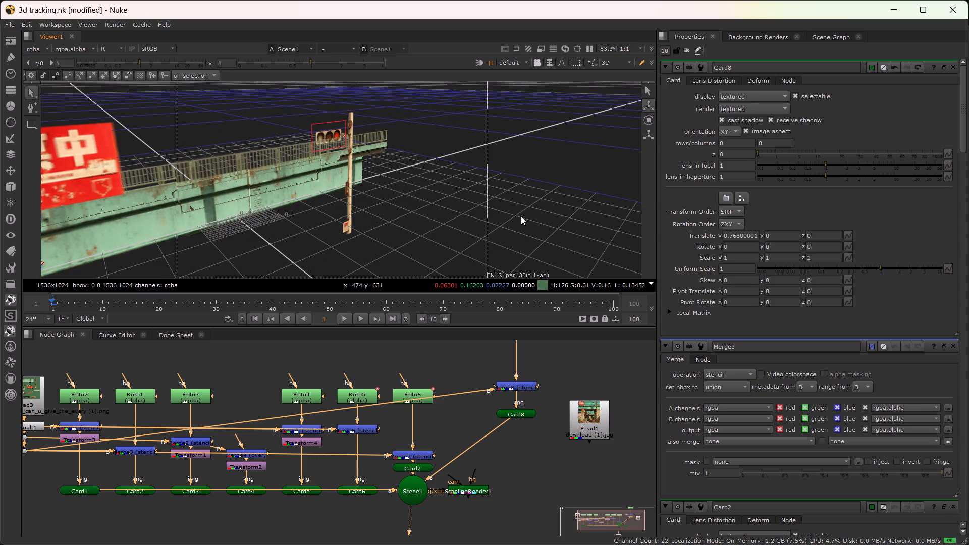
key(ctrl+s)
Check the extended railing in the 3D scene, leave Card8 deselected, and save the script again.
alt+drag(416, 222, 333, 226)
ctrl+drag(359, 220, 302, 214)
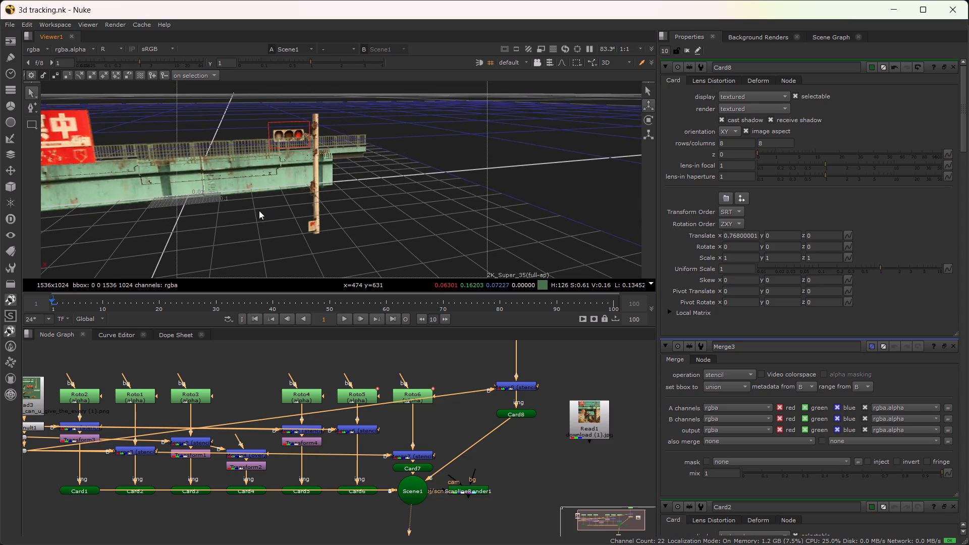
alt+drag(248, 211, 474, 190)
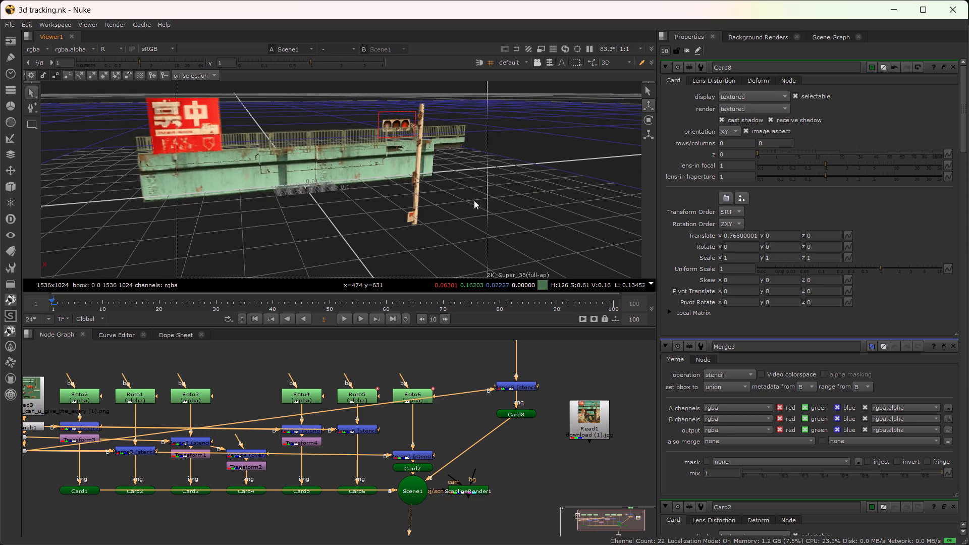
ctrl+drag(479, 201, 449, 198)
click(567, 193)
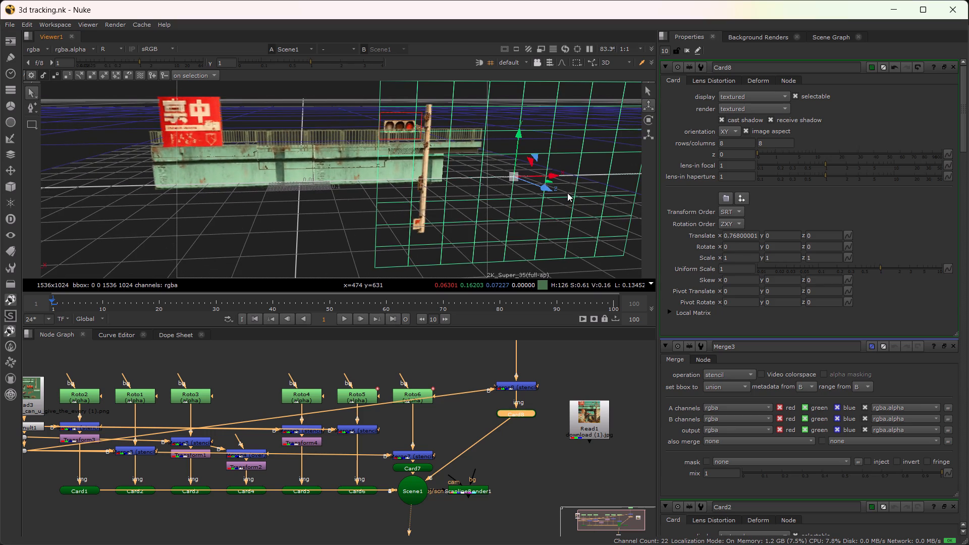
click(136, 230)
key(ctrl+s)
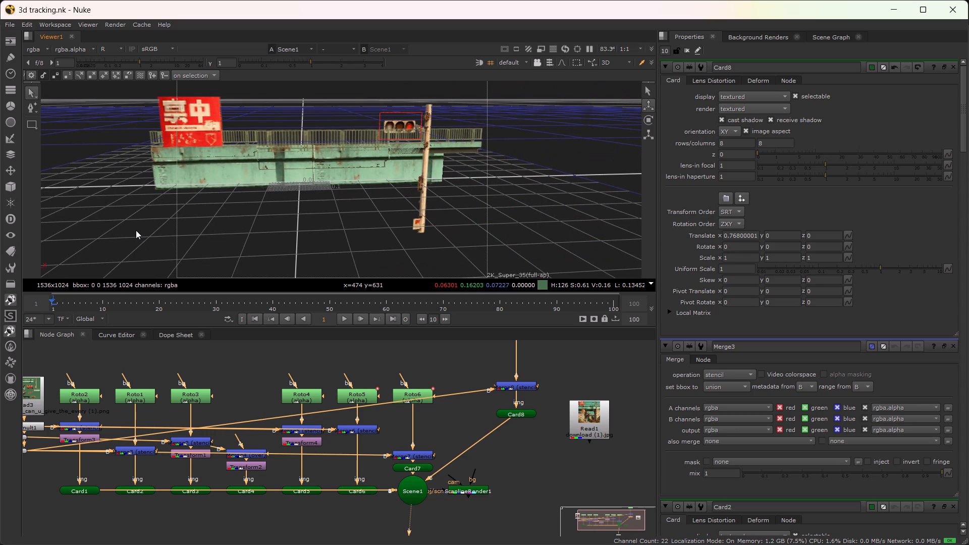
Shift Card8 slightly back in depth, to a Z translate of about -0.0018.
scroll(281, 147, up, 2)
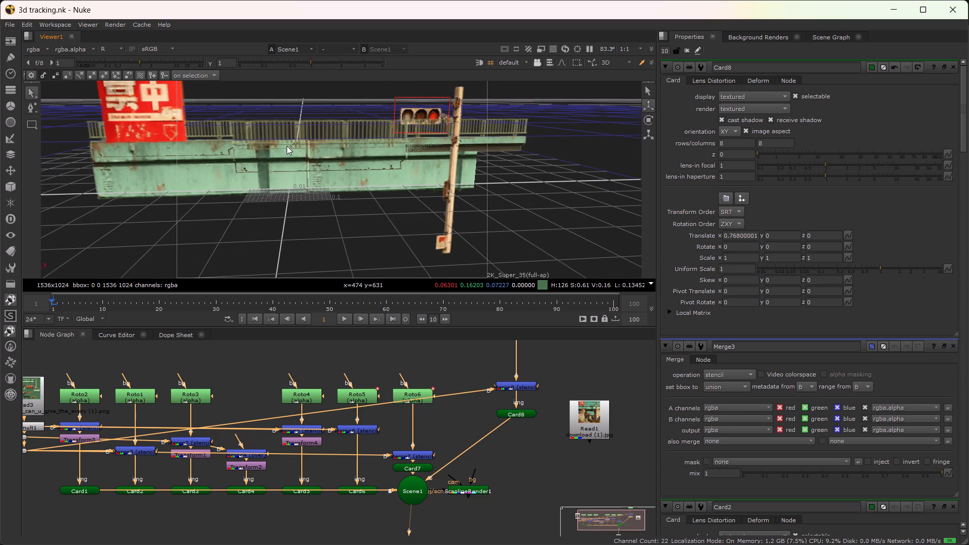
click(508, 133)
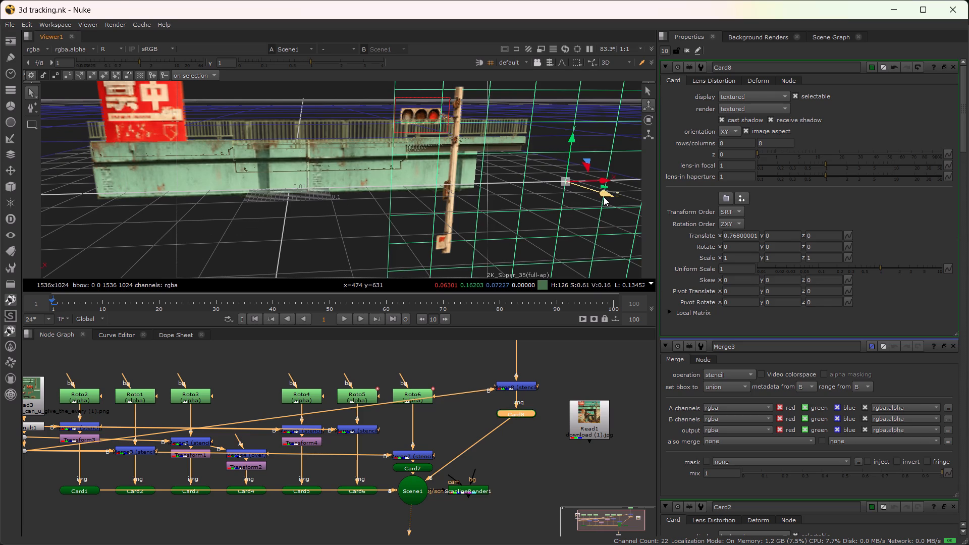
drag(604, 197, 602, 197)
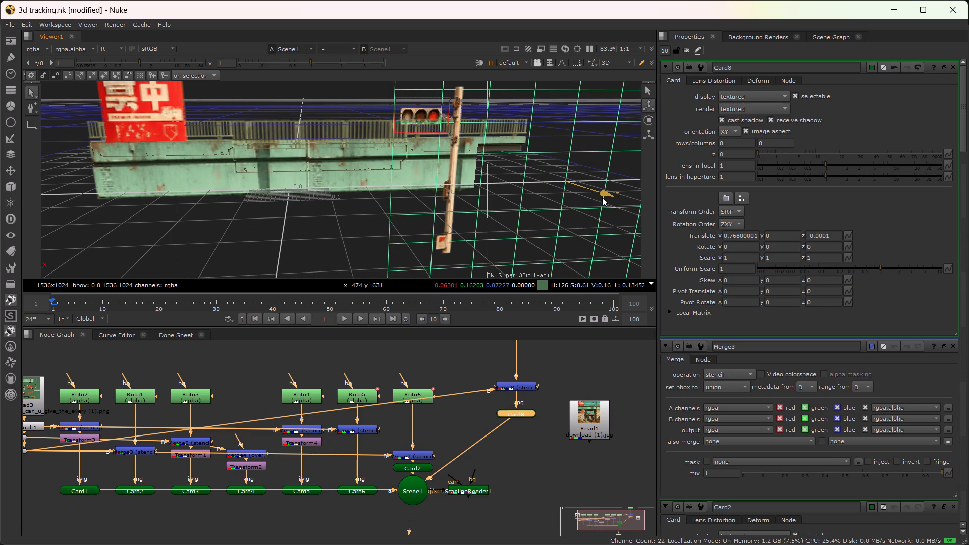
drag(602, 197, 588, 196)
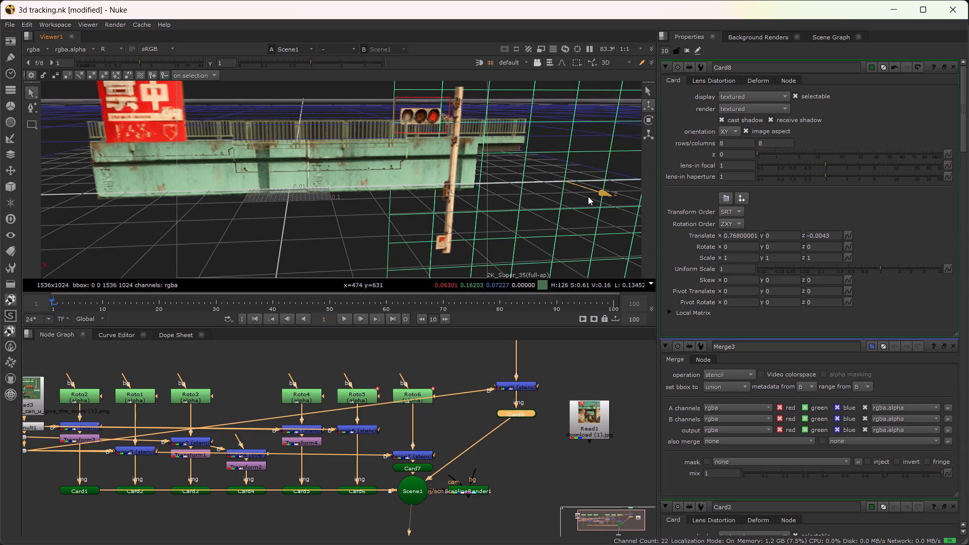
drag(588, 196, 631, 227)
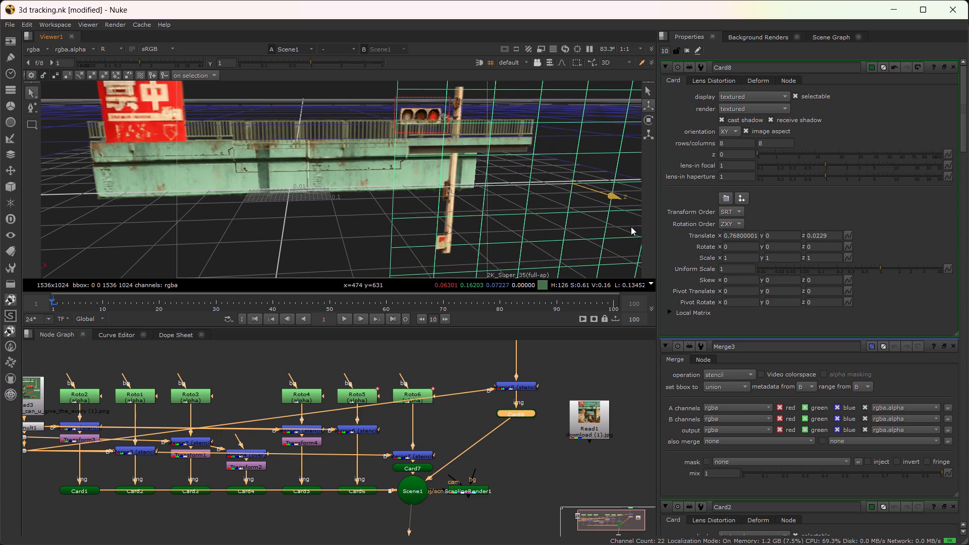
drag(631, 227, 673, 269)
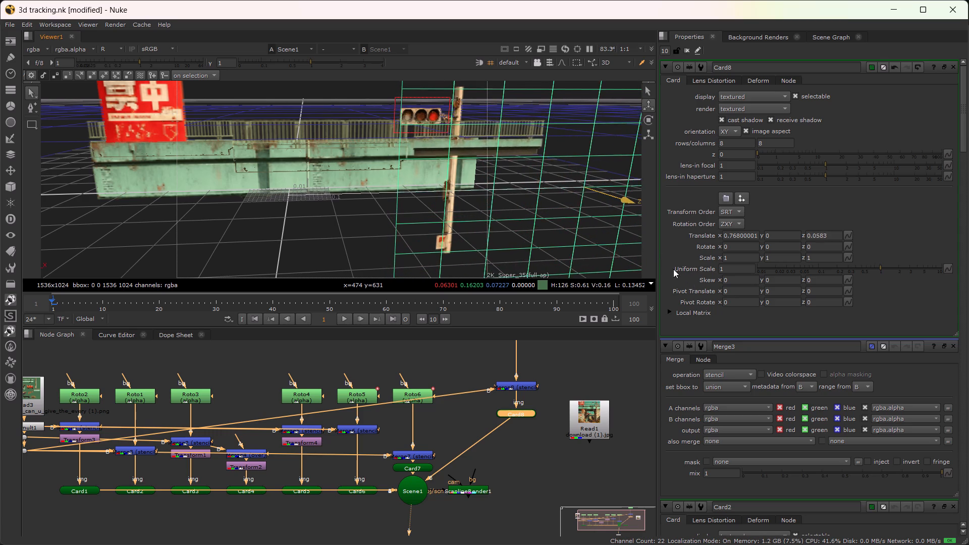
drag(673, 269, 601, 229)
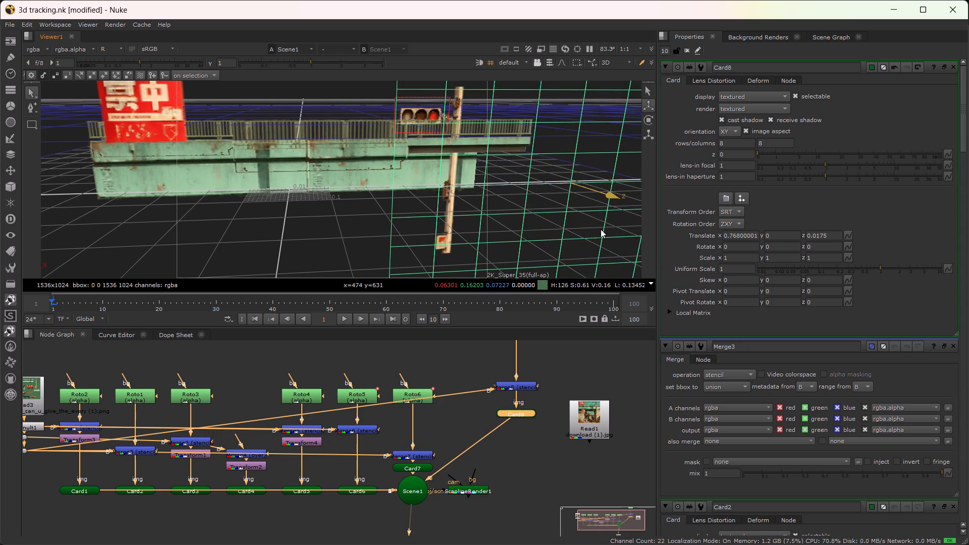
drag(601, 229, 555, 210)
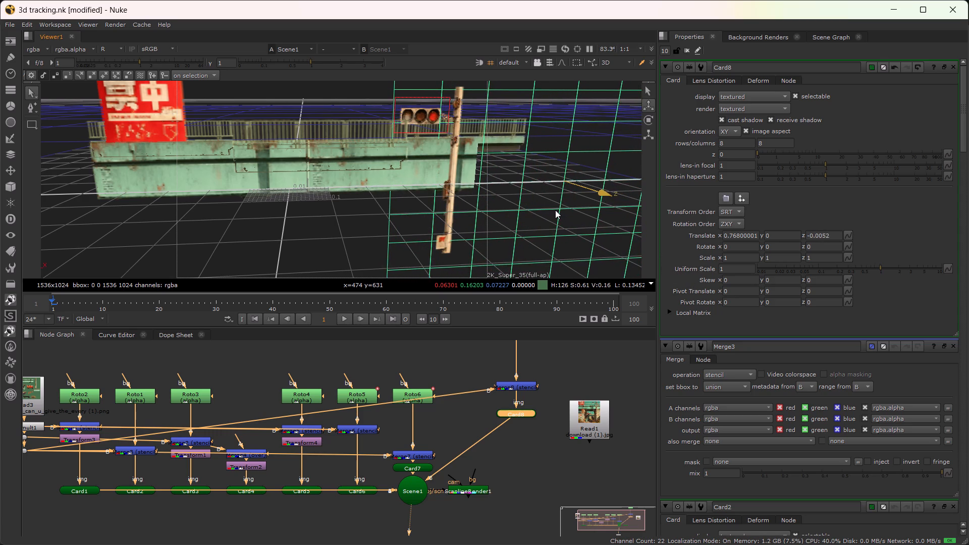
drag(555, 210, 551, 217)
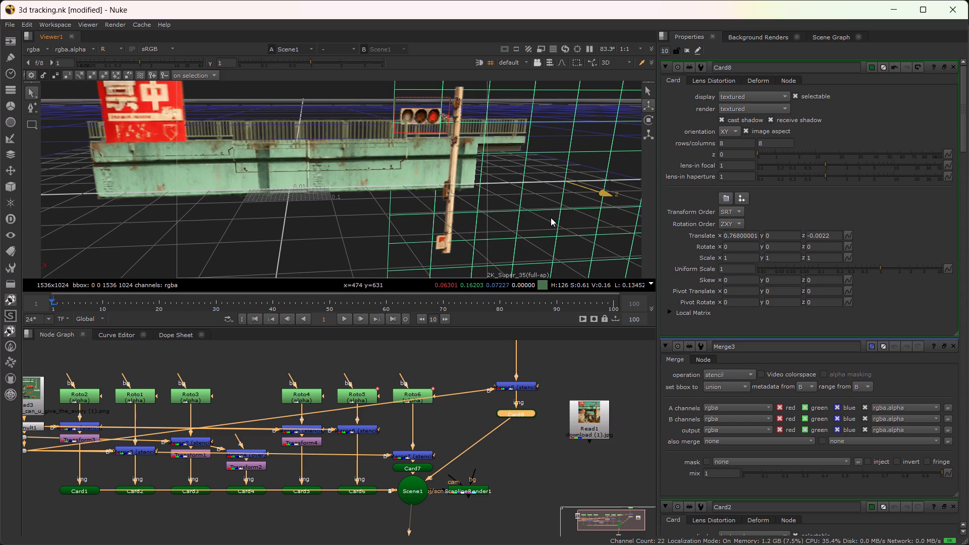
drag(551, 217, 551, 218)
Examine how Card8's railing and ledge overlap the main wall from the front, the end and behind.
scroll(414, 121, up, 5)
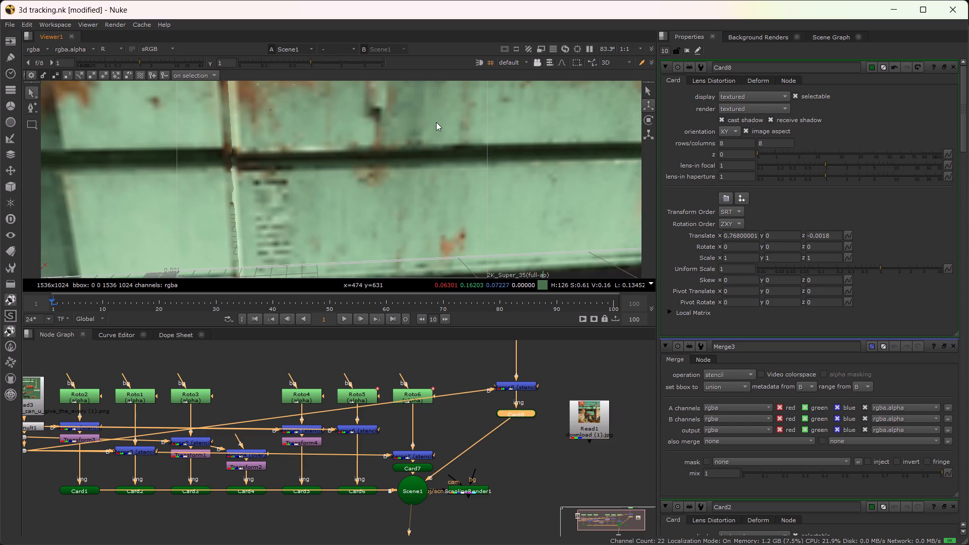
scroll(441, 123, down, 3)
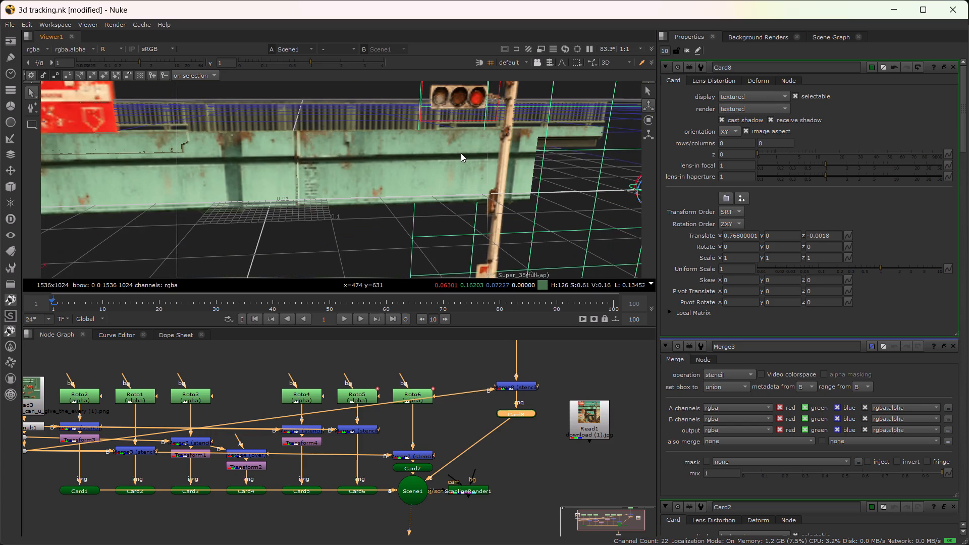
alt+drag(461, 153, 342, 166)
ctrl+drag(373, 162, 239, 168)
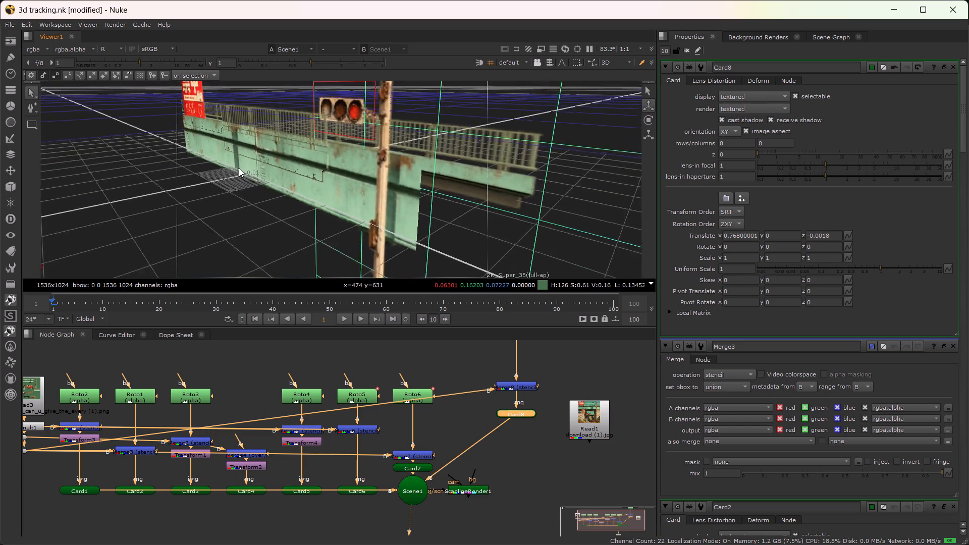
ctrl+drag(239, 168, 175, 192)
ctrl+drag(317, 210, 180, 191)
scroll(326, 125, up, 2)
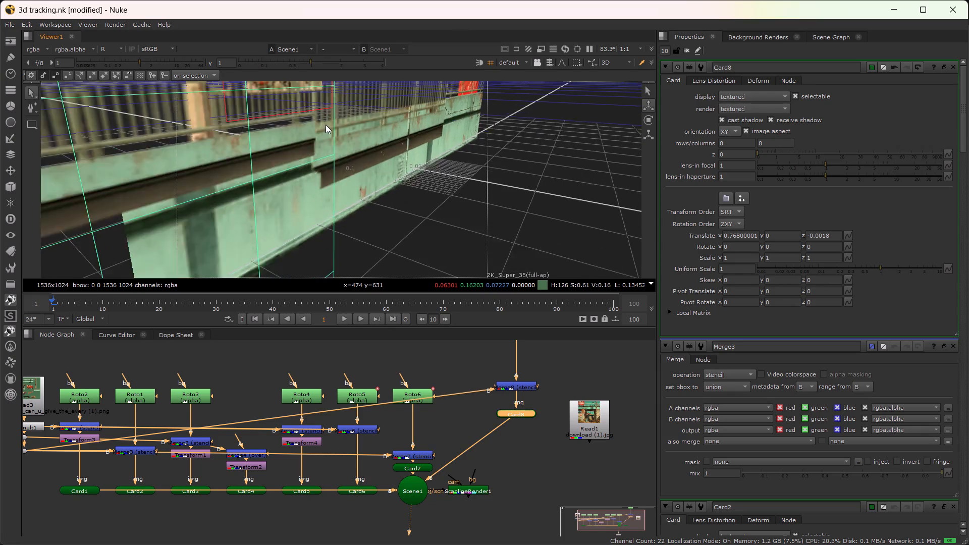
scroll(326, 125, up, 2)
scroll(450, 167, down, 3)
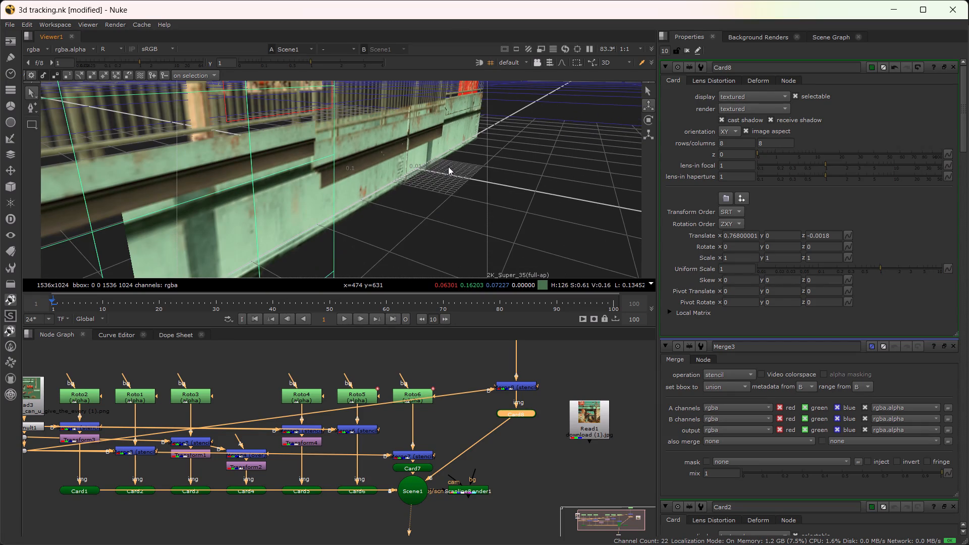
scroll(396, 189, down, 1)
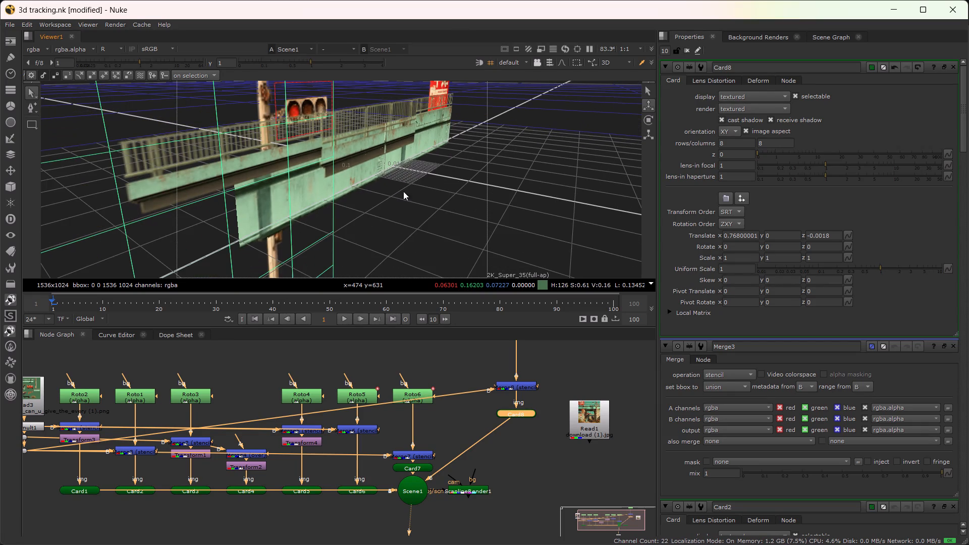
ctrl+drag(411, 196, 347, 185)
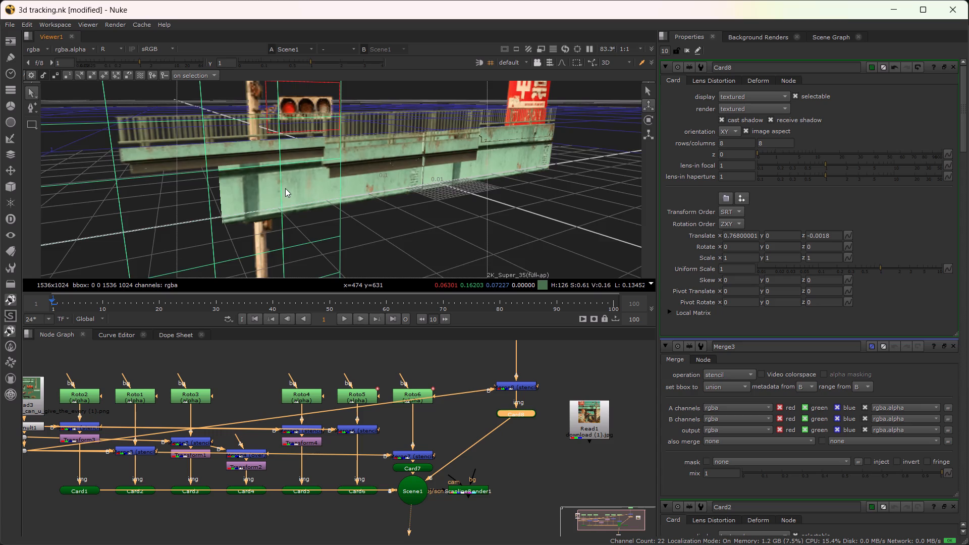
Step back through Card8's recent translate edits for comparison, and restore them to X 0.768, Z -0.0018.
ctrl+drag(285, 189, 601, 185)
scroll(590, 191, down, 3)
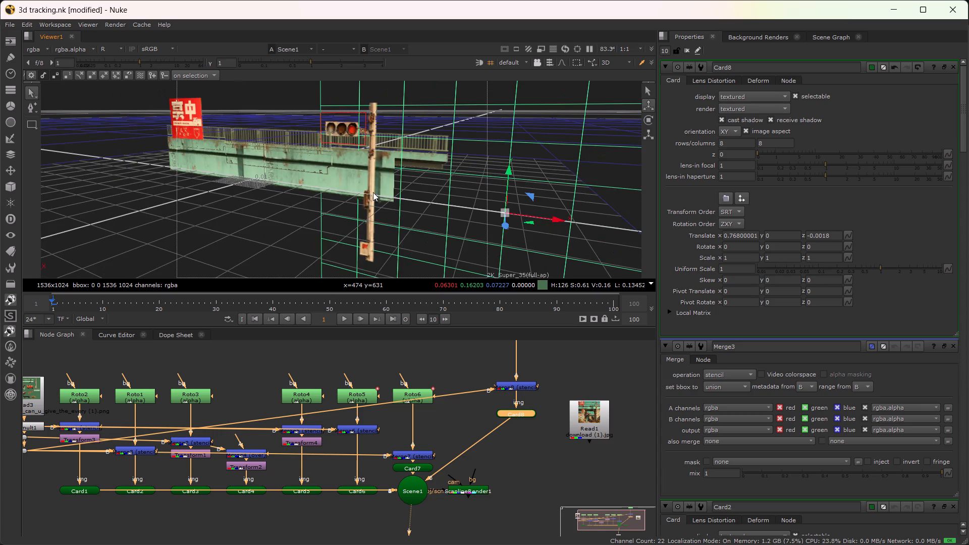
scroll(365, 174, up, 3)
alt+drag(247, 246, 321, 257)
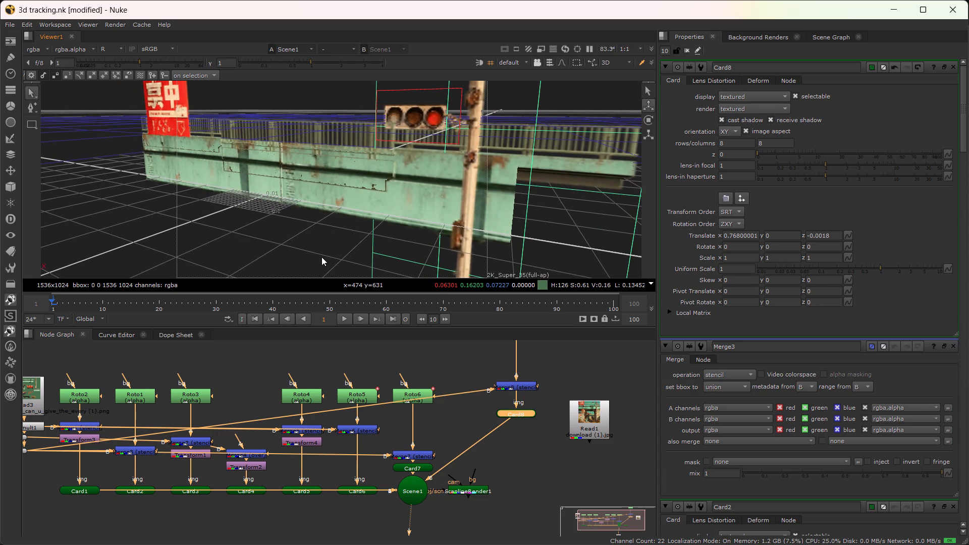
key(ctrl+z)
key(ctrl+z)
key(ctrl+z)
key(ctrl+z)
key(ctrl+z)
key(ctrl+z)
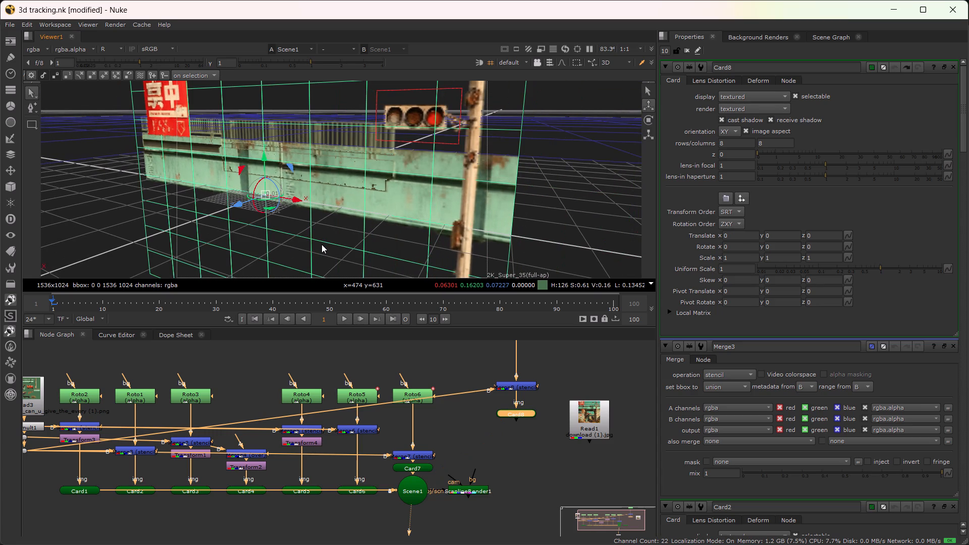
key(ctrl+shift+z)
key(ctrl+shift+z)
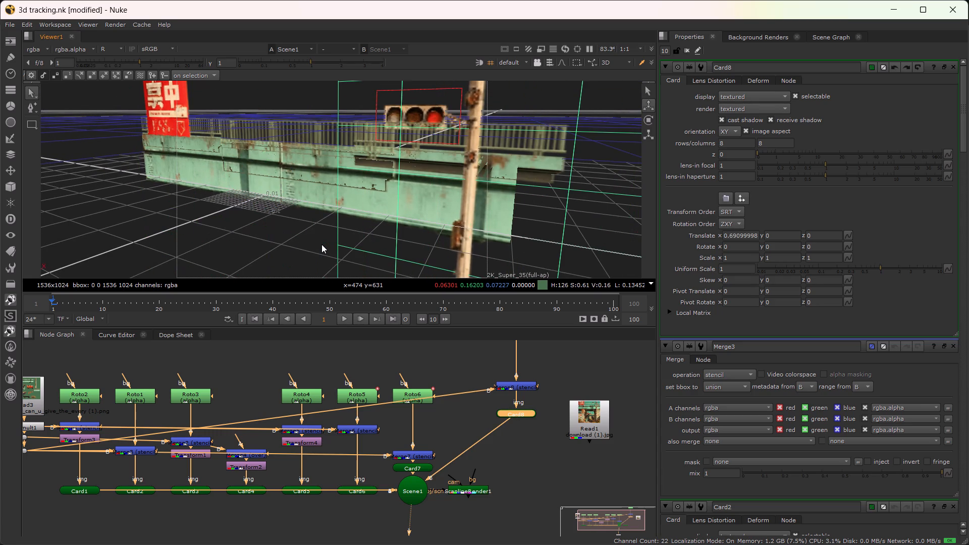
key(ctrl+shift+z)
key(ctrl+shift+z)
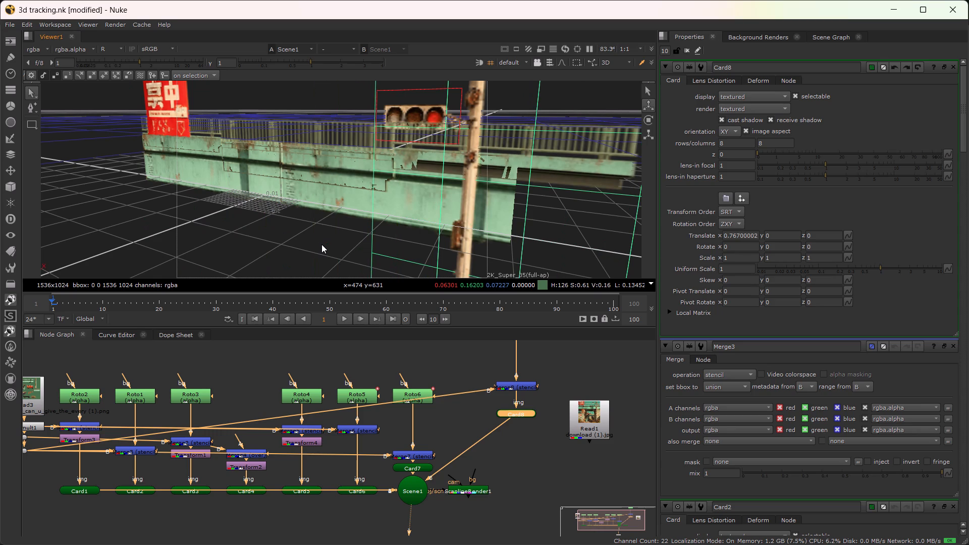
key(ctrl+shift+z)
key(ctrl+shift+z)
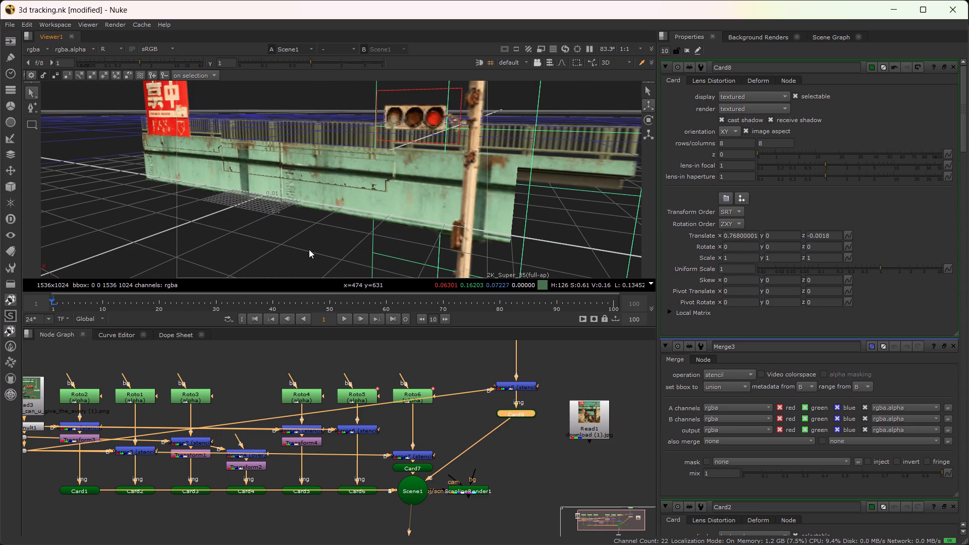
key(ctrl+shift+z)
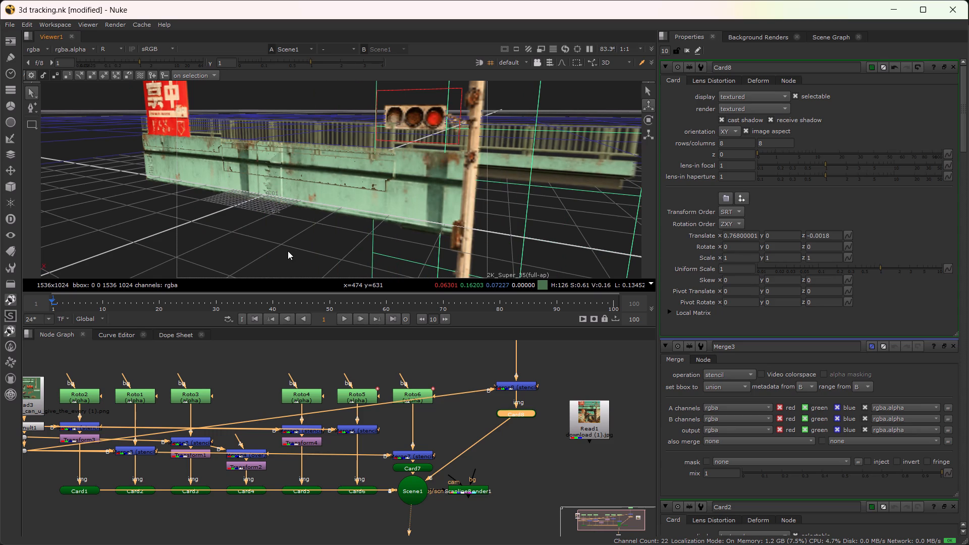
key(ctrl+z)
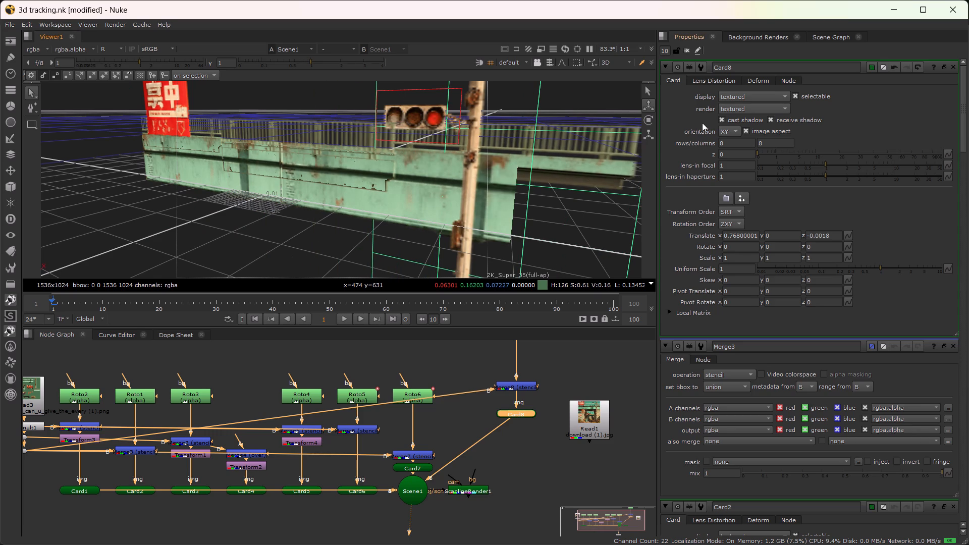
Select only Card8, shift it slightly along X to a translate of about 0.763, and clear the selection.
click(627, 146)
scroll(589, 167, down, 3)
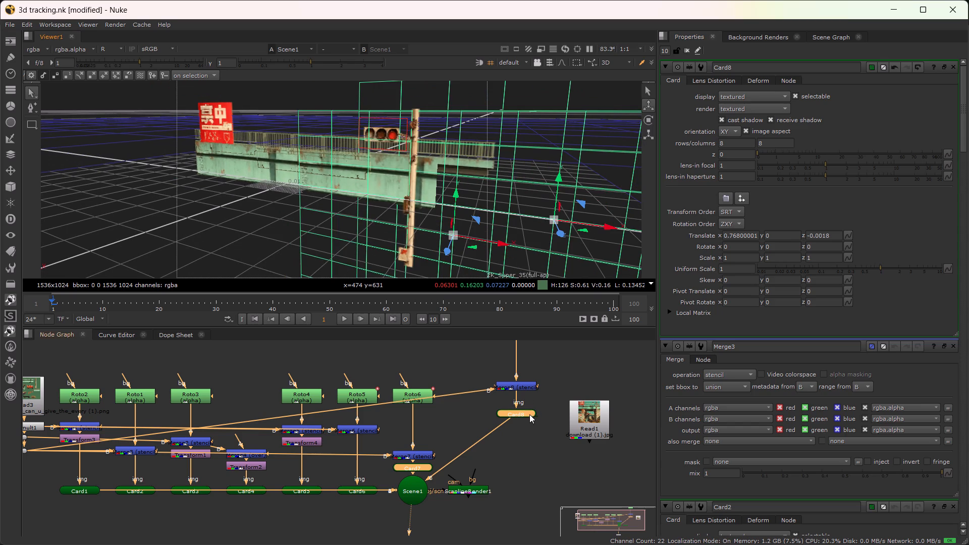
double_click(526, 415)
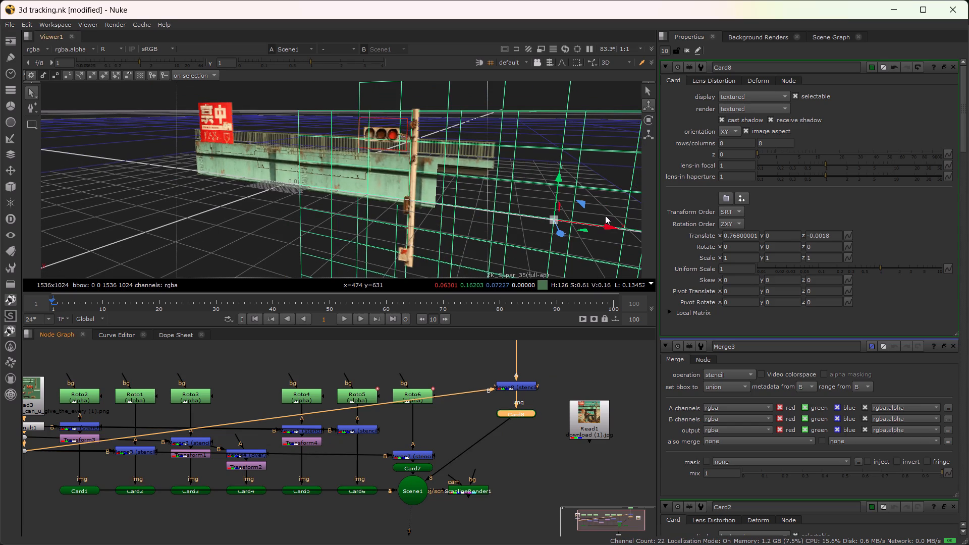
drag(611, 228, 620, 232)
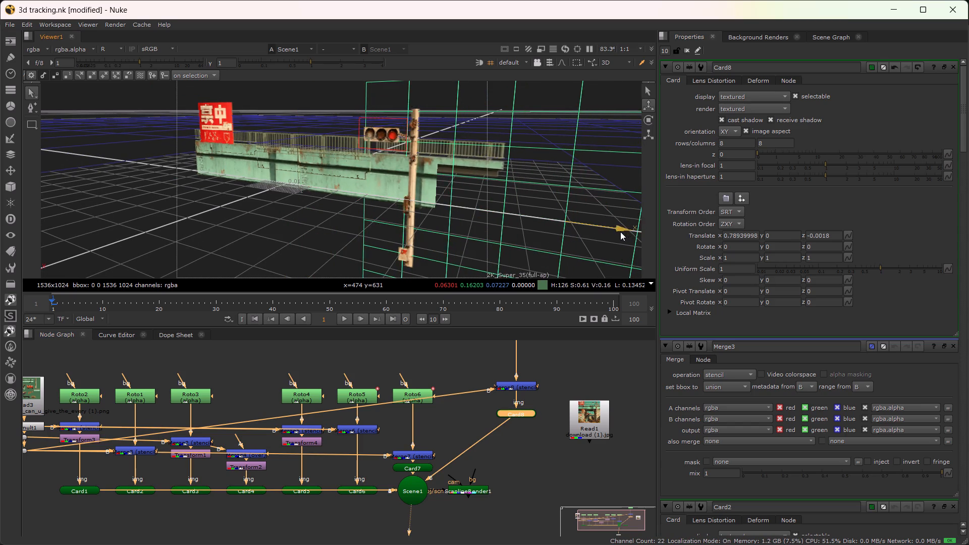
drag(620, 232, 608, 236)
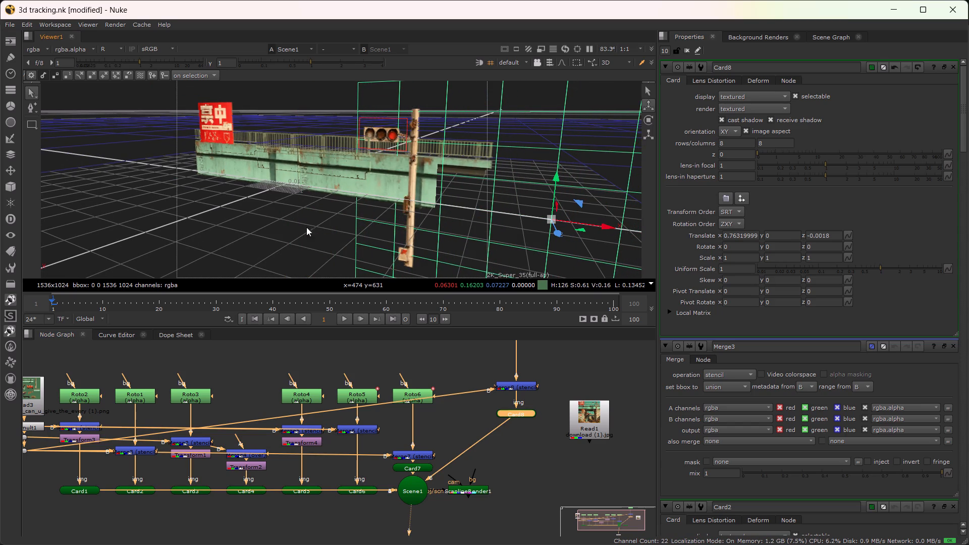
click(242, 232)
click(78, 238)
Check the extended railing from the front in the 3D scene and save the script.
scroll(152, 209, down, 2)
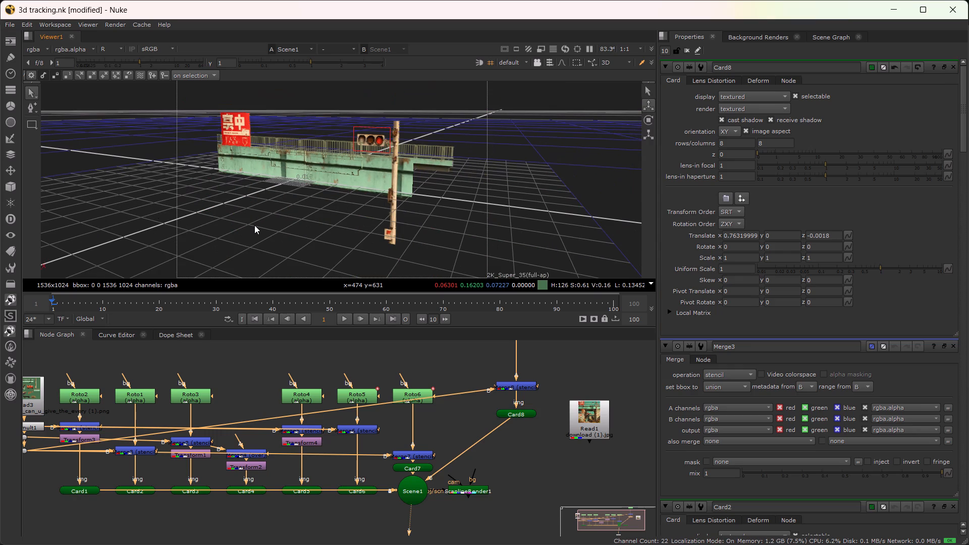
key(ctrl+s)
alt+drag(274, 237, 359, 235)
ctrl+drag(322, 232, 327, 232)
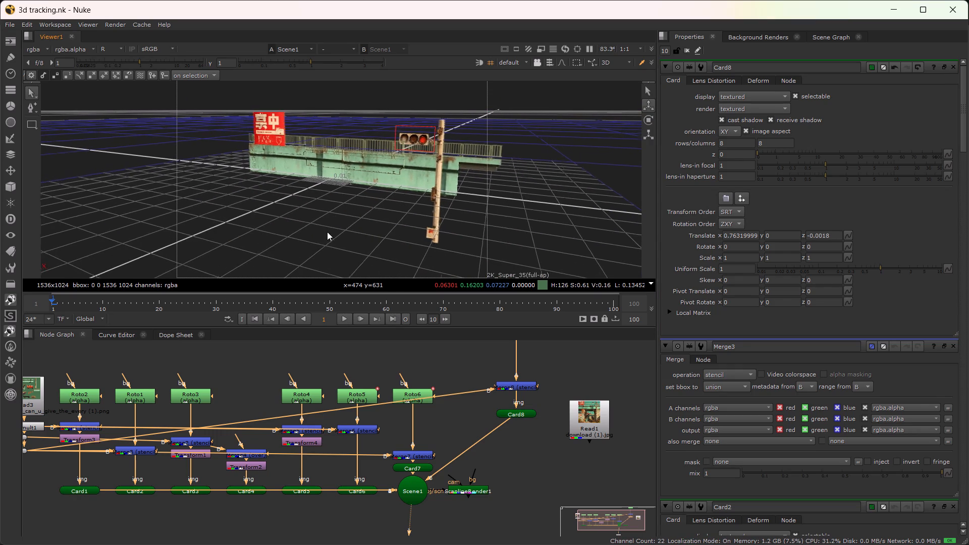
ctrl+drag(327, 232, 387, 216)
scroll(383, 205, up, 1)
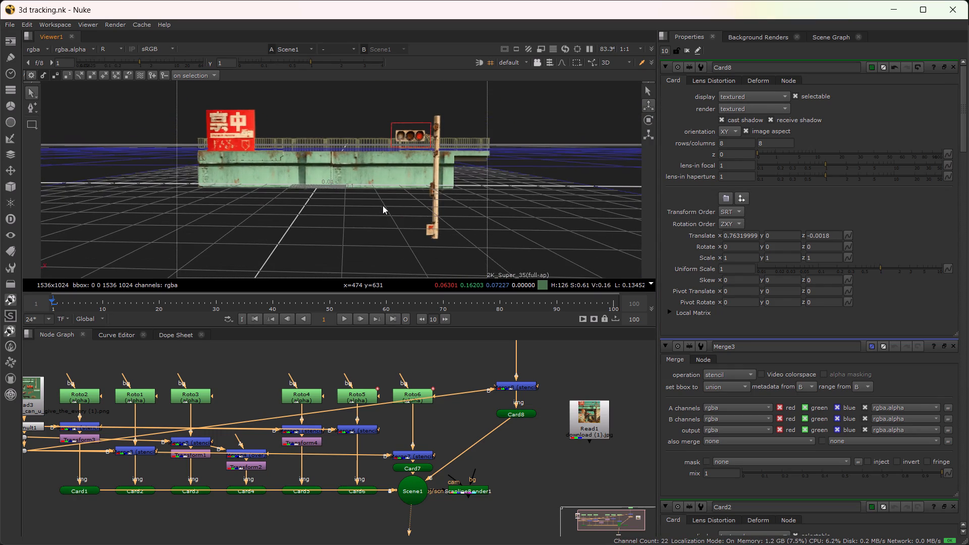
key(ctrl+s)
click(550, 500)
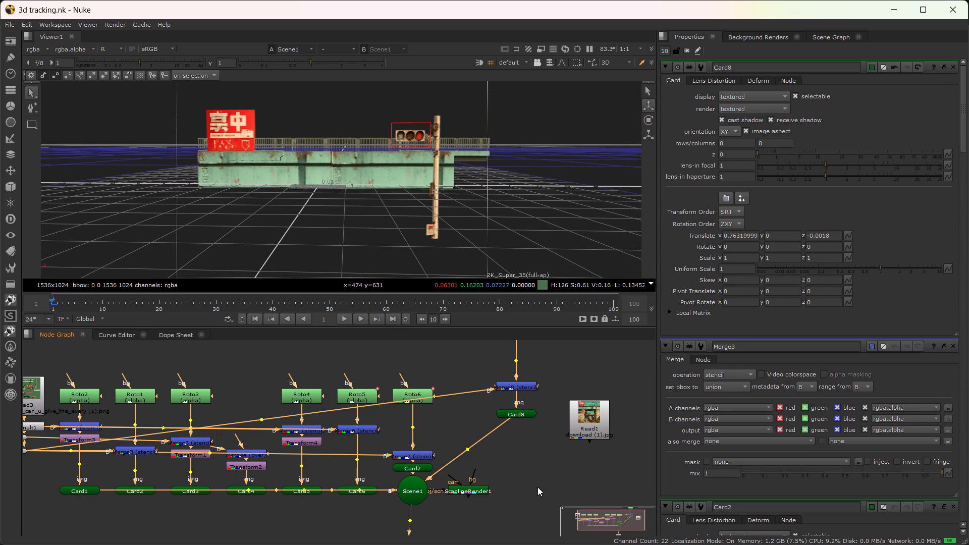
key(ctrl+s)
Examine the reference image in Read1, from the railing down to the stairs and pillars of the underpass.
scroll(383, 455, down, 1)
alt+drag(352, 502, 419, 488)
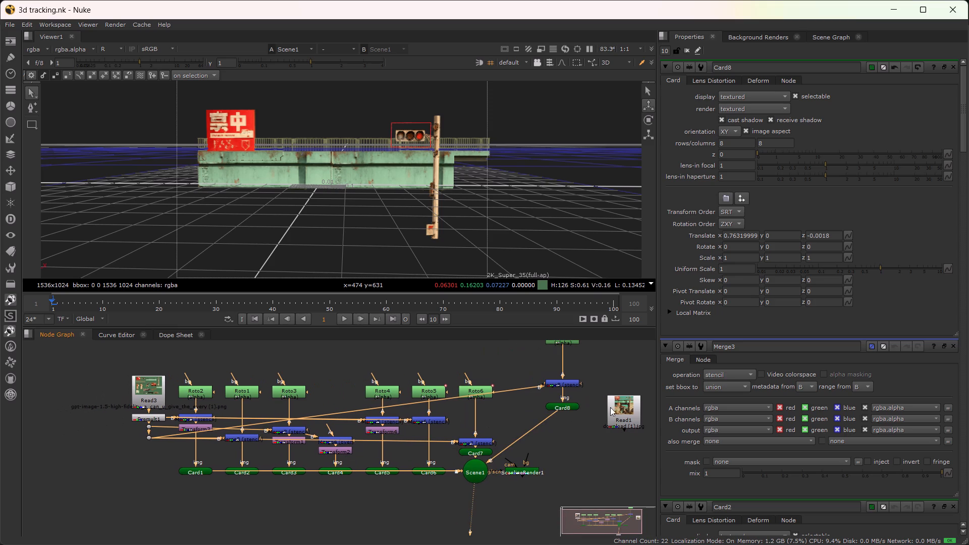
click(631, 414)
key(1)
scroll(459, 178, down, 4)
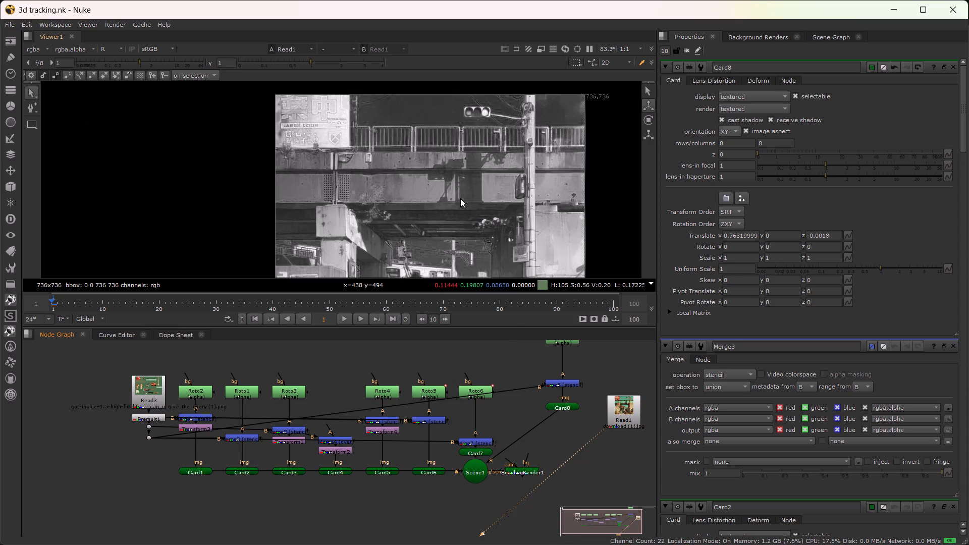
alt+drag(468, 216, 453, 186)
scroll(453, 184, down, 1)
alt+drag(463, 218, 462, 167)
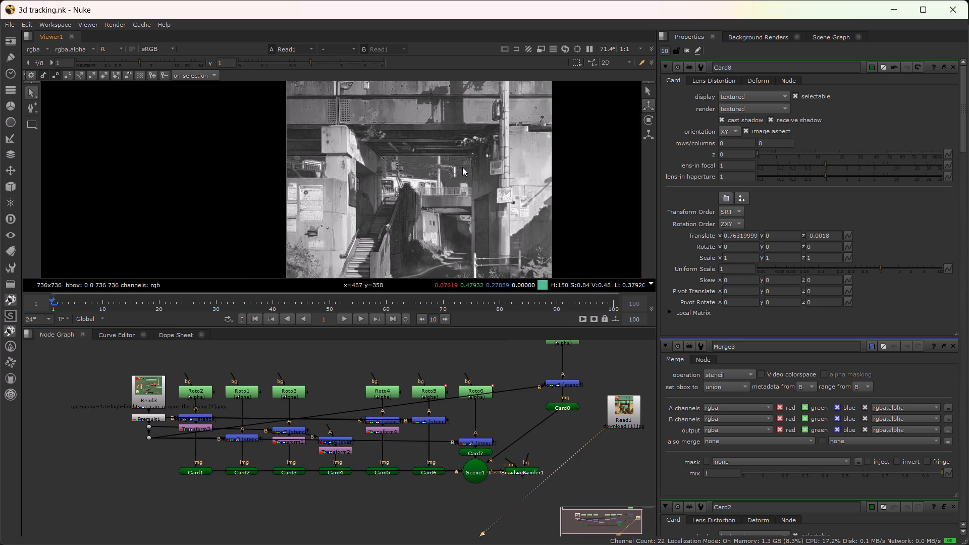
Examine the Read3 texture sheet for the remaining elements, including the stairs, pillars, train and small railing.
click(154, 389)
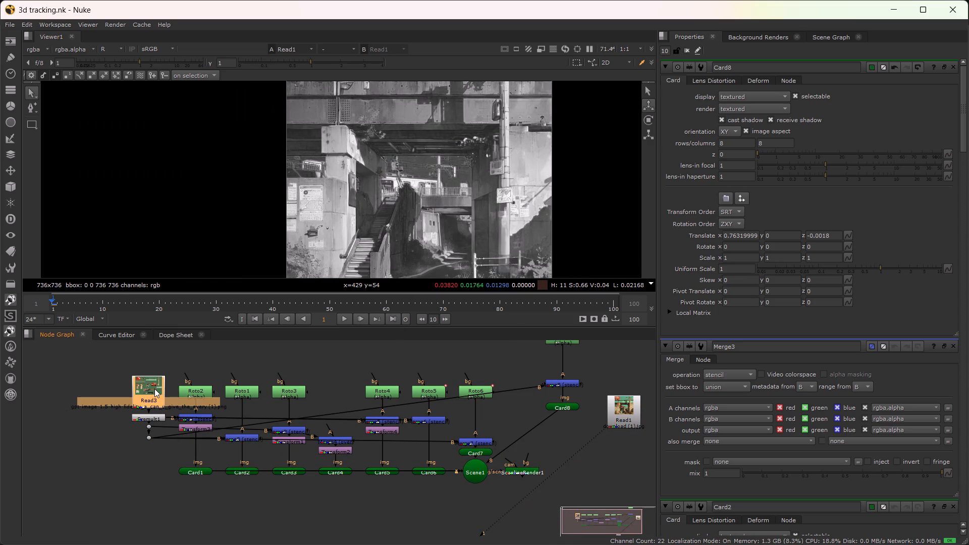
key(1)
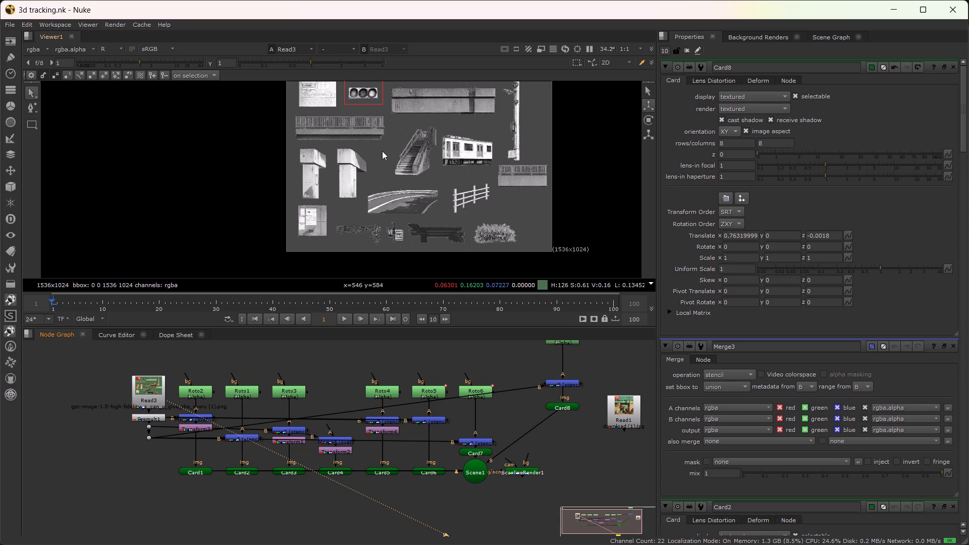
scroll(355, 196, up, 2)
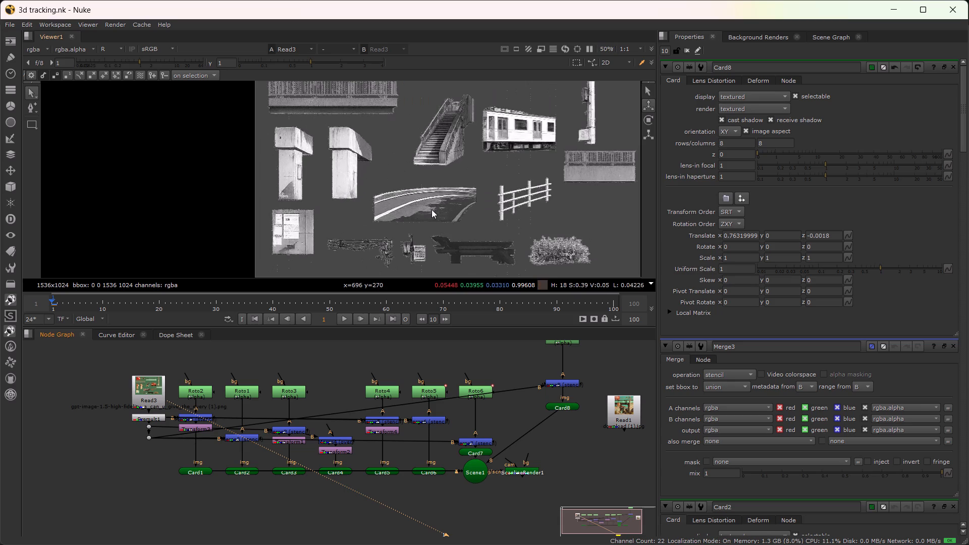
alt+drag(447, 192, 388, 231)
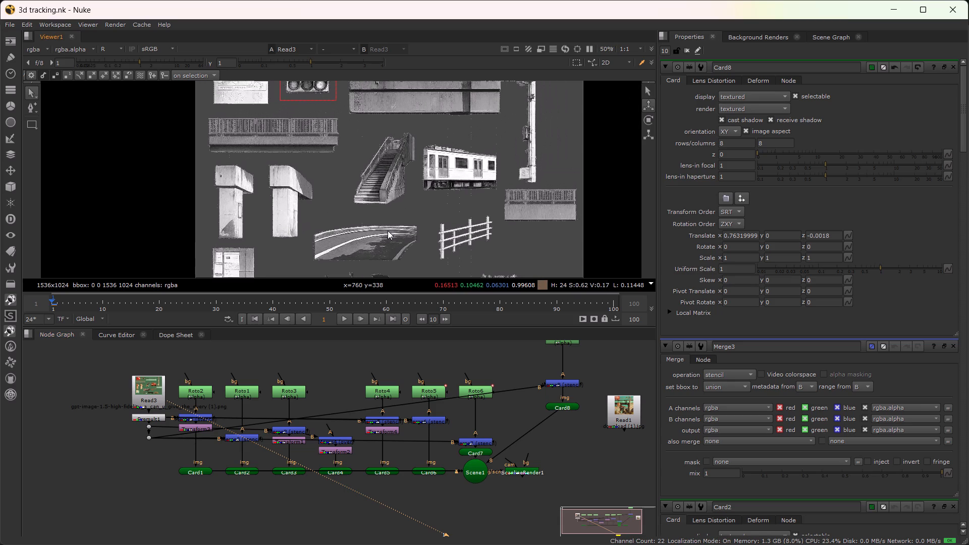
scroll(408, 218, down, 2)
alt+drag(411, 214, 407, 205)
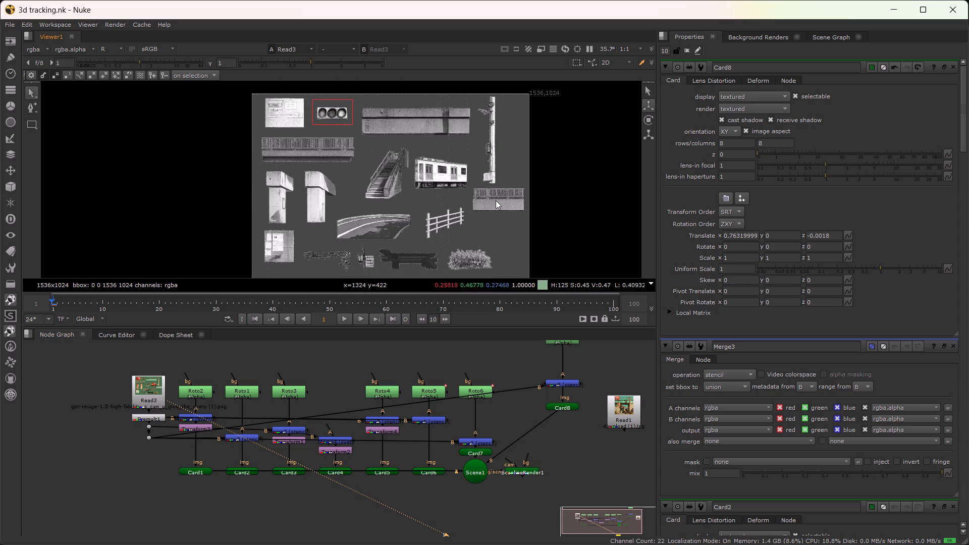
scroll(504, 196, up, 7)
scroll(524, 202, down, 4)
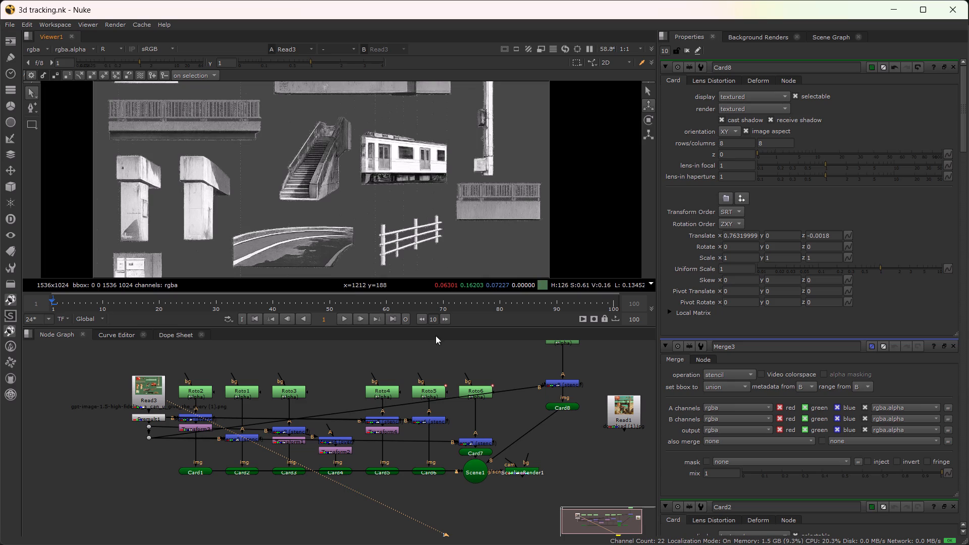
Compare the Read1 reference image with the elements on the Read3 texture sheet.
click(625, 412)
key(1)
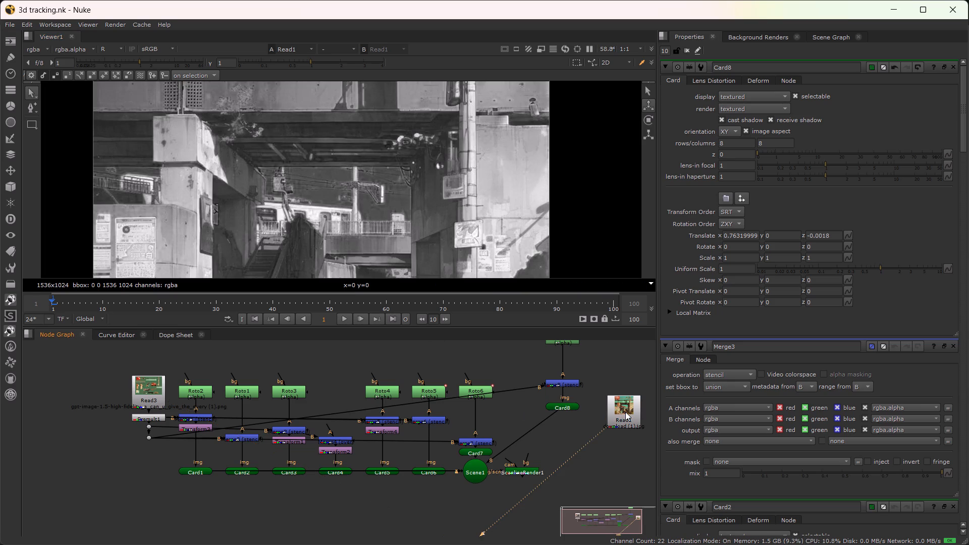
scroll(484, 176, down, 3)
alt+drag(489, 170, 466, 214)
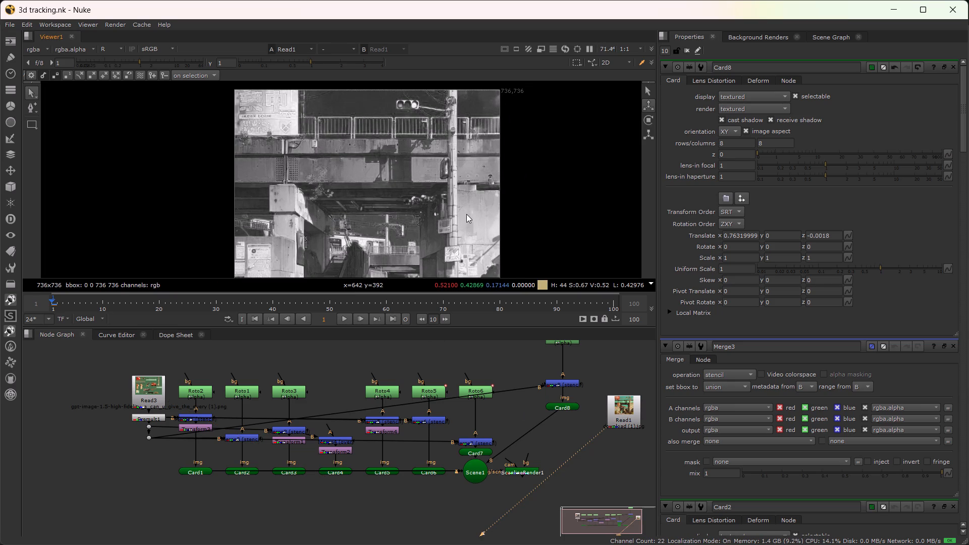
alt+drag(466, 214, 484, 203)
click(147, 398)
key(1)
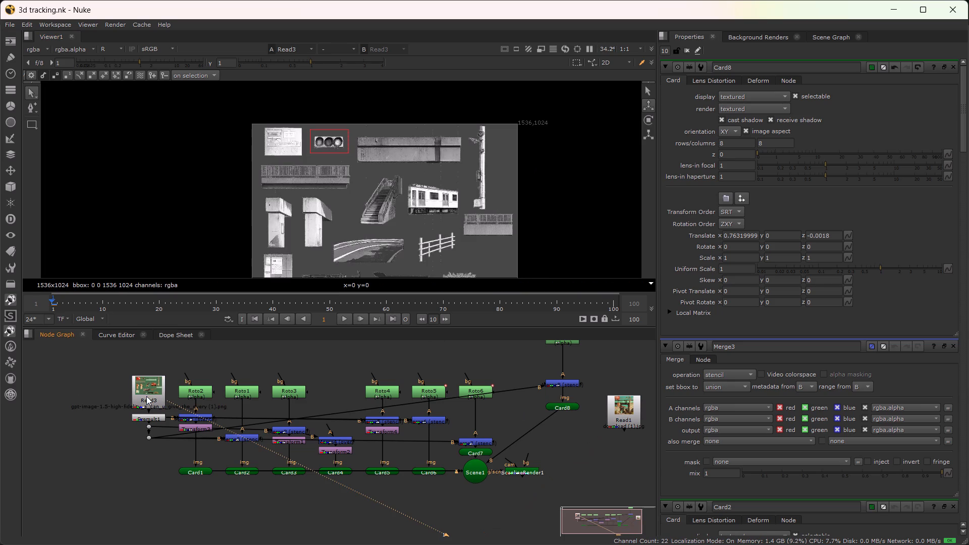
scroll(501, 242, up, 3)
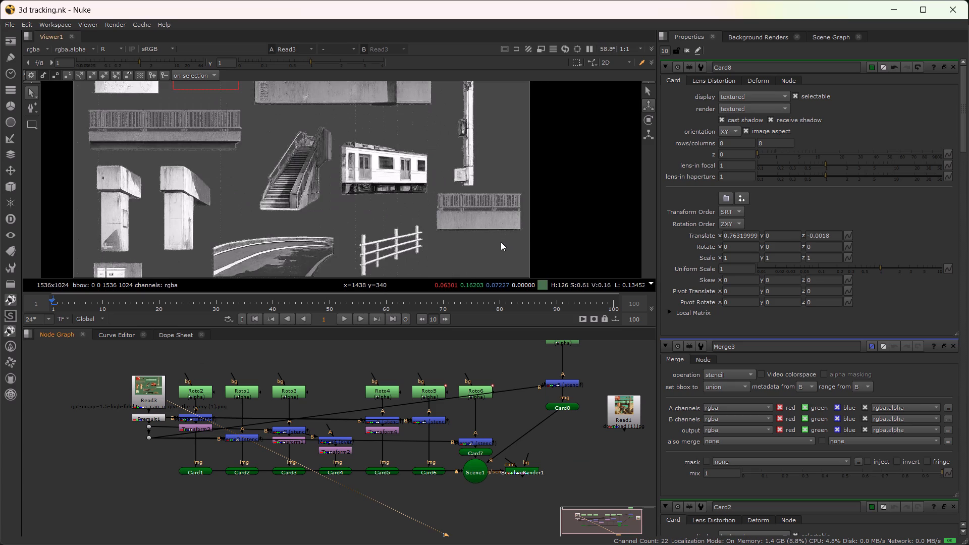
Compare the Premult1 output with the original Read3 texture sheet, looking over its lower elements.
click(148, 419)
key(1)
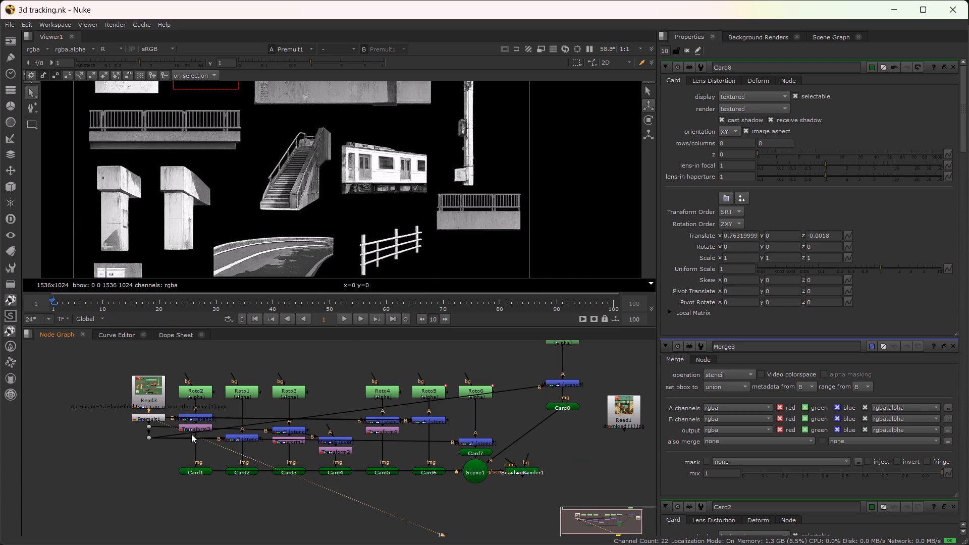
scroll(418, 226, down, 1)
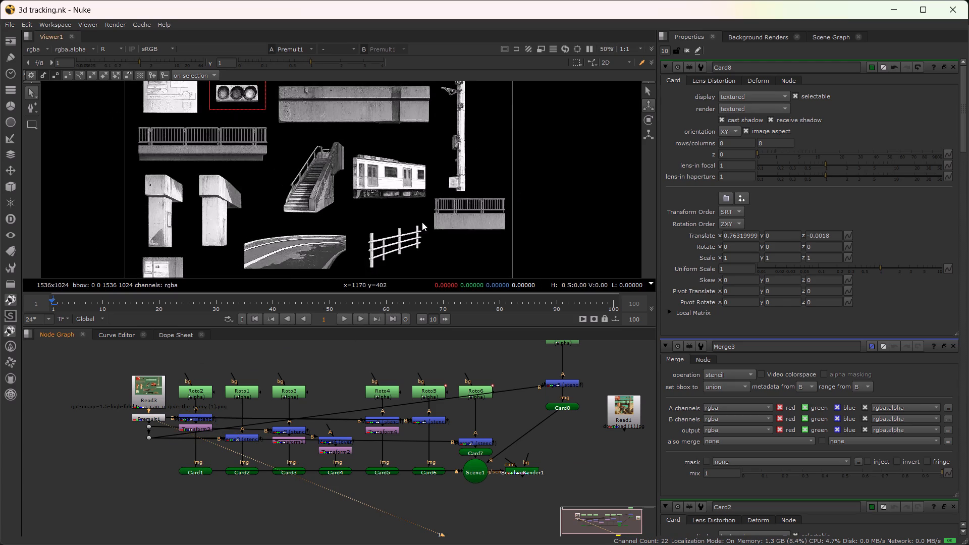
scroll(429, 220, down, 2)
alt+drag(419, 234, 441, 207)
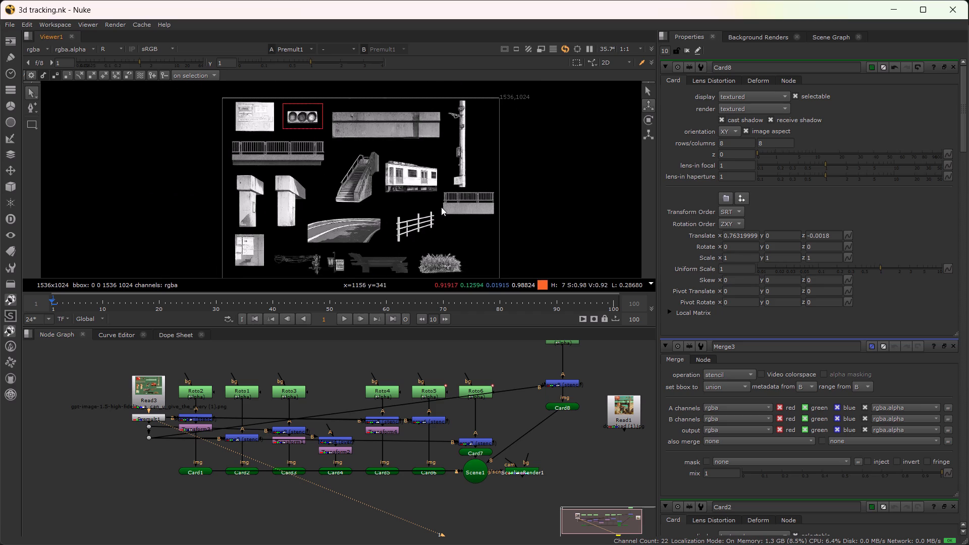
alt+drag(441, 207, 456, 185)
alt+drag(455, 193, 446, 223)
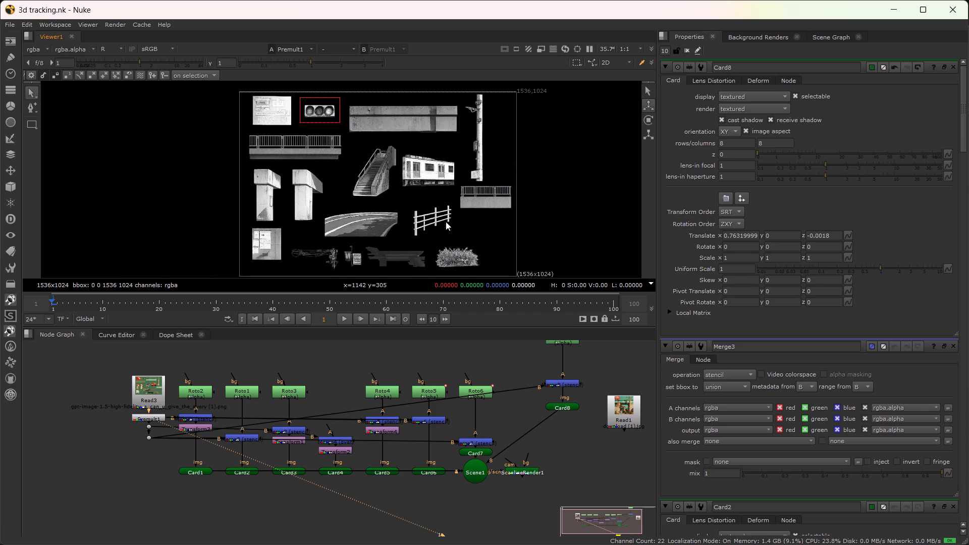
click(138, 399)
key(1)
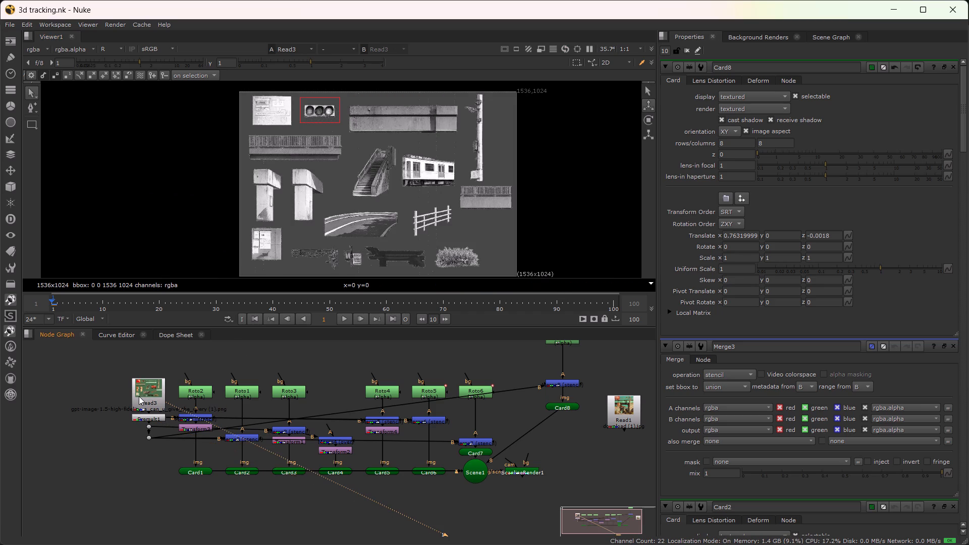
alt+drag(380, 264, 380, 242)
scroll(445, 239, up, 2)
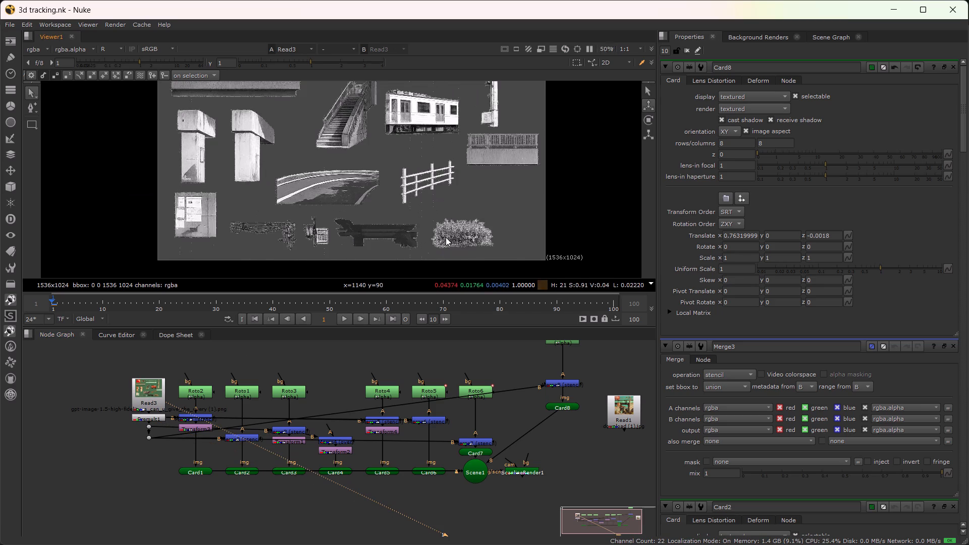
Compare the Read1 reference image with the Read3 texture sheet, looking closely at the stairs element.
scroll(446, 237, down, 2)
alt+drag(450, 214, 443, 225)
click(621, 409)
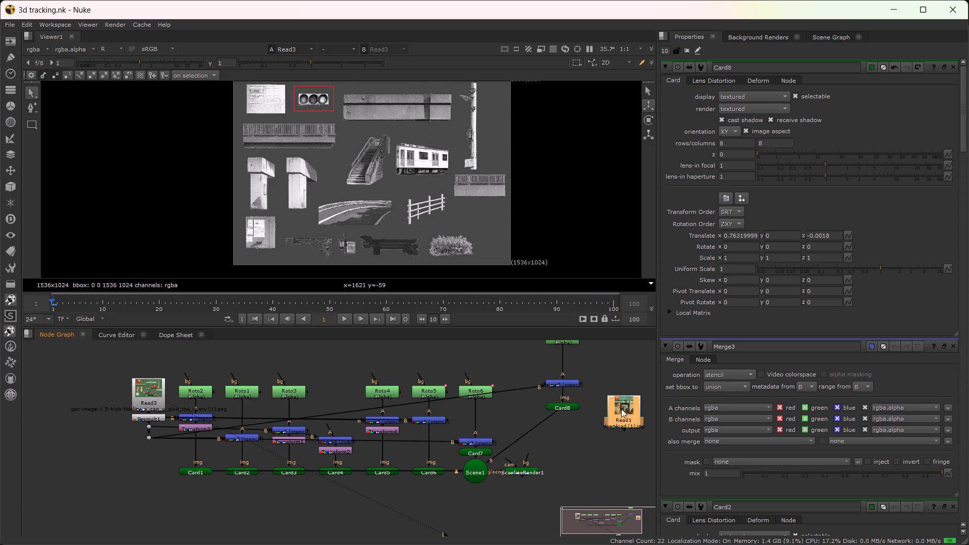
key(1)
scroll(405, 228, down, 1)
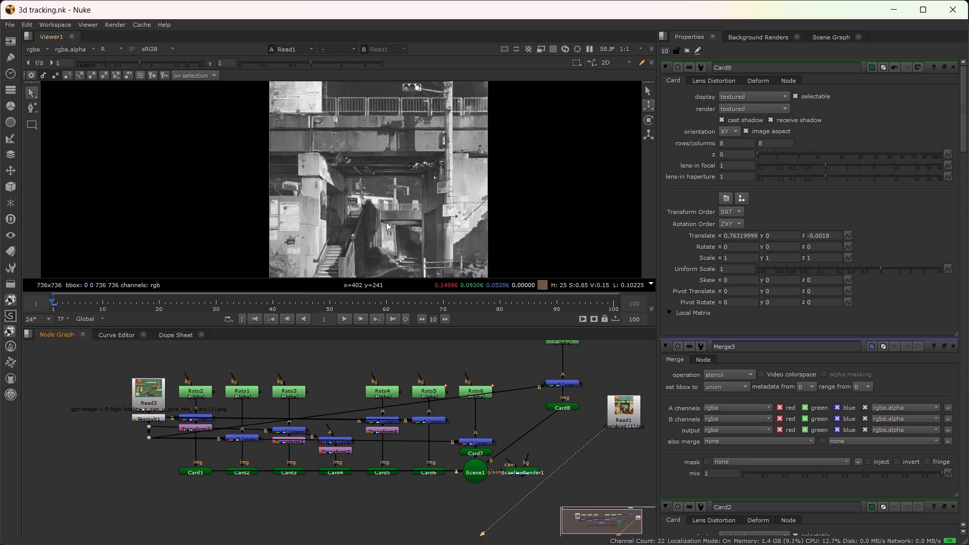
click(147, 396)
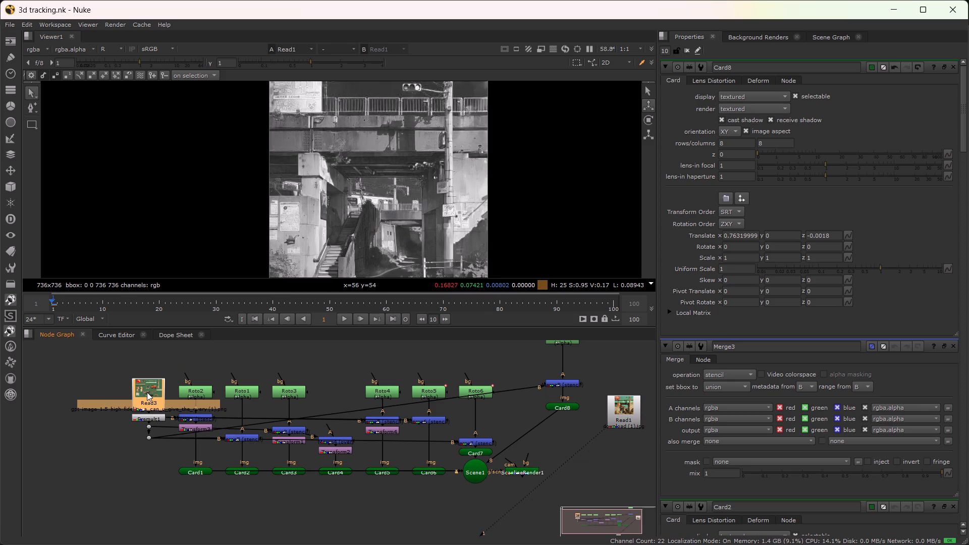
key(1)
scroll(375, 167, up, 4)
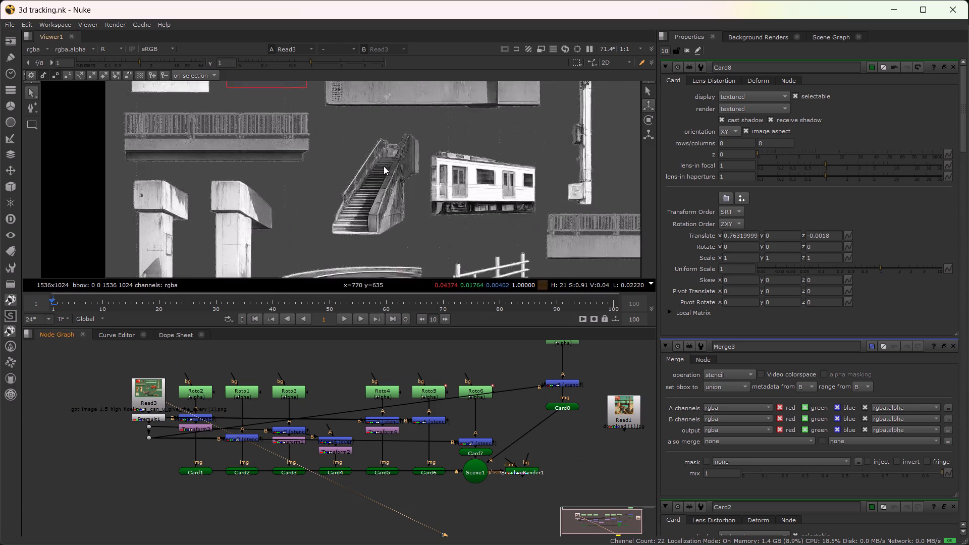
scroll(384, 166, up, 2)
Add a Roto node beside Read3 and draw a rectangle shape enclosing the stairs on the texture sheet.
click(95, 427)
key(o)
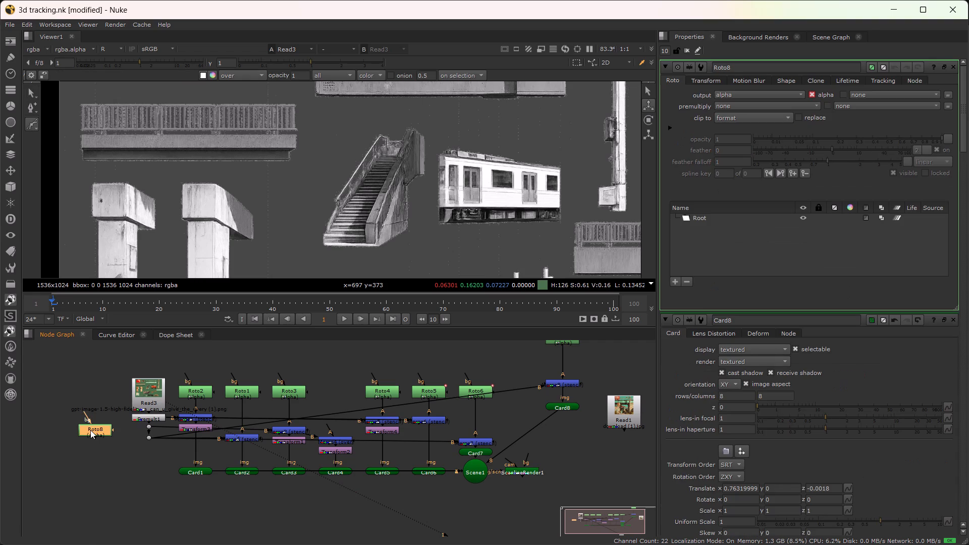
click(32, 124)
right_click(32, 124)
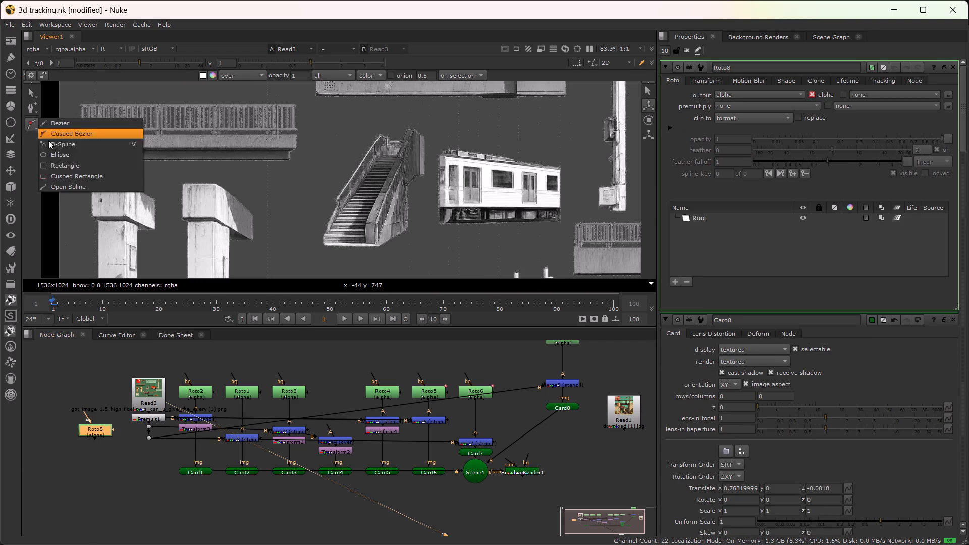
click(71, 167)
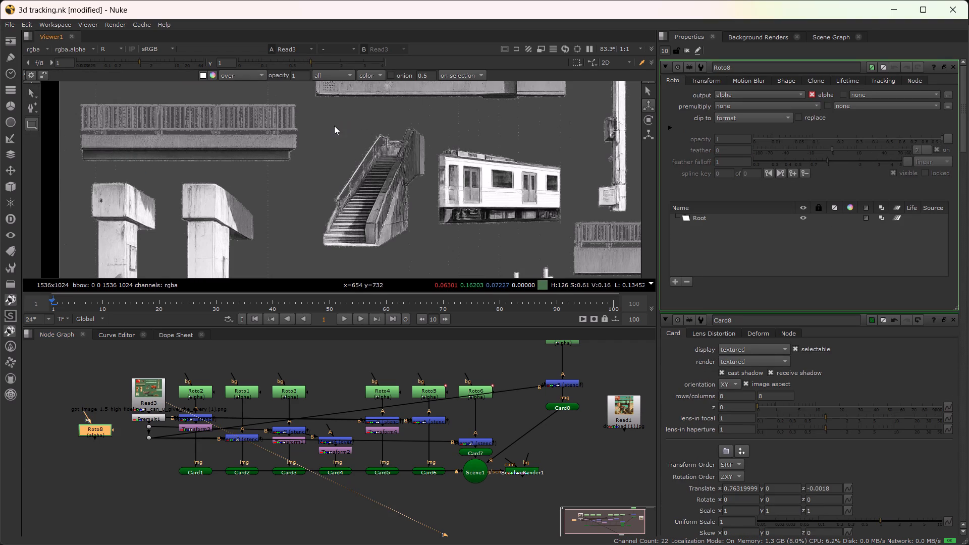
drag(307, 110, 369, 255)
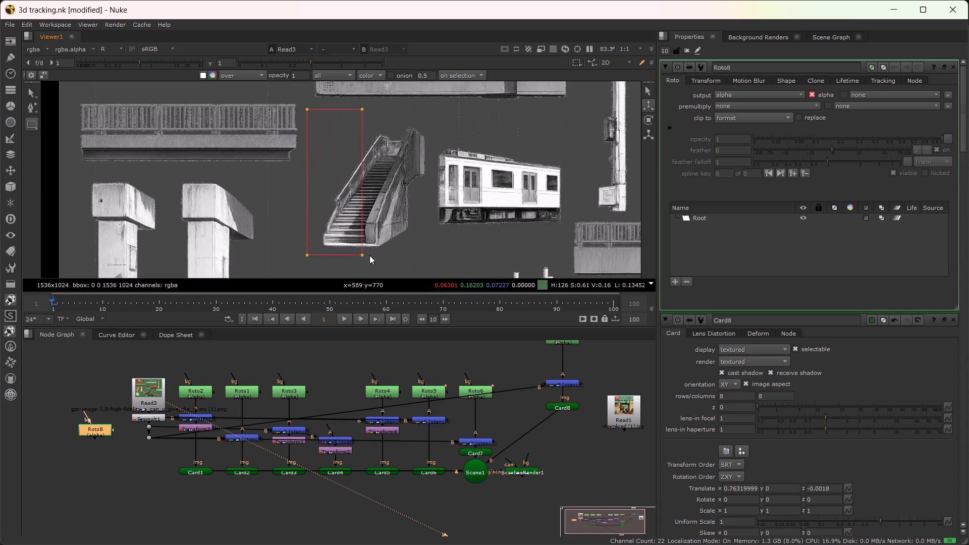
drag(369, 255, 435, 259)
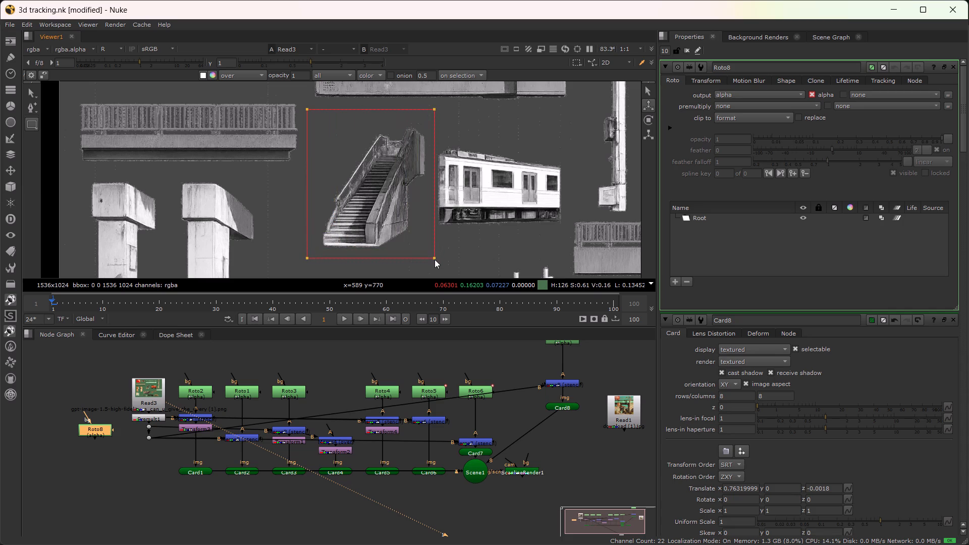
drag(435, 259, 432, 260)
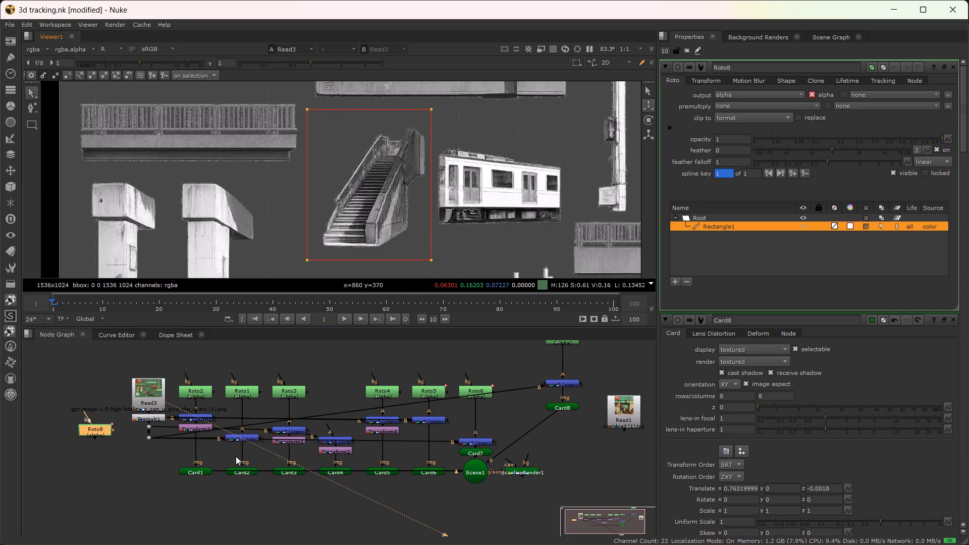
Copy Card8's stencil Merge below Roto8, with Roto8 feeding input A and the Premult1 dot feeding input B.
click(551, 384)
key(ctrl+c)
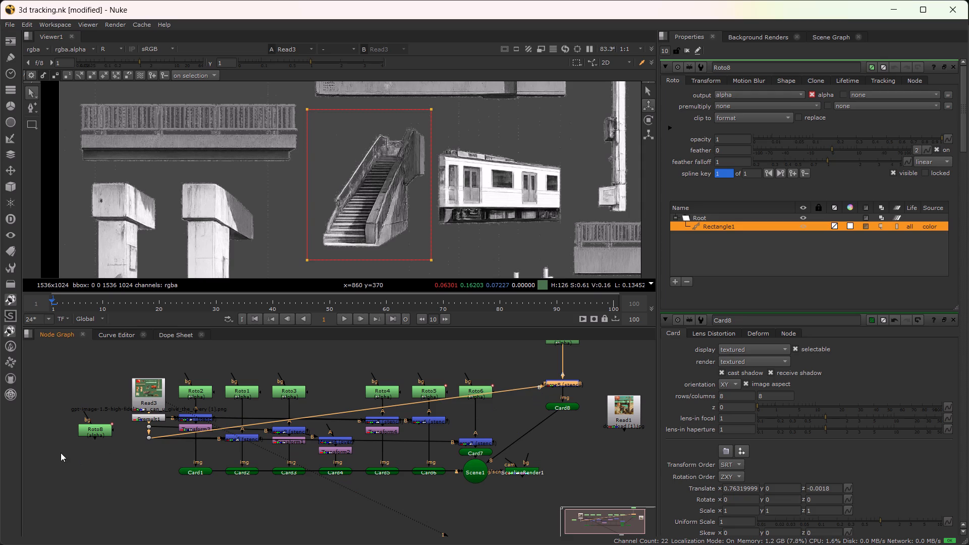
click(100, 435)
key(ctrl+v)
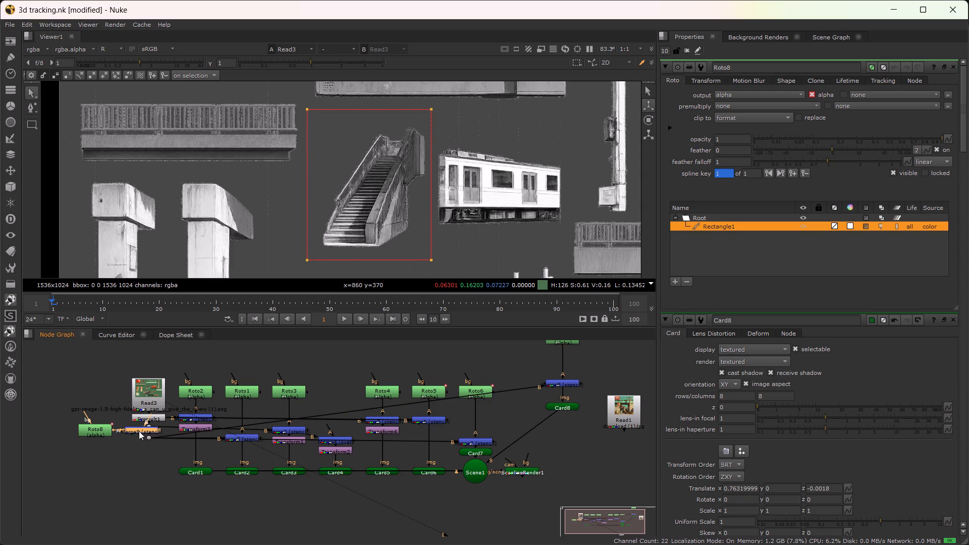
drag(139, 430, 114, 477)
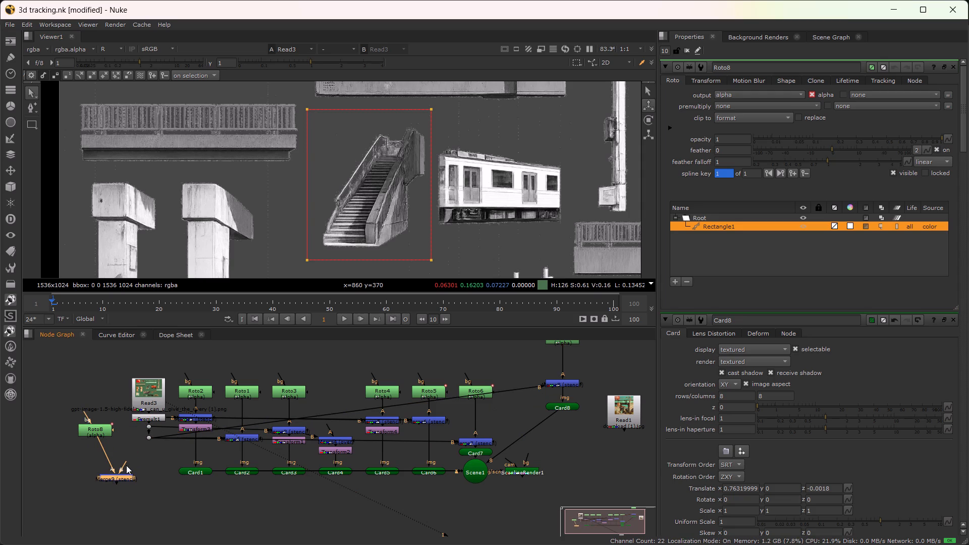
drag(123, 462, 149, 425)
drag(120, 480, 89, 476)
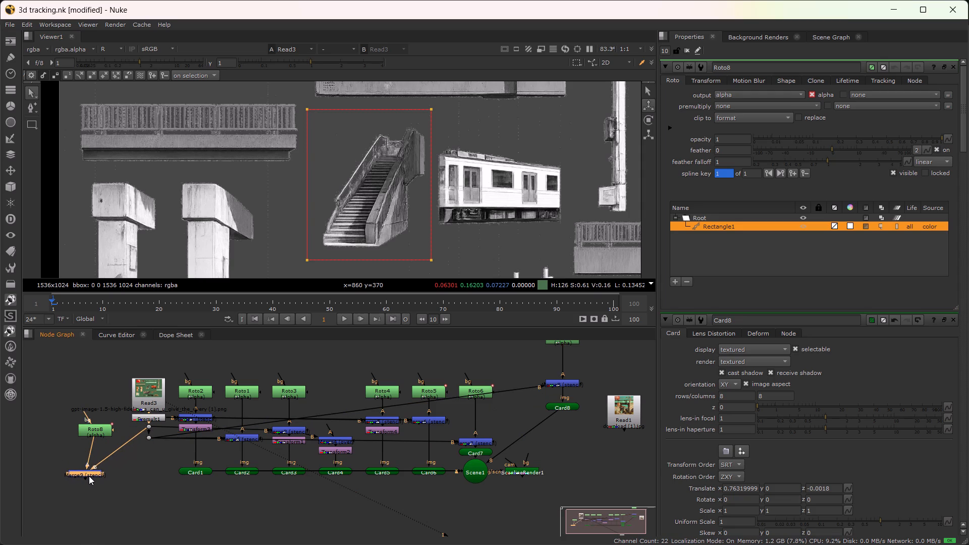
Add a Card node after the stairs' stencil Merge and connect its output to Scene1.
key(Tab)
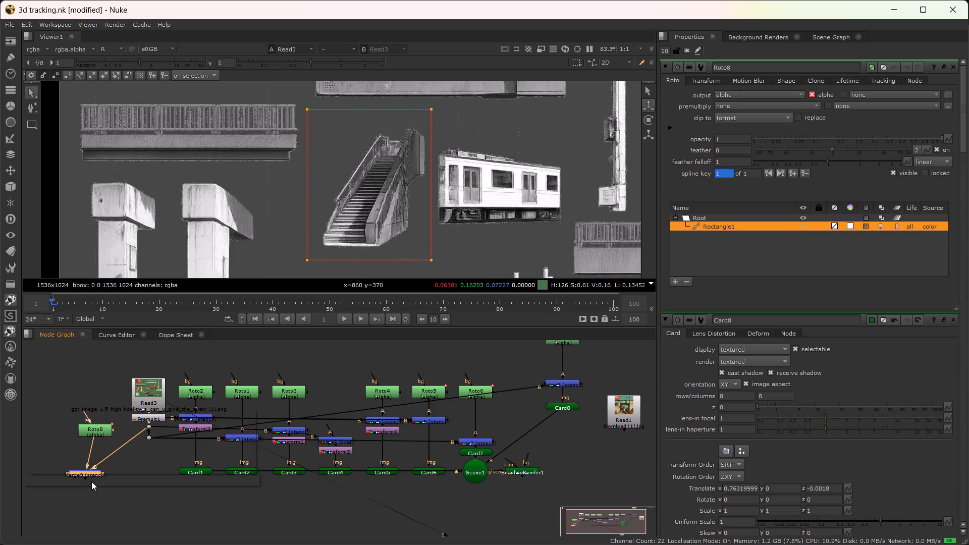
key(Return)
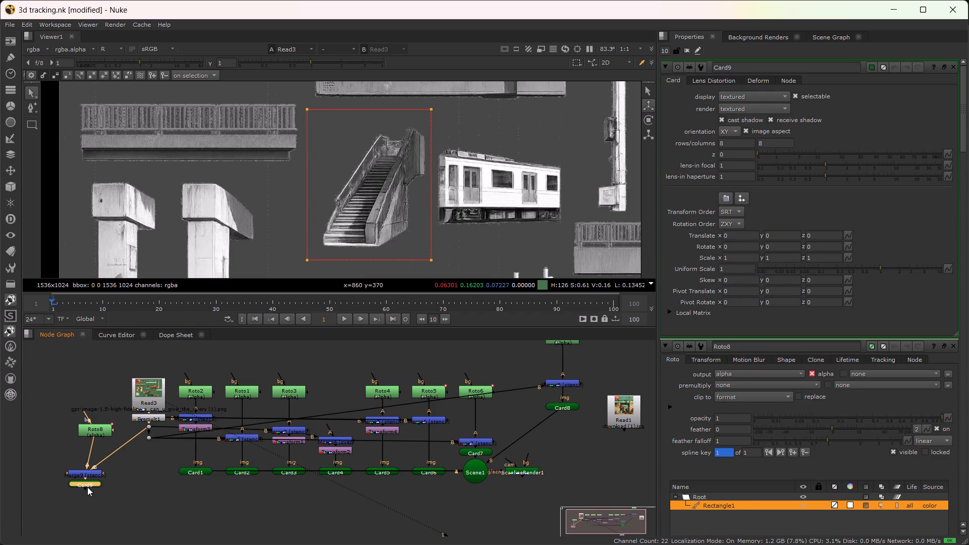
drag(85, 489, 376, 506)
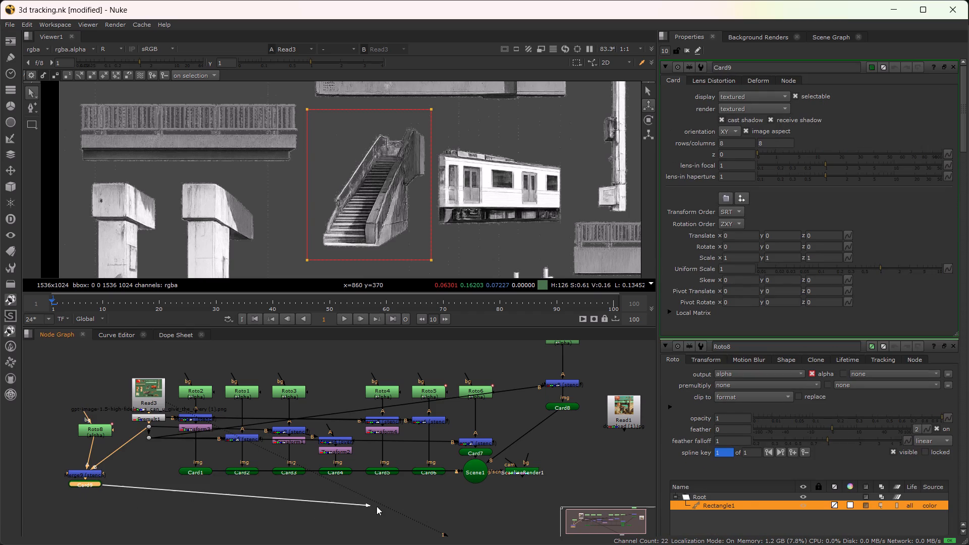
drag(376, 506, 477, 479)
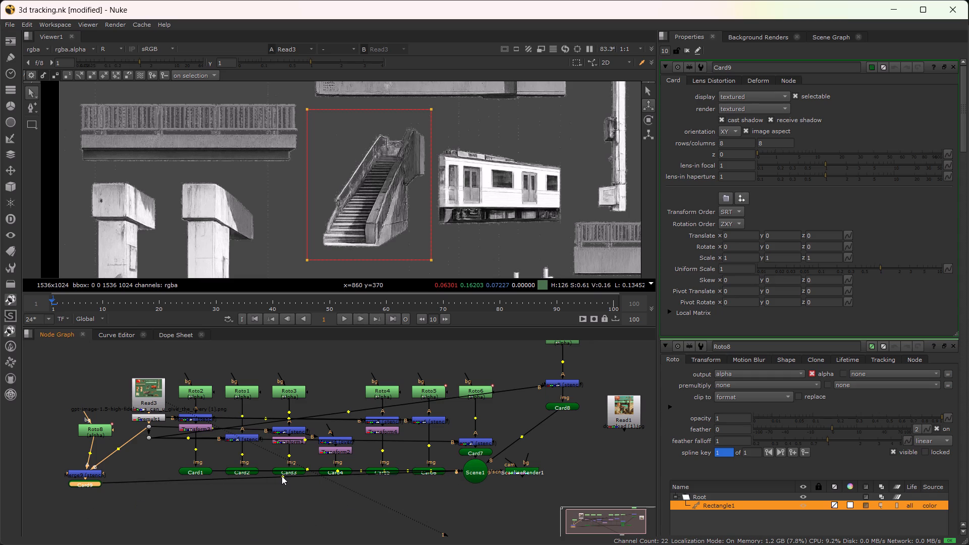
Route the connection from the stairs card to Scene1 below the other cards using three dots.
ctrl+drag(282, 476, 211, 519)
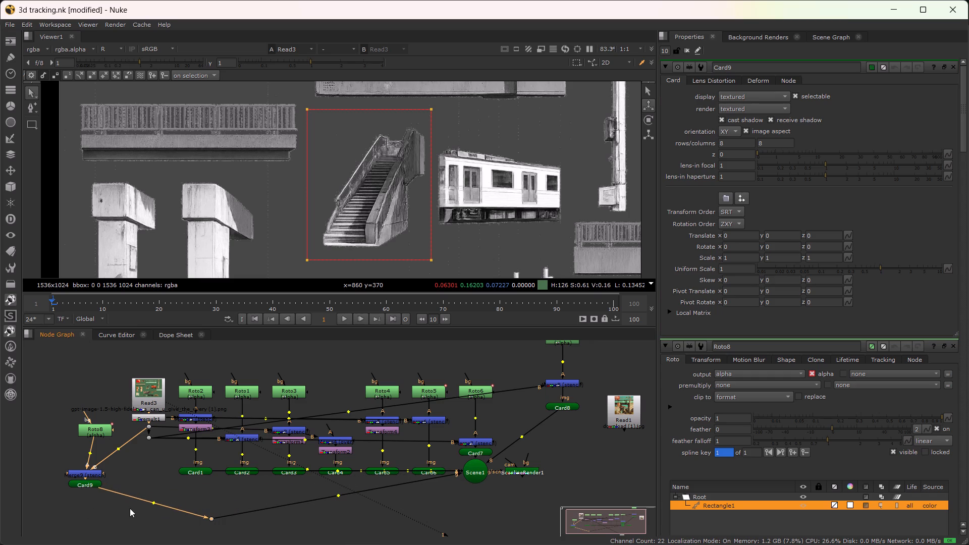
ctrl+drag(155, 501, 77, 523)
ctrl+drag(338, 495, 340, 530)
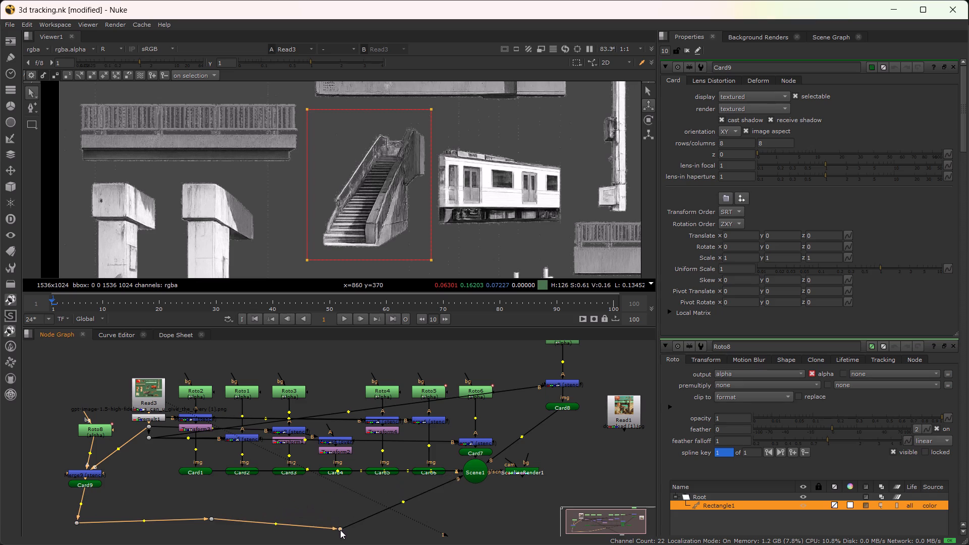
ctrl+drag(340, 530, 347, 519)
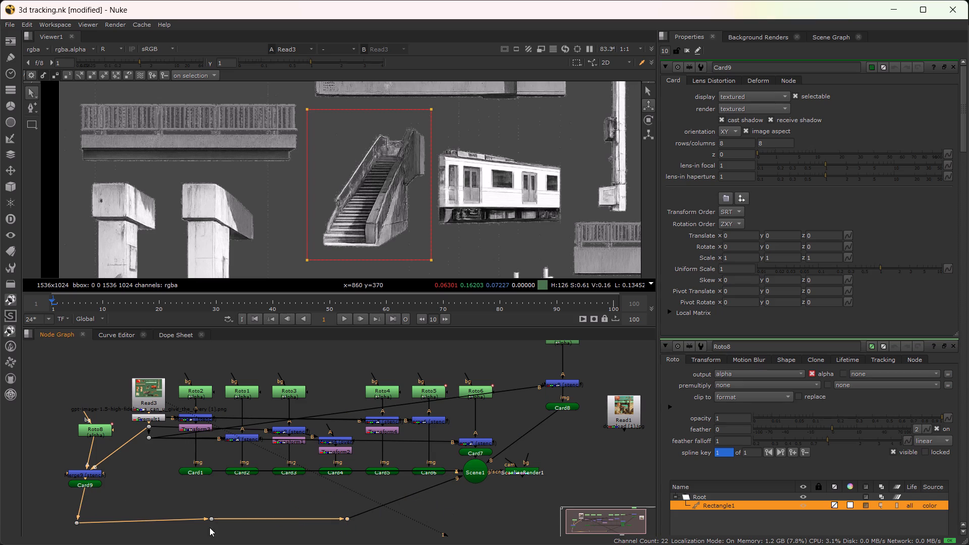
click(206, 500)
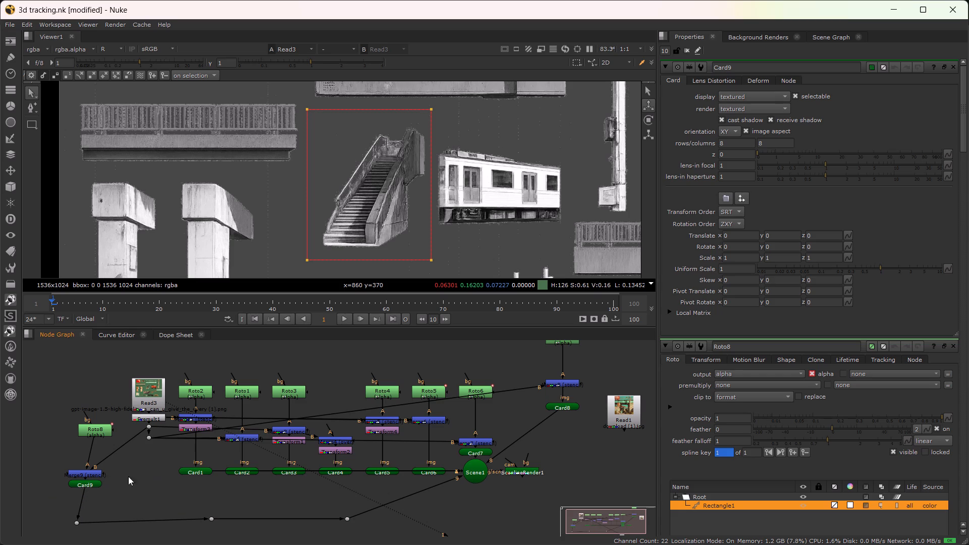
Display Scene1 in the viewer and invert the rectangle shape in Roto8 to isolate the stairs.
click(474, 469)
key(1)
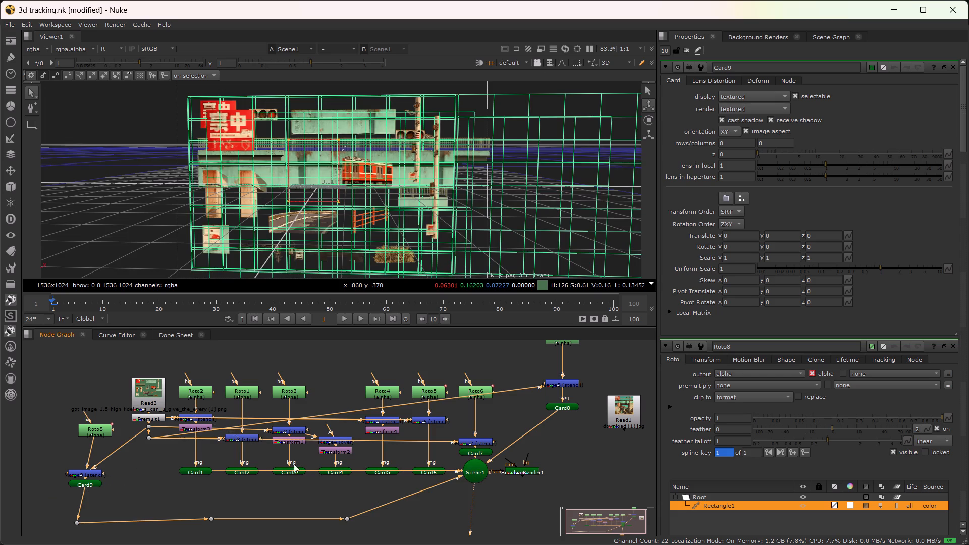
double_click(92, 483)
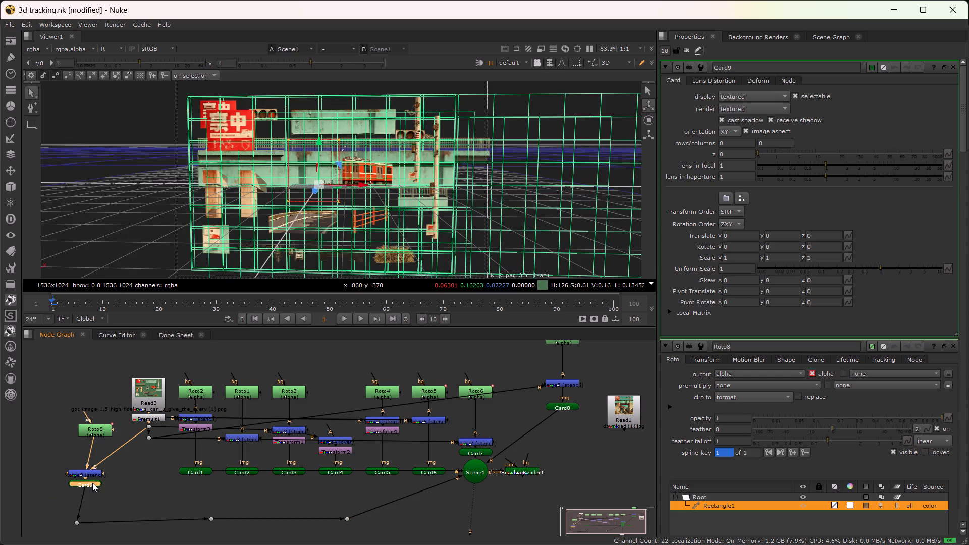
double_click(95, 425)
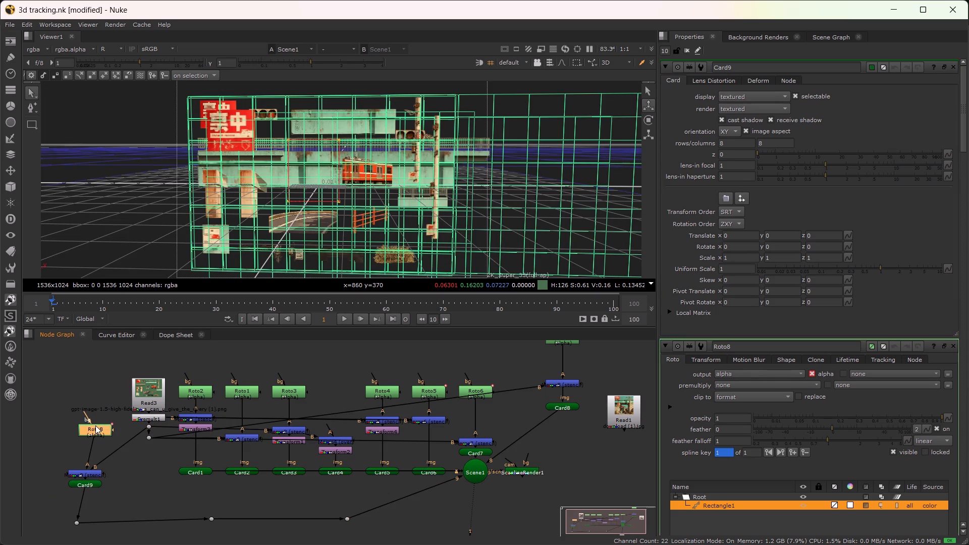
click(866, 226)
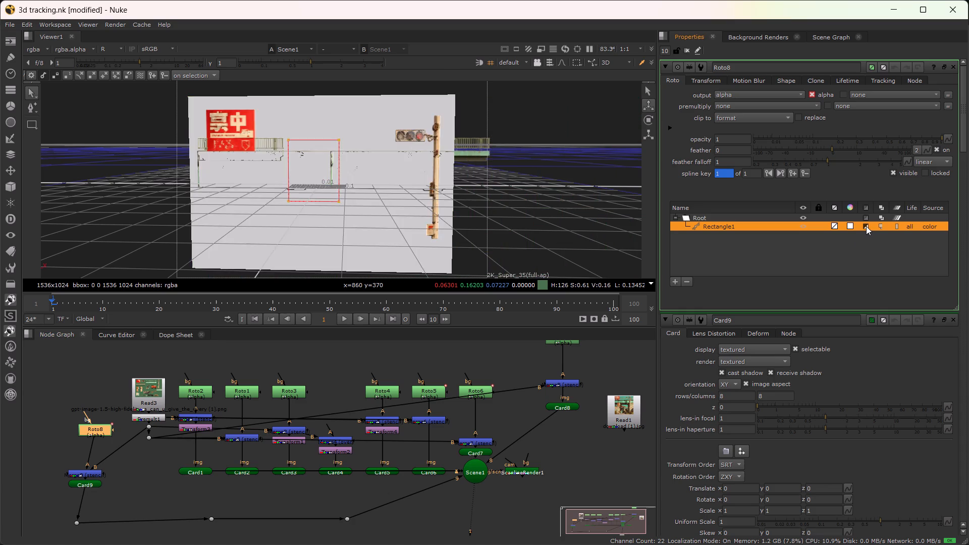
Move the stairs card forward in Z to about 0.2 and check its depth from the side.
double_click(87, 484)
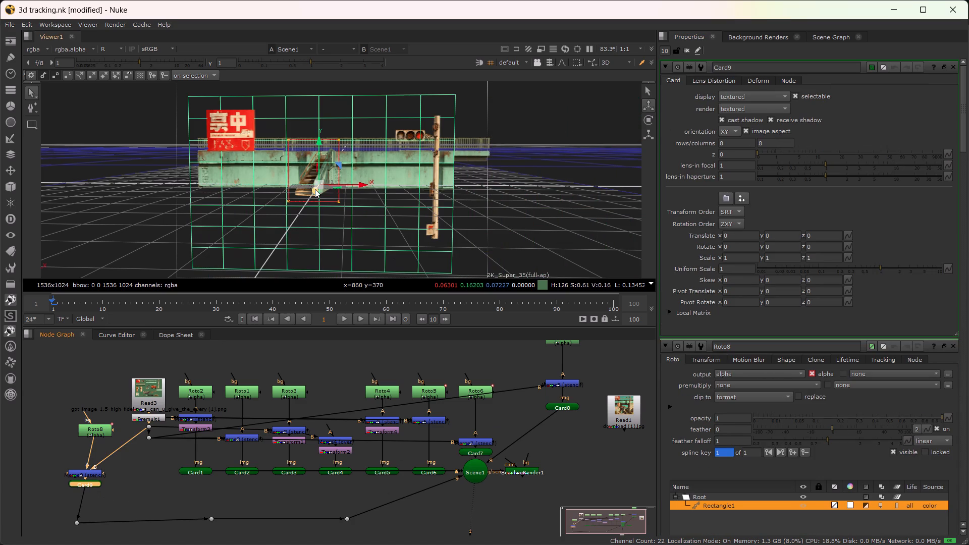
drag(315, 189, 231, 308)
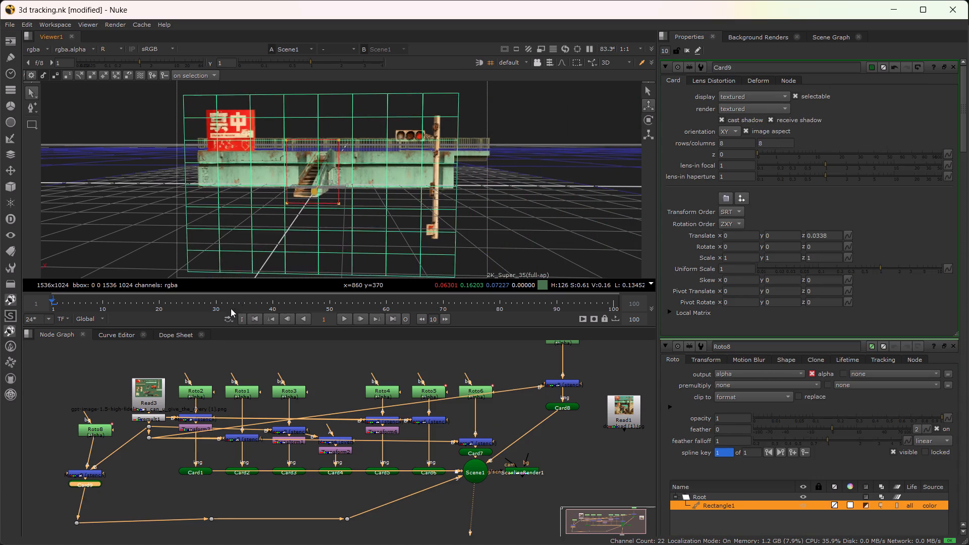
drag(231, 308, 163, 544)
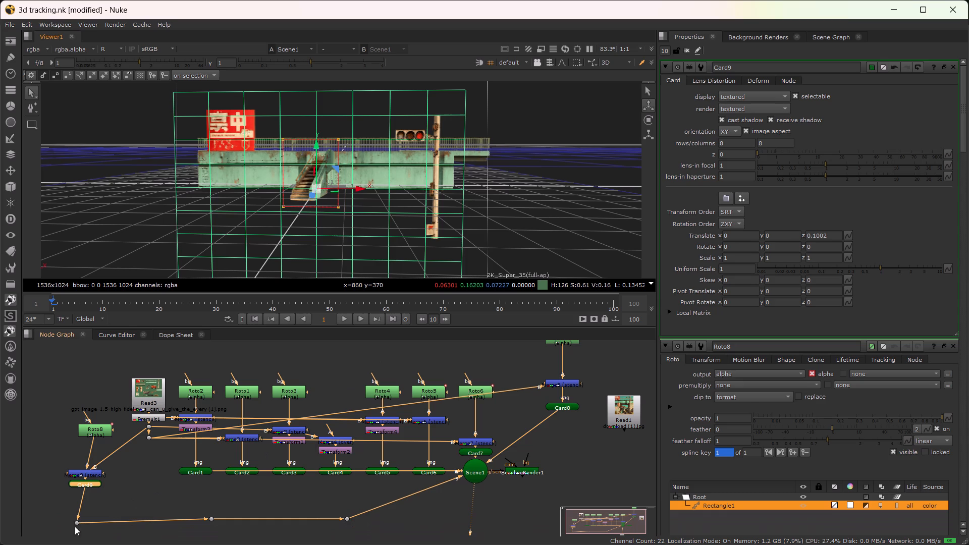
triple_click(84, 473)
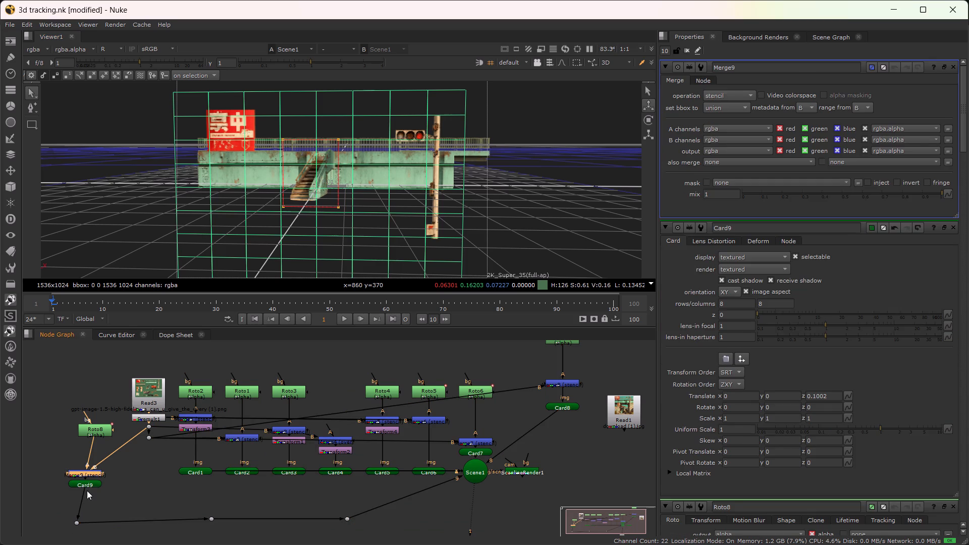
double_click(87, 481)
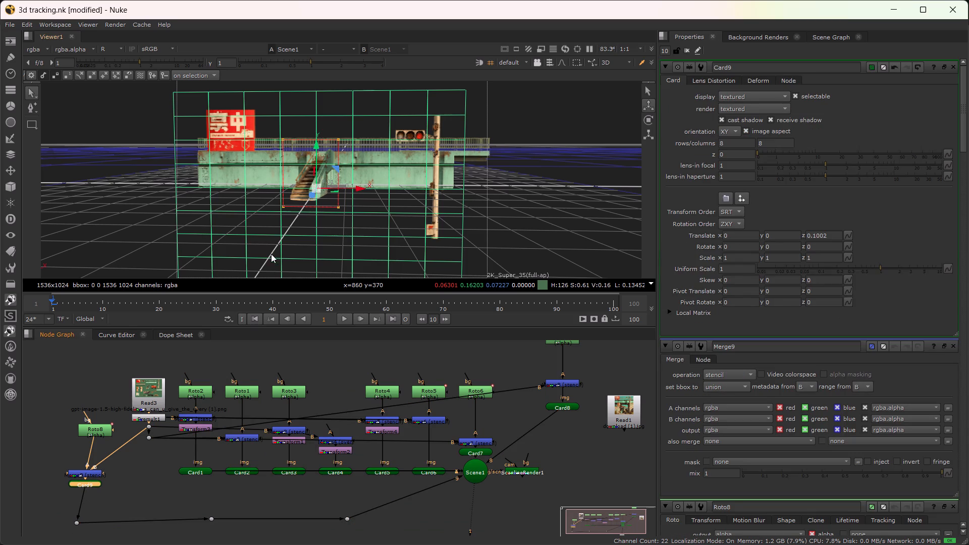
drag(312, 198, 192, 411)
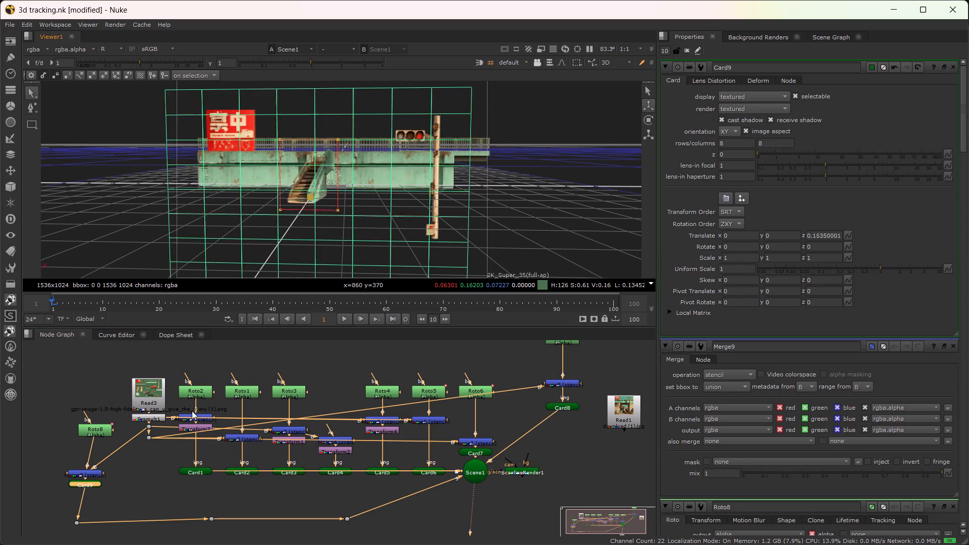
drag(192, 411, 101, 544)
ctrl+drag(531, 193, 388, 235)
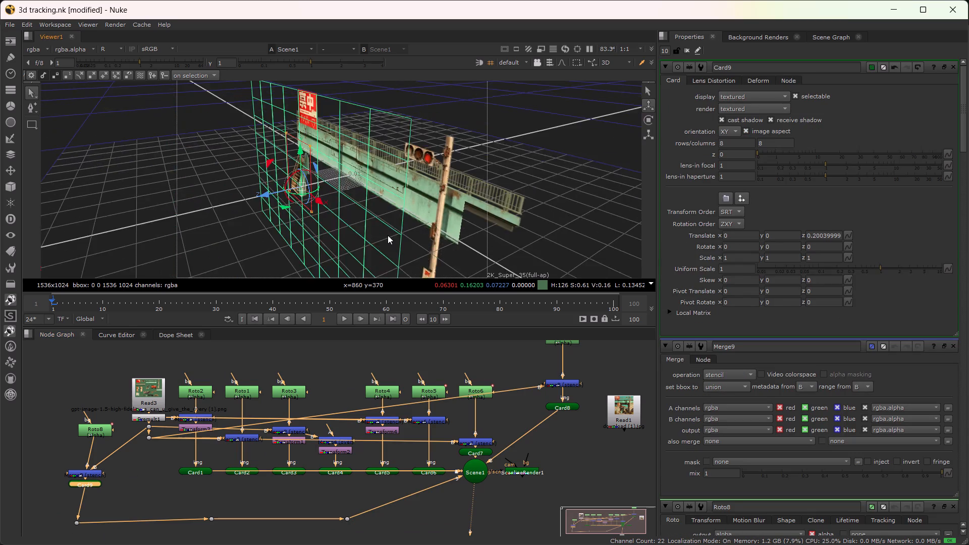
ctrl+drag(388, 235, 271, 249)
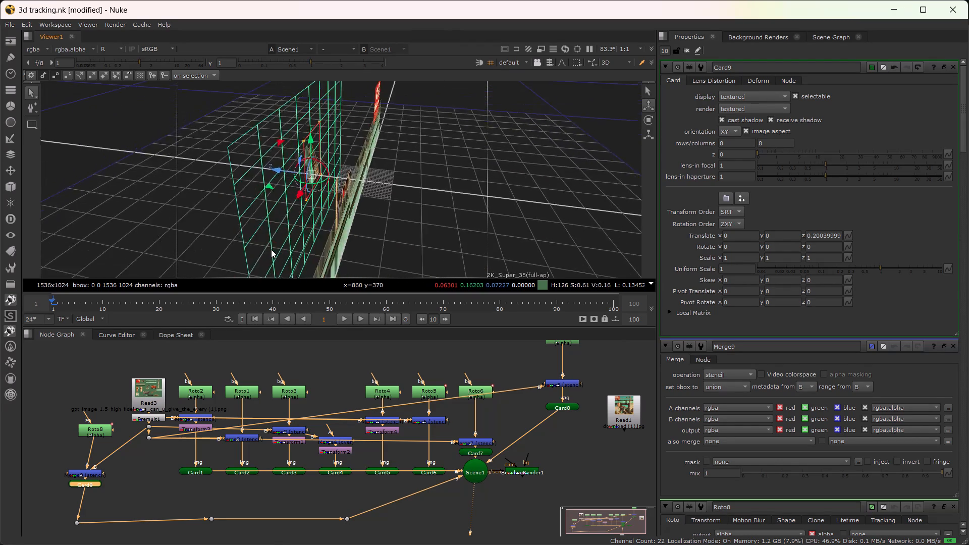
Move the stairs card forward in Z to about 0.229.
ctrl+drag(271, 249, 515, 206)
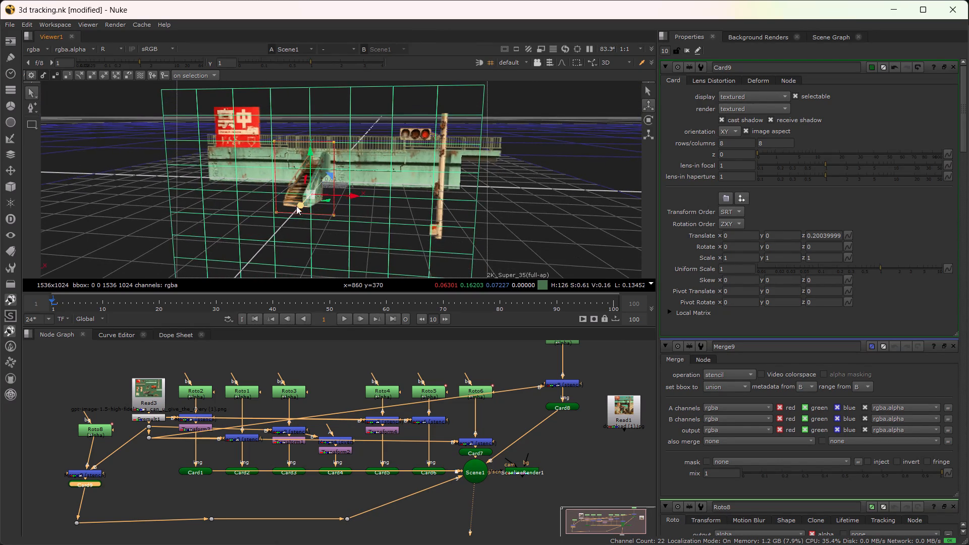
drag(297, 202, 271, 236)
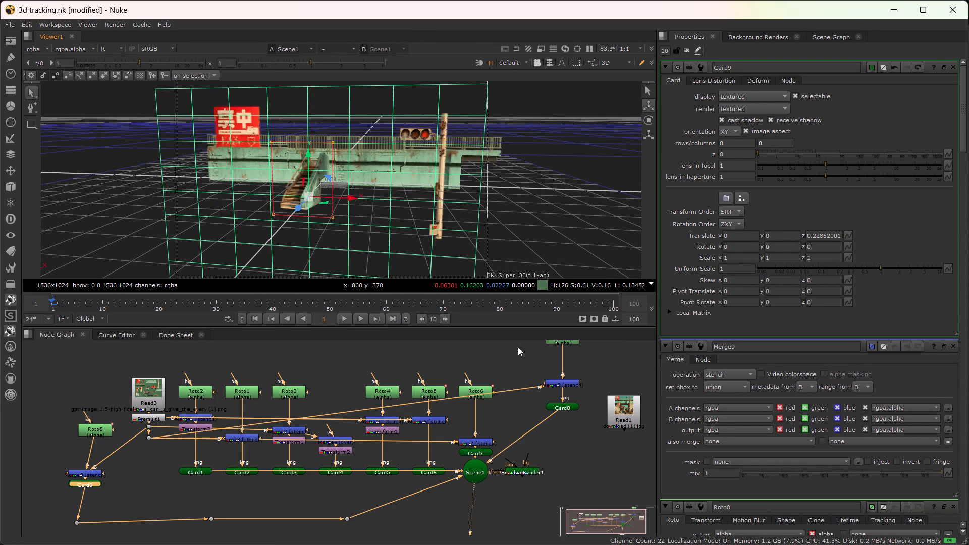
Display the Read1 reference image and examine how the stairs sit relative to the overpass.
click(633, 405)
key(1)
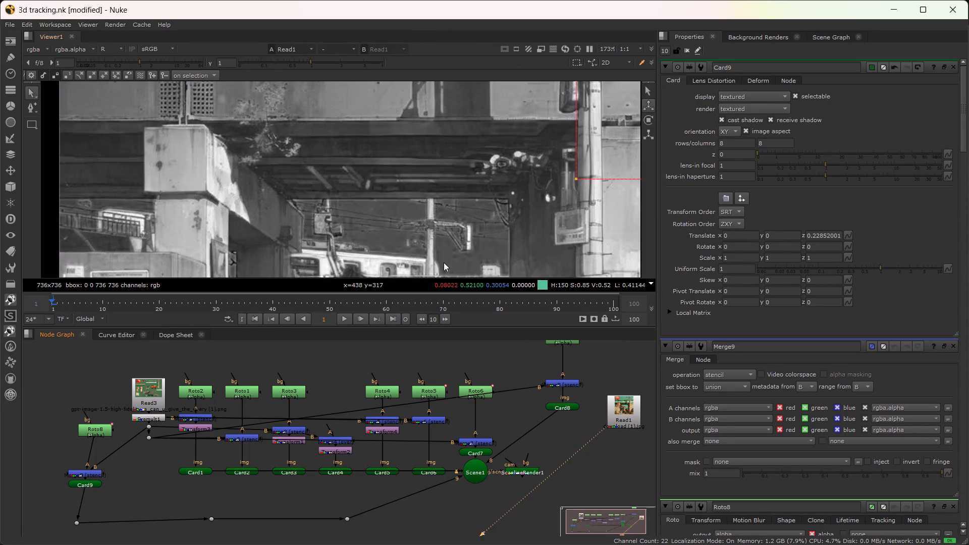
scroll(433, 254, down, 4)
alt+drag(424, 236, 423, 116)
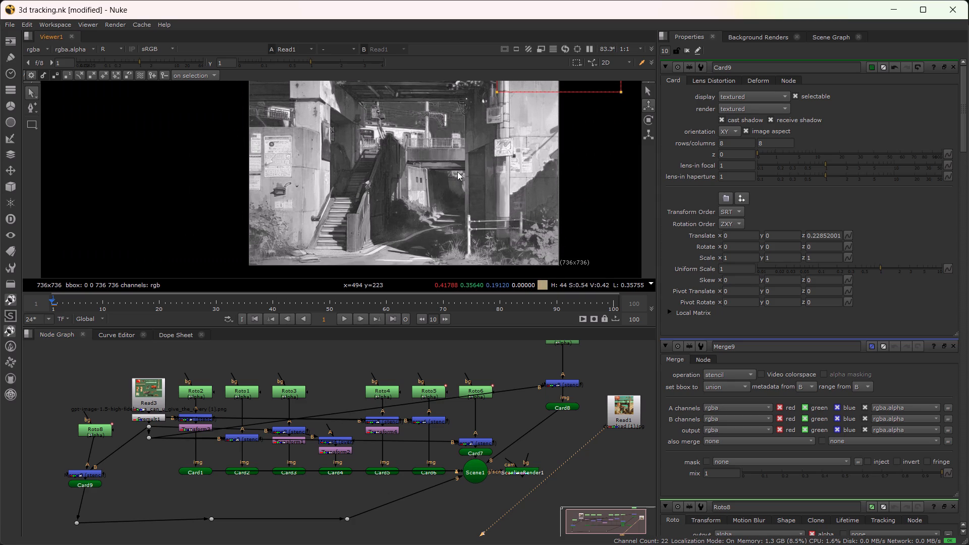
scroll(443, 154, up, 6)
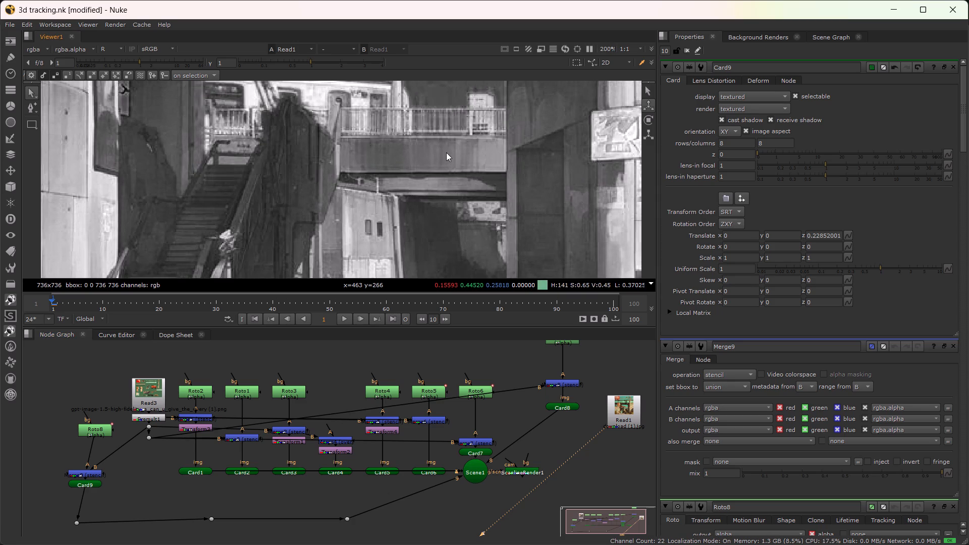
scroll(446, 152, down, 8)
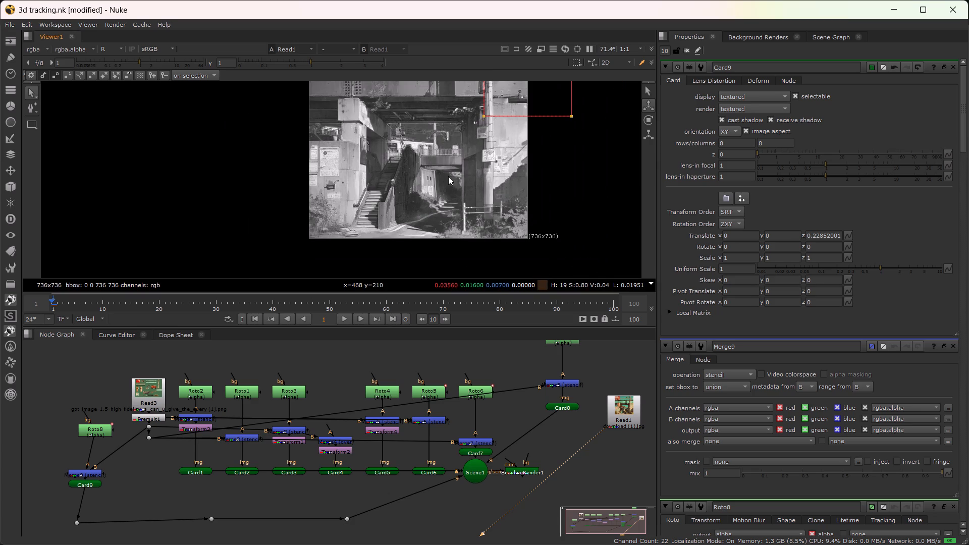
scroll(469, 177, down, 2)
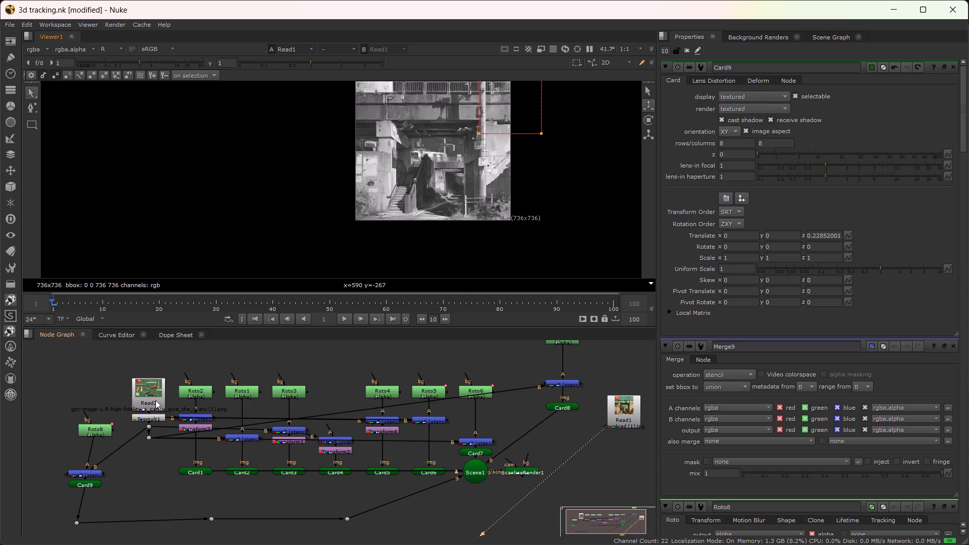
Display Scene1 again and shift the stairs card to X 0.014 and Z about 0.263.
click(472, 472)
key(1)
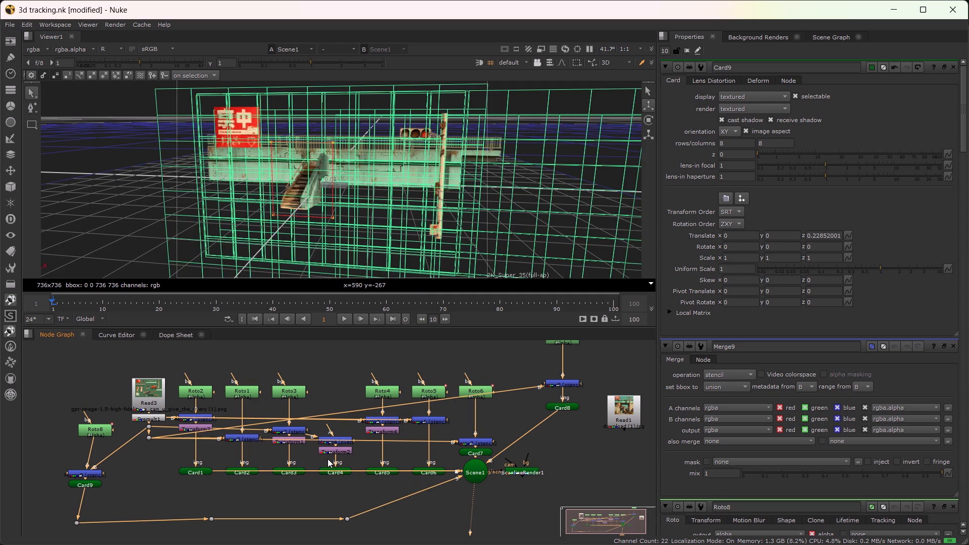
double_click(90, 482)
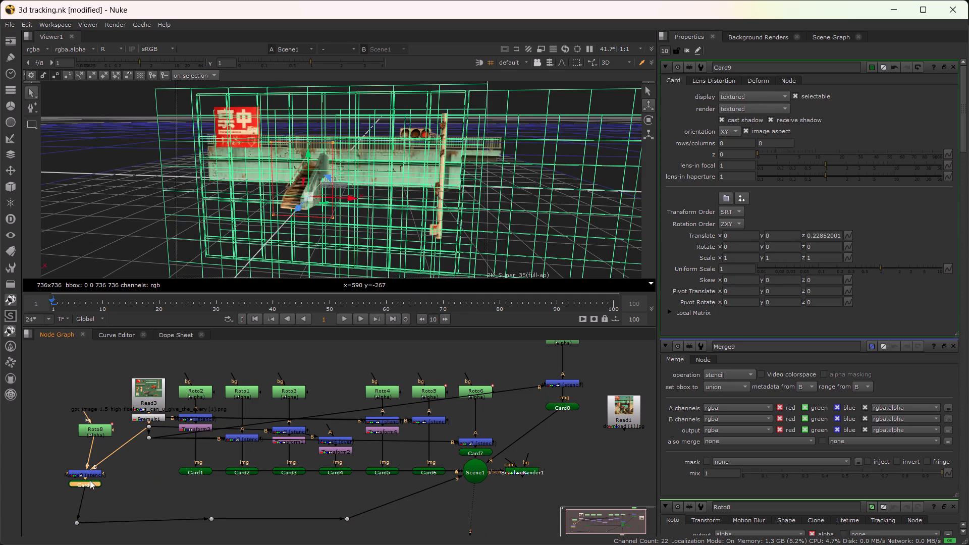
click(195, 489)
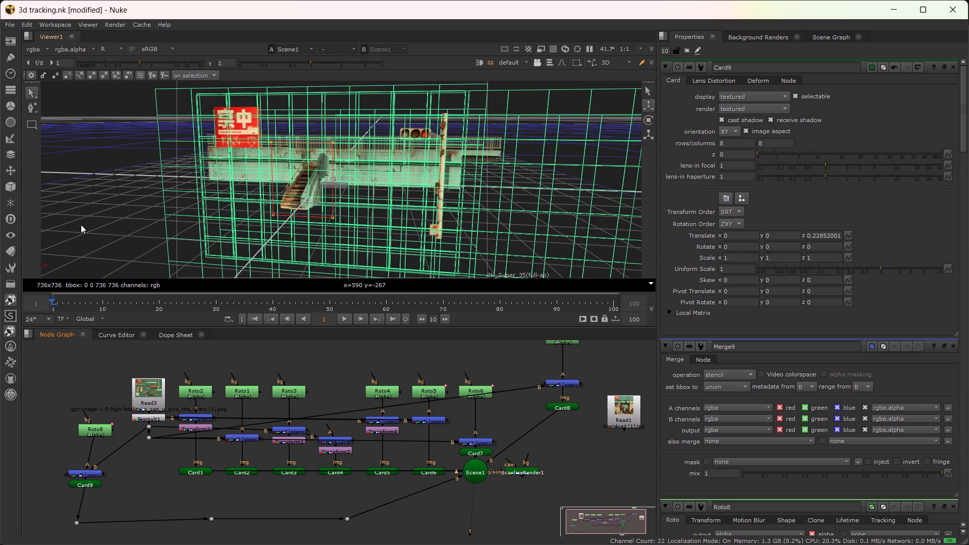
click(81, 208)
double_click(86, 484)
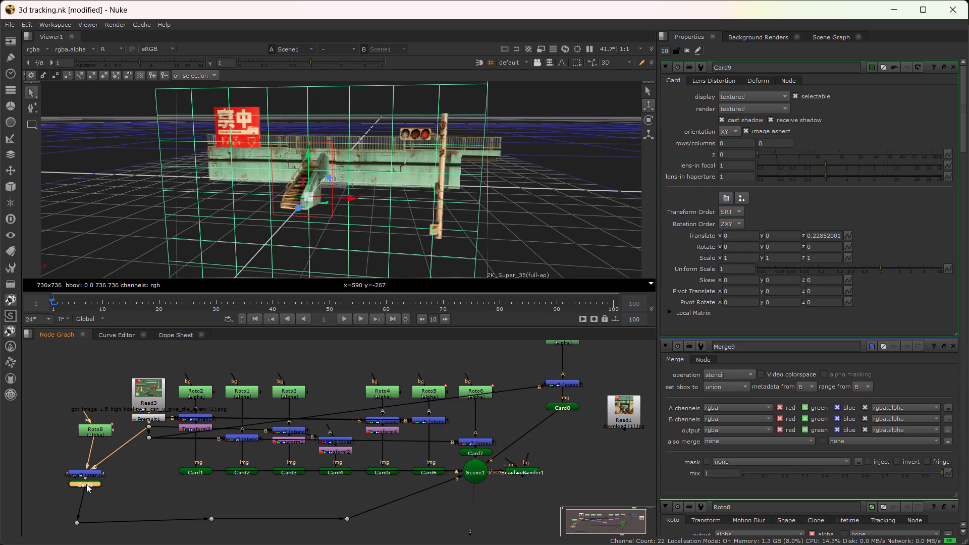
drag(301, 206, 290, 234)
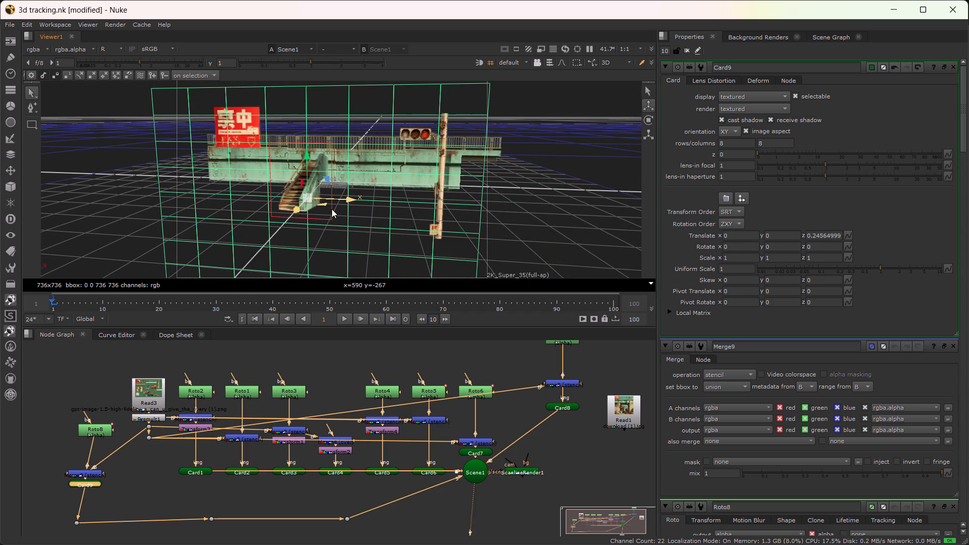
drag(339, 196, 344, 200)
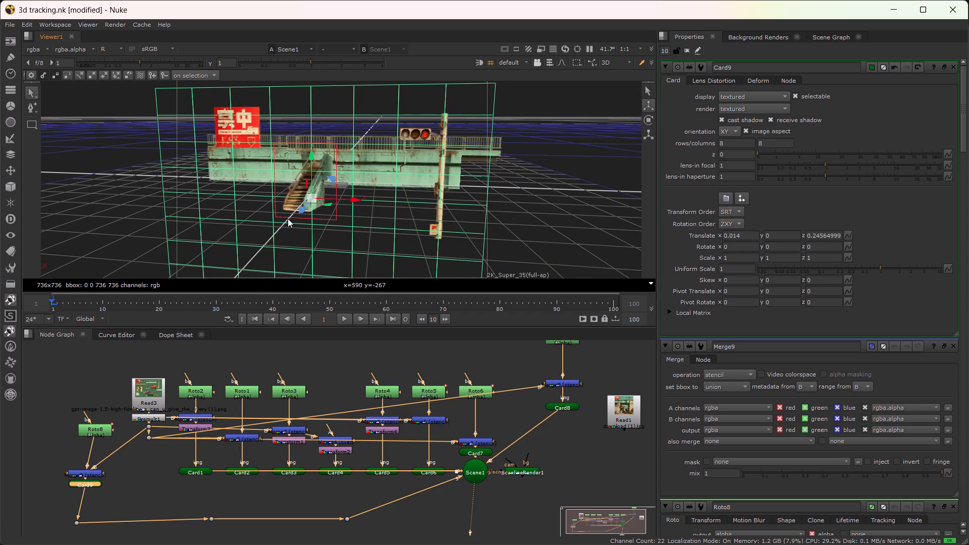
drag(300, 210, 288, 237)
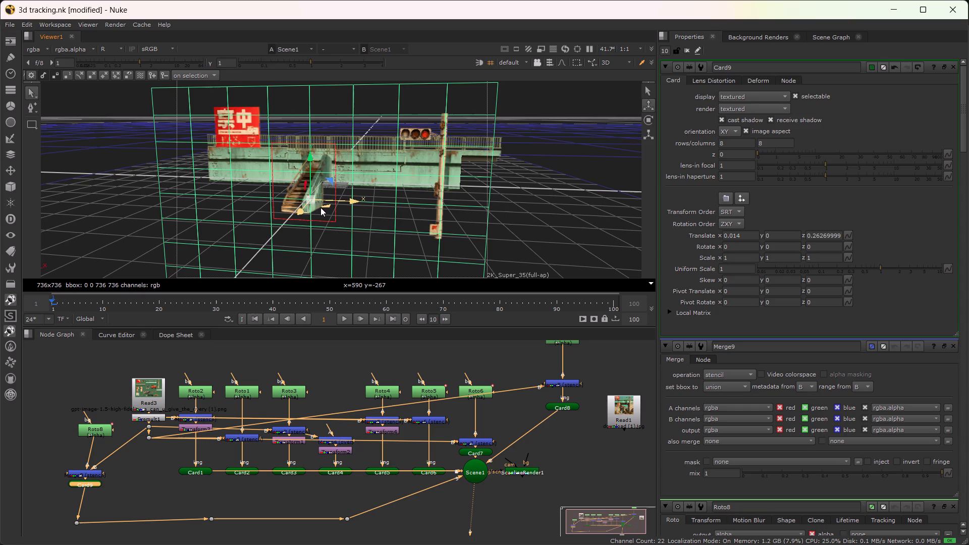
Stretch the stairs card to a Y scale of about 1.63 and lower it to Y -0.091.
key(r)
drag(310, 157, 326, 0)
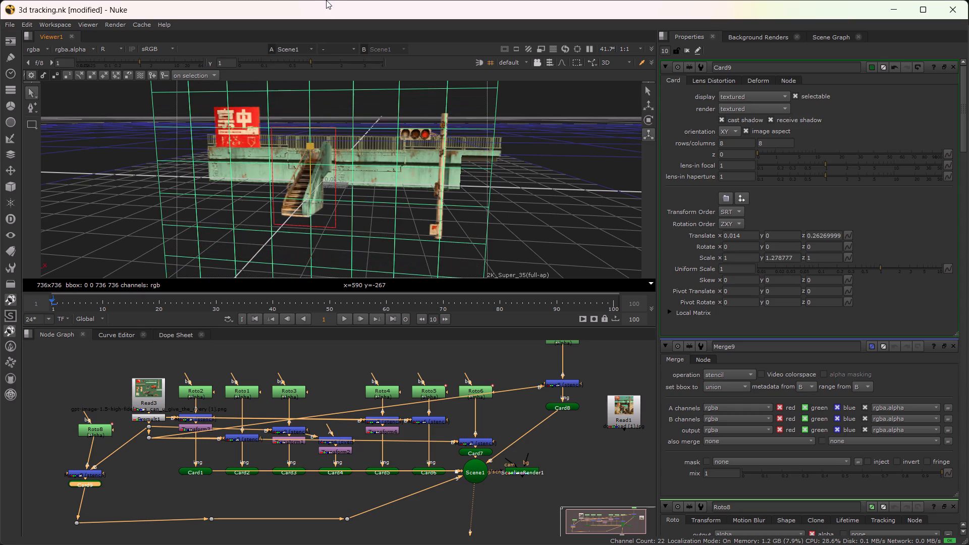
drag(326, 0, 321, 0)
drag(311, 160, 310, 70)
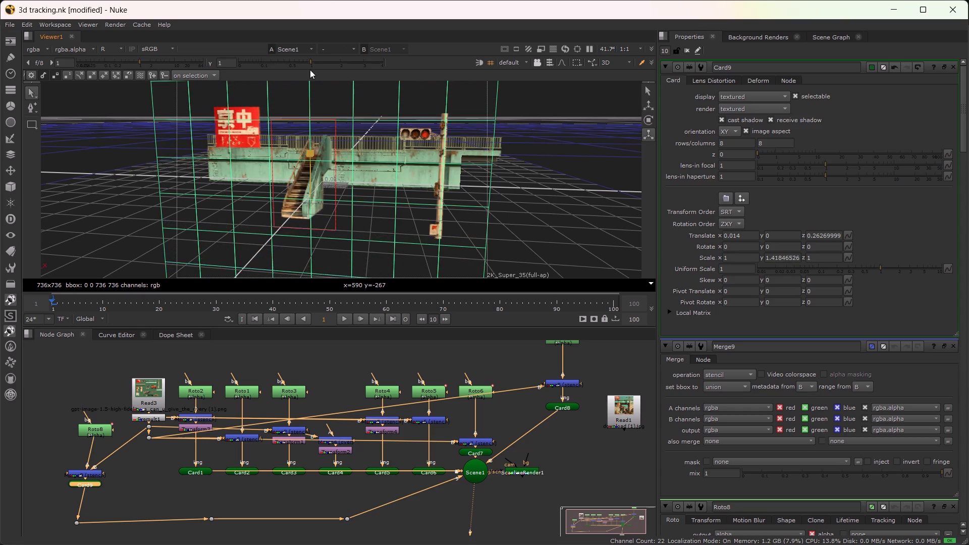
drag(310, 70, 311, 38)
drag(310, 158, 310, 82)
key(w)
drag(307, 159, 307, 159)
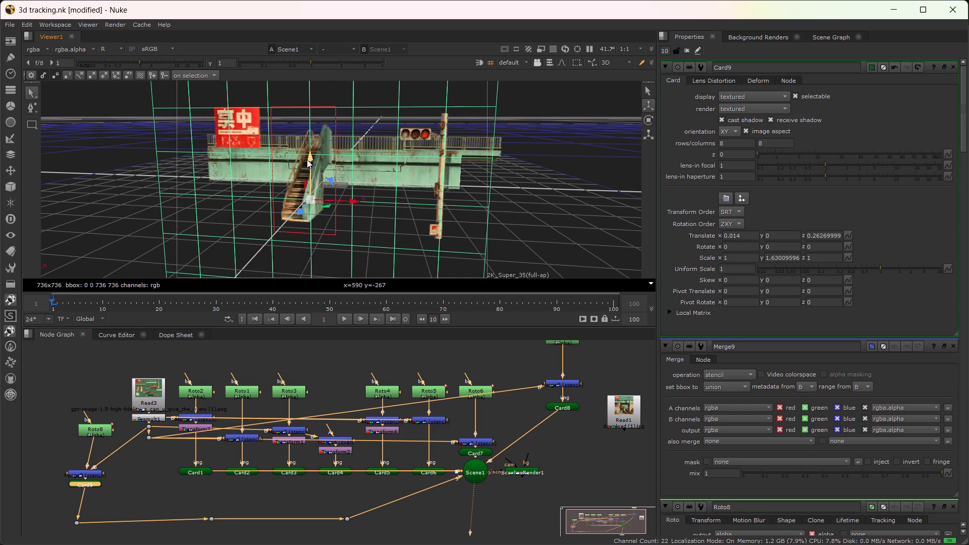
drag(307, 159, 307, 190)
Move the stairs card back in Z to 0.007, close to the overpass wall.
scroll(316, 201, up, 4)
scroll(343, 205, down, 1)
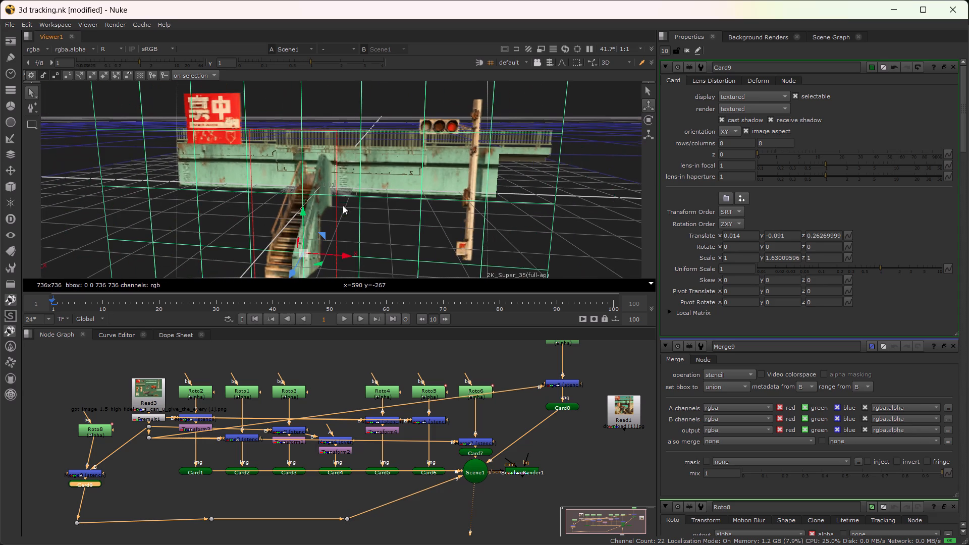
scroll(343, 205, down, 1)
ctrl+drag(605, 233, 504, 232)
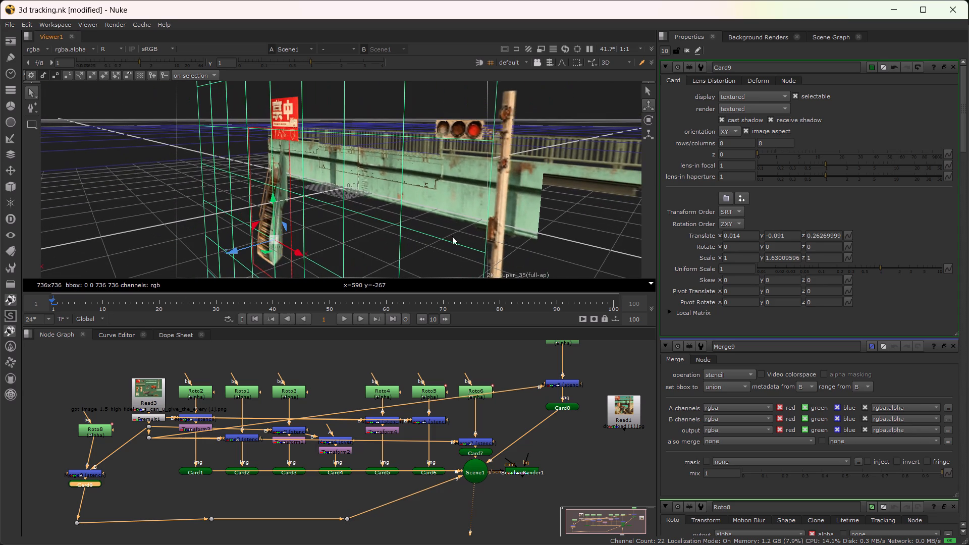
drag(230, 251, 297, 237)
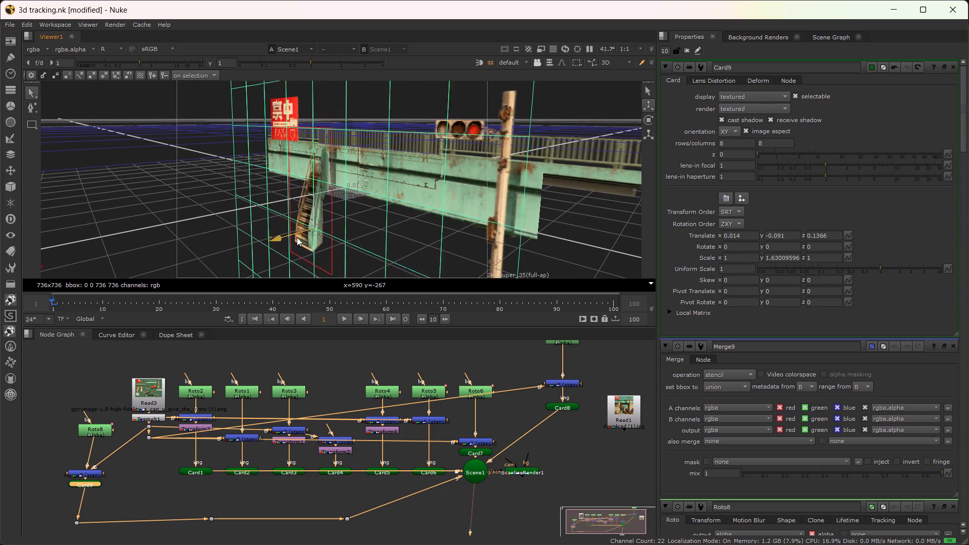
drag(297, 237, 360, 209)
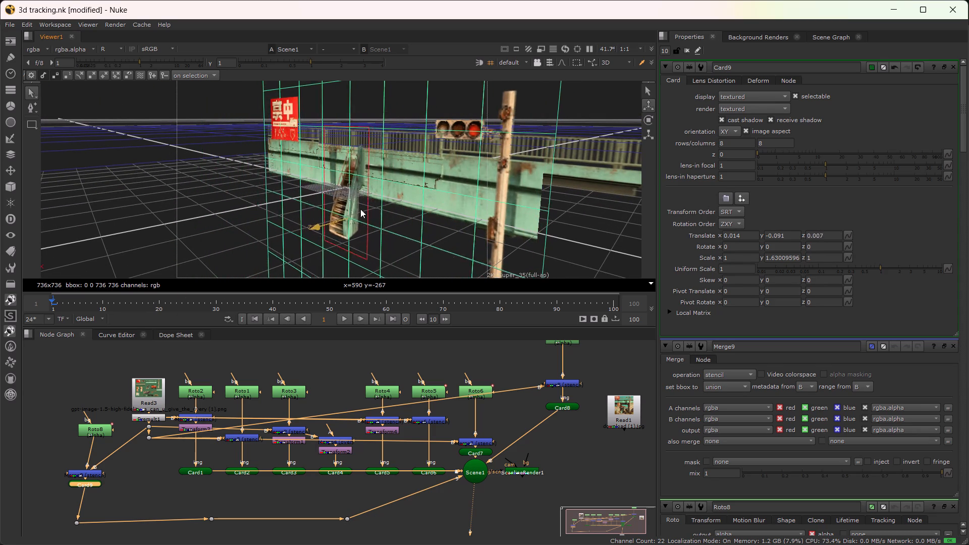
drag(360, 209, 362, 211)
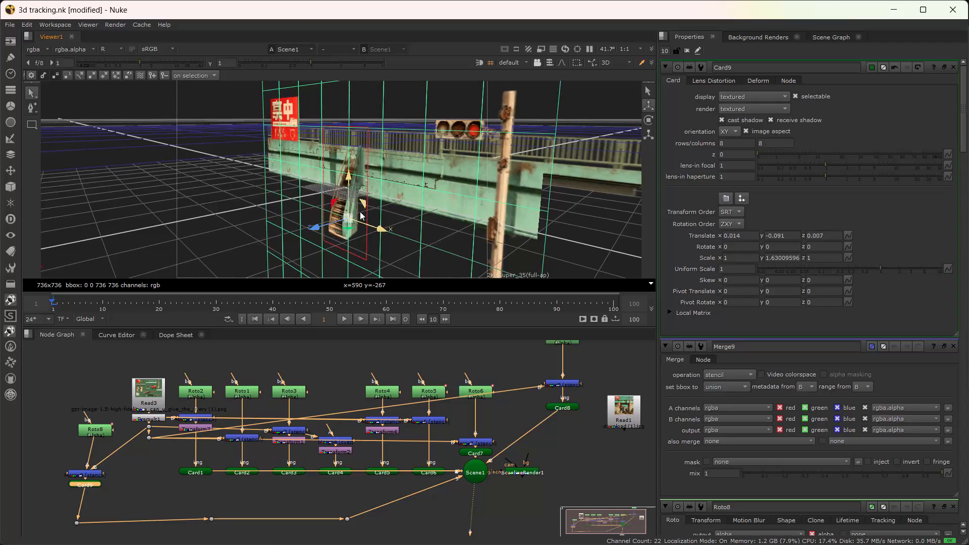
Check the stairs card's placement against the overpass from the side and from the front.
click(129, 179)
alt+drag(187, 221, 335, 215)
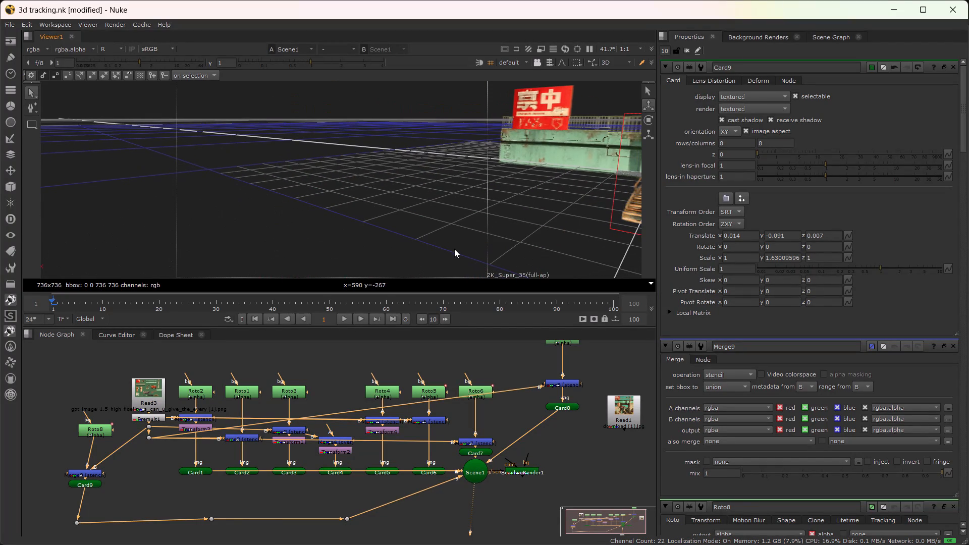
key(f)
scroll(384, 188, up, 9)
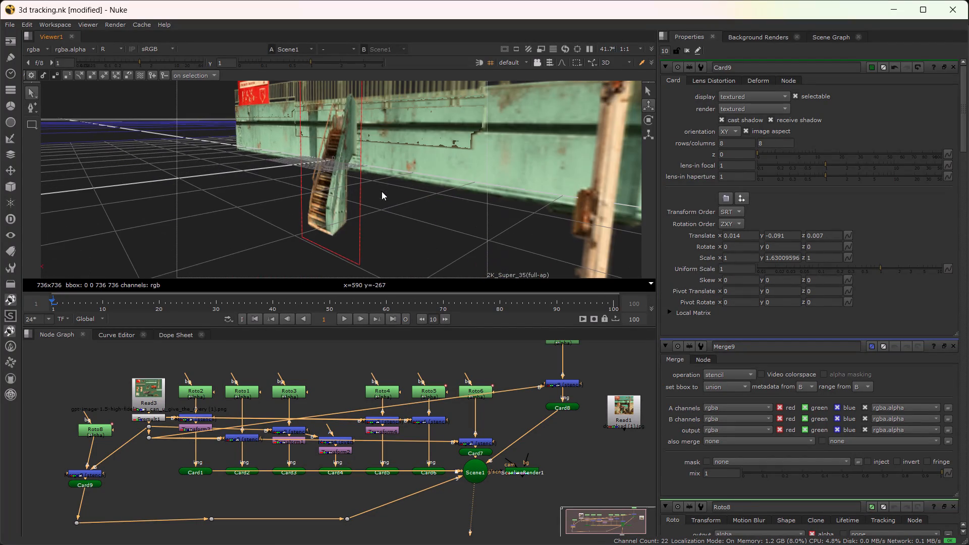
ctrl+drag(384, 234, 495, 220)
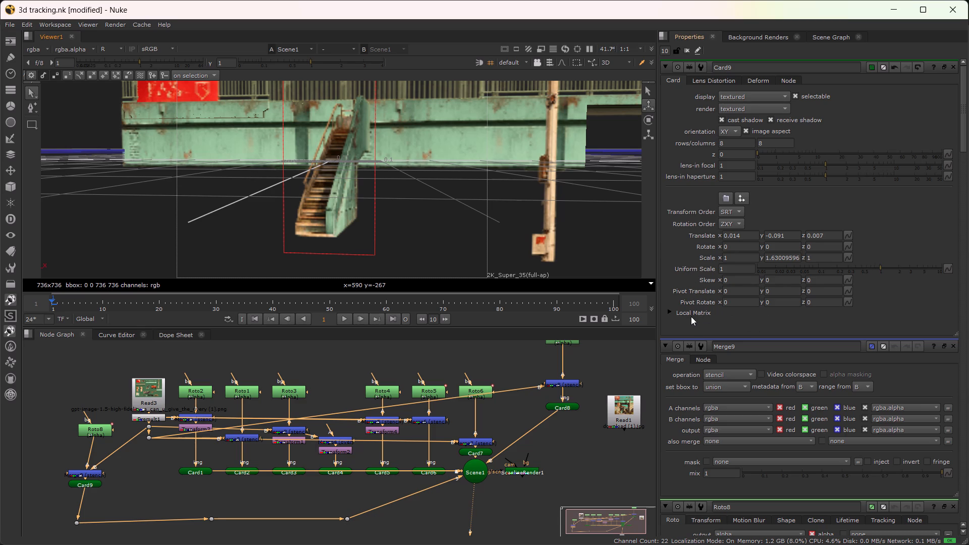
click(670, 310)
click(670, 310)
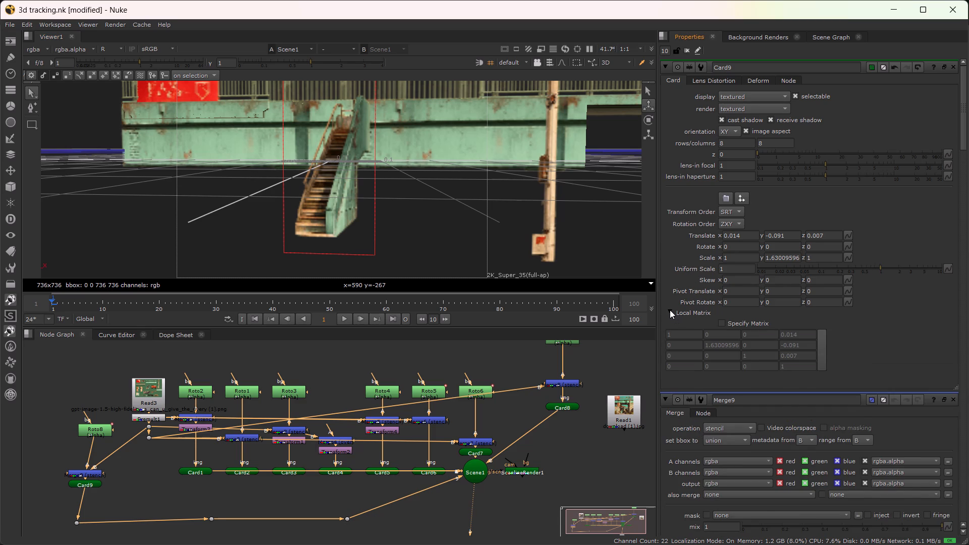
double_click(84, 475)
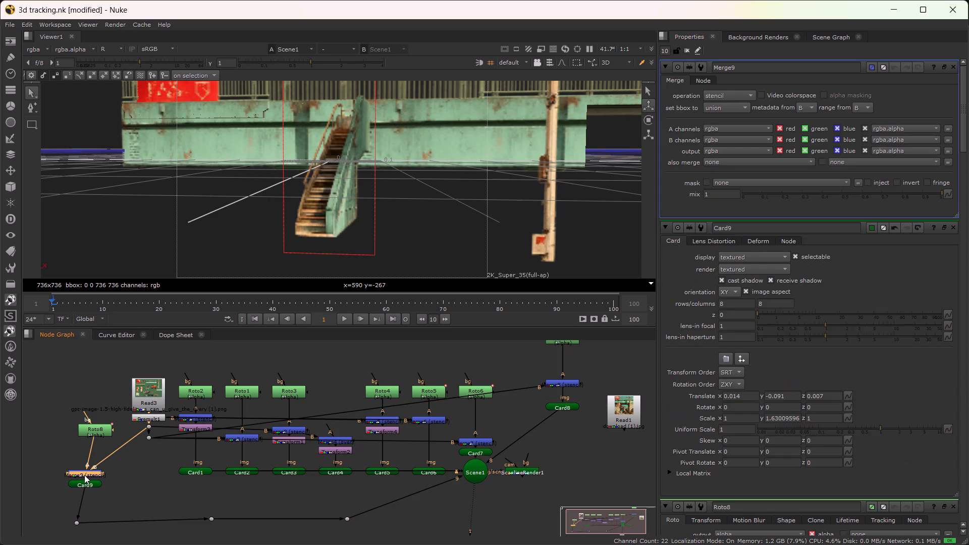
double_click(88, 483)
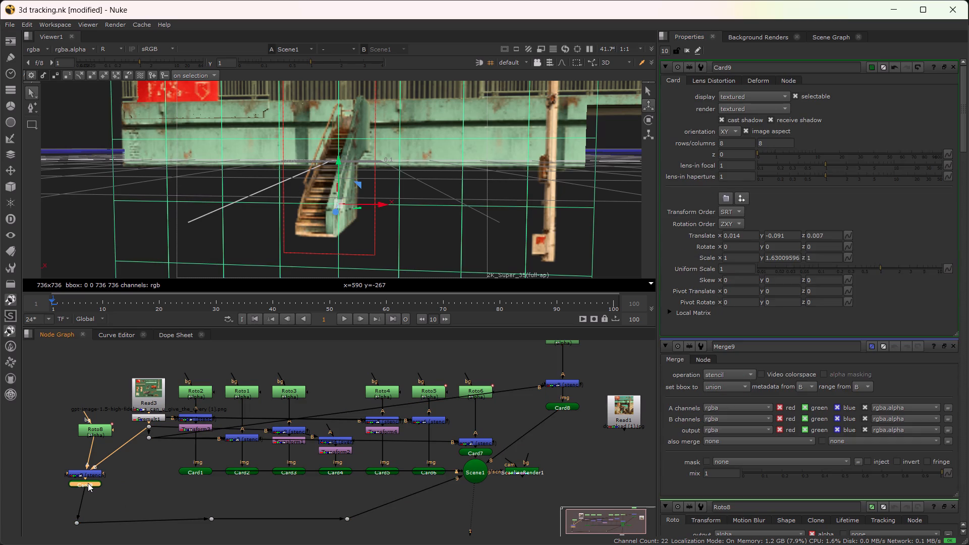
scroll(240, 253, down, 6)
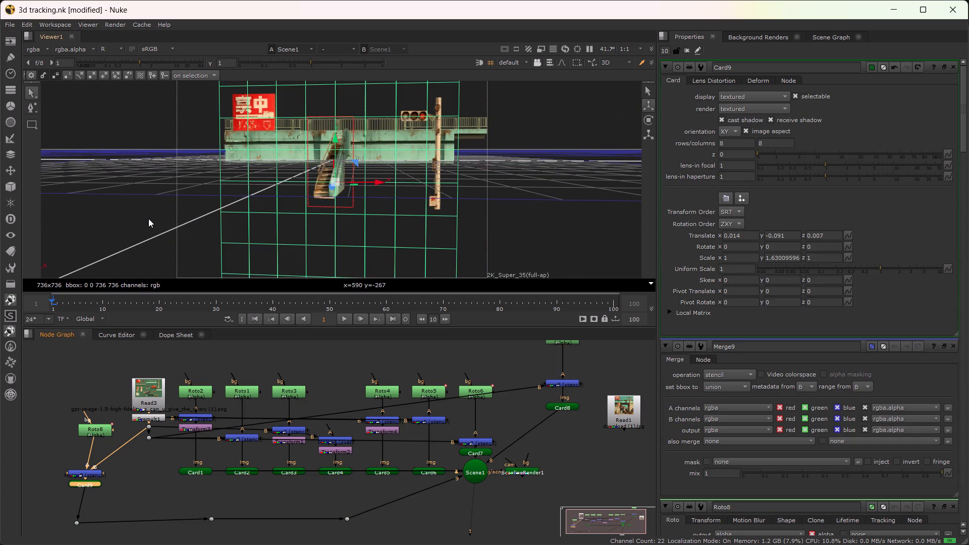
click(148, 219)
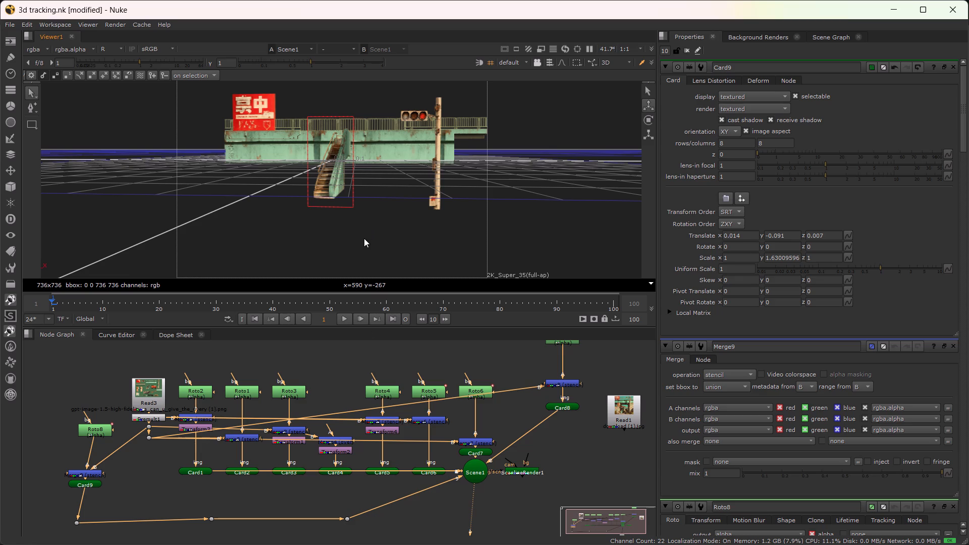
Save the script.
key(ctrl+s)
click(345, 496)
key(ctrl+s)
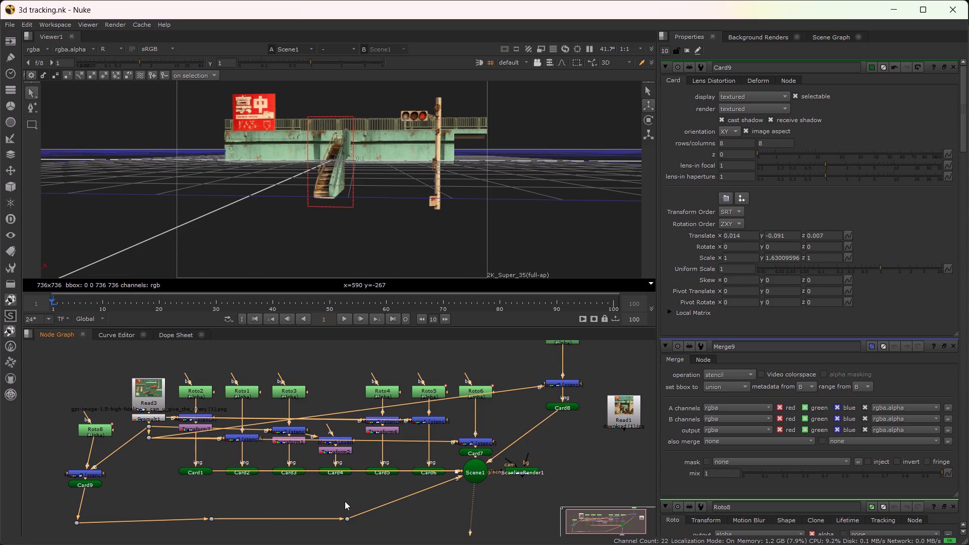
Display the element sheet (Read3) and add an unconnected Roto node set to draw rectangles.
scroll(330, 146, up, 2)
scroll(346, 177, down, 2)
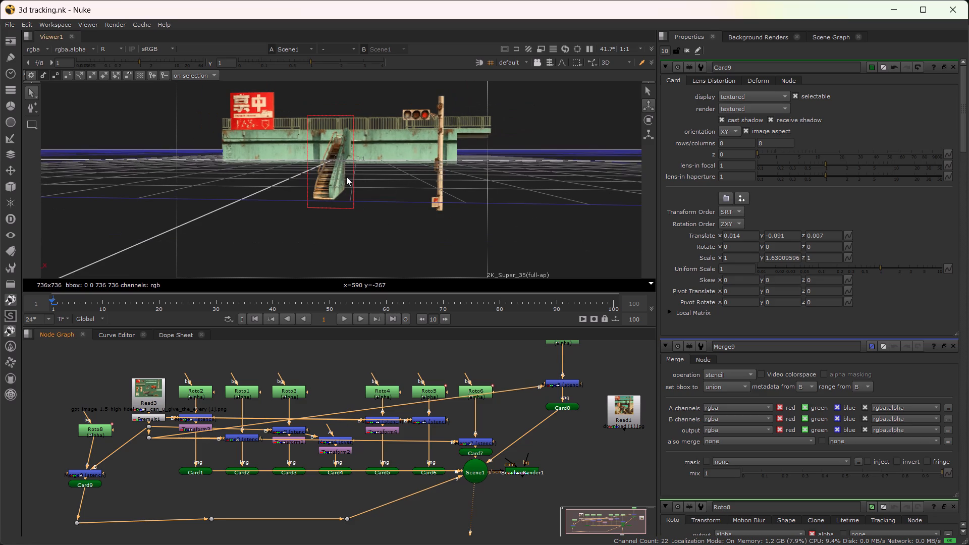
click(150, 403)
key(1)
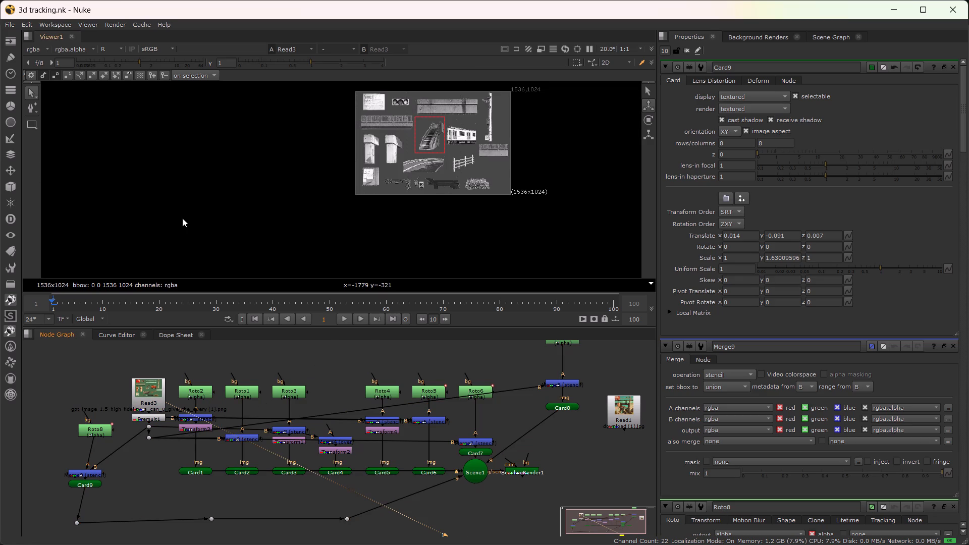
scroll(429, 144, up, 5)
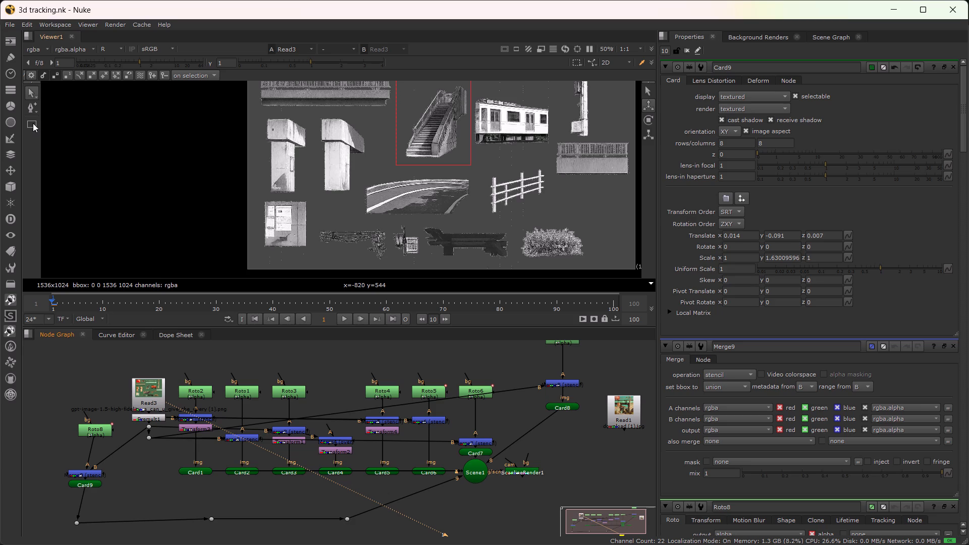
click(77, 373)
key(o)
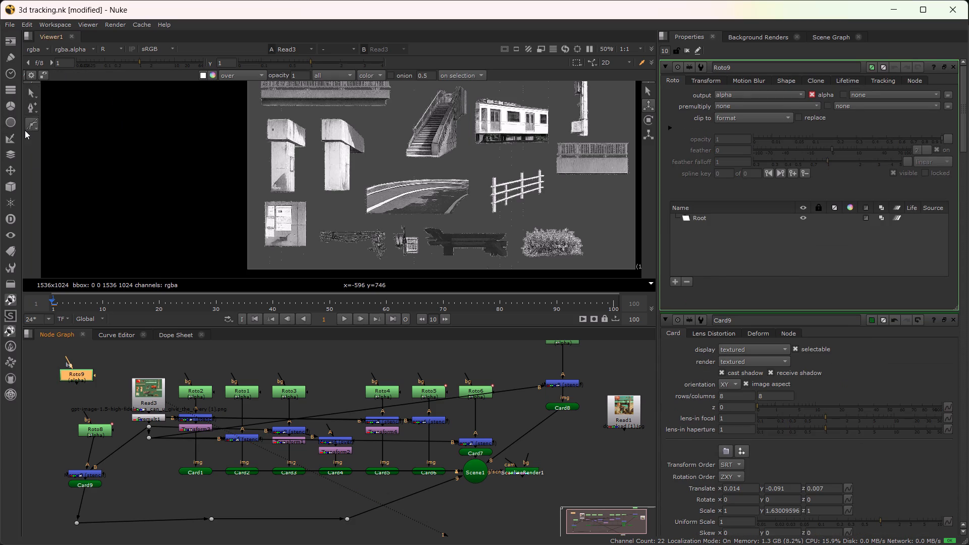
right_click(29, 131)
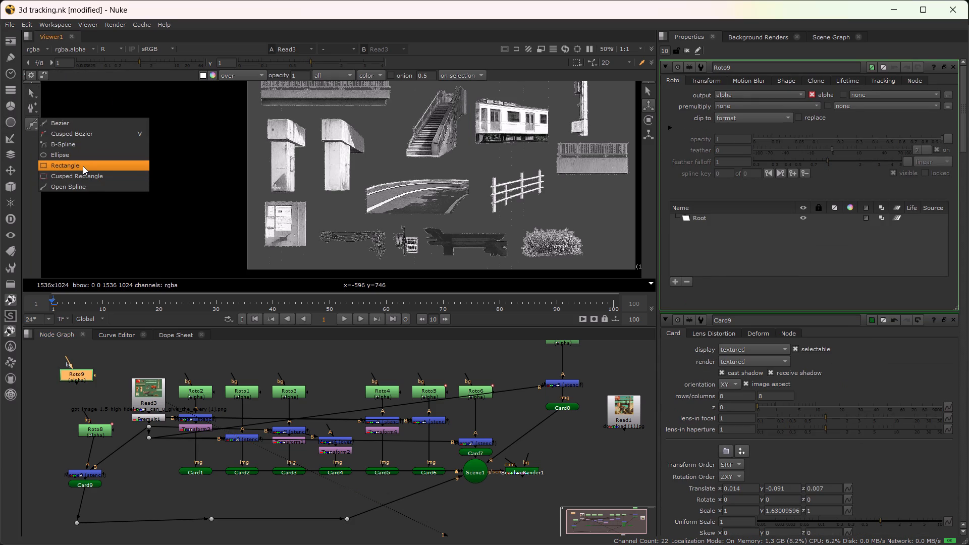
click(83, 166)
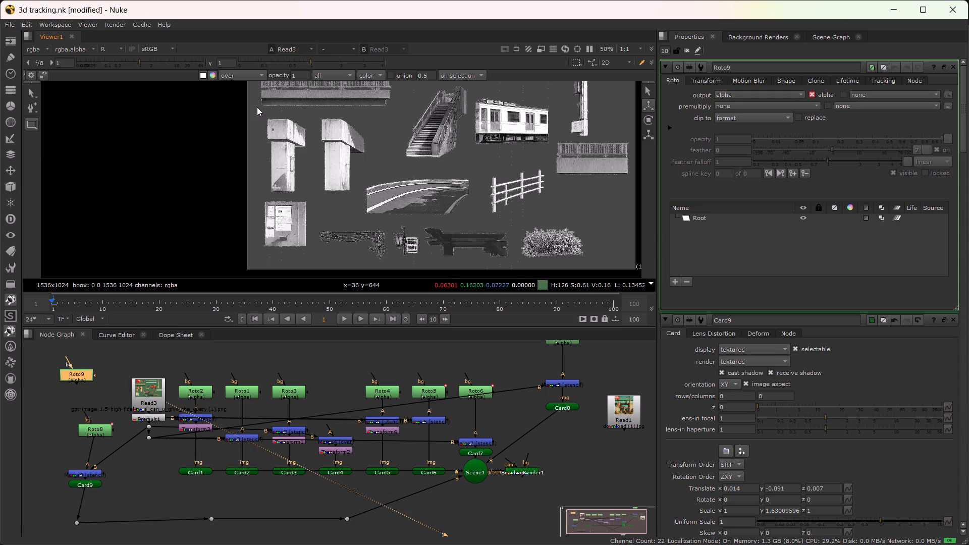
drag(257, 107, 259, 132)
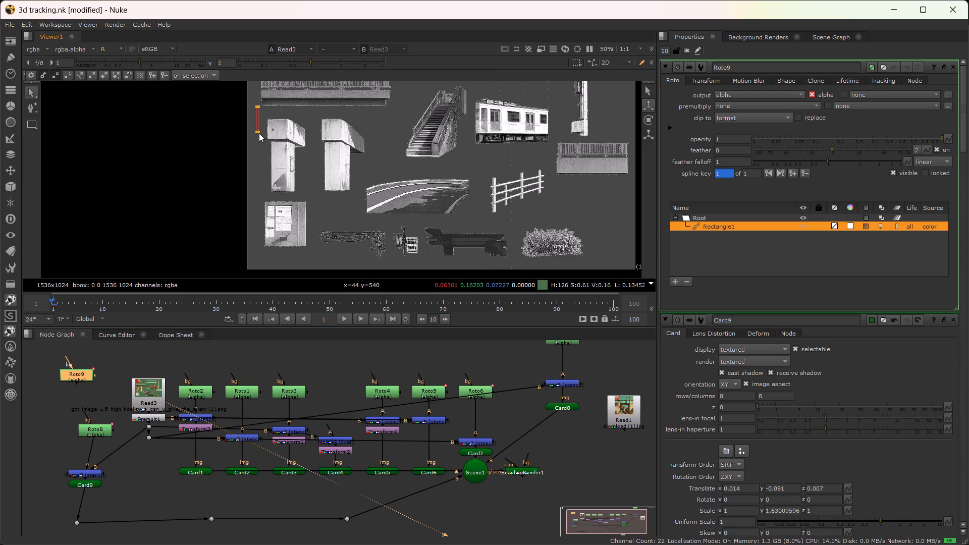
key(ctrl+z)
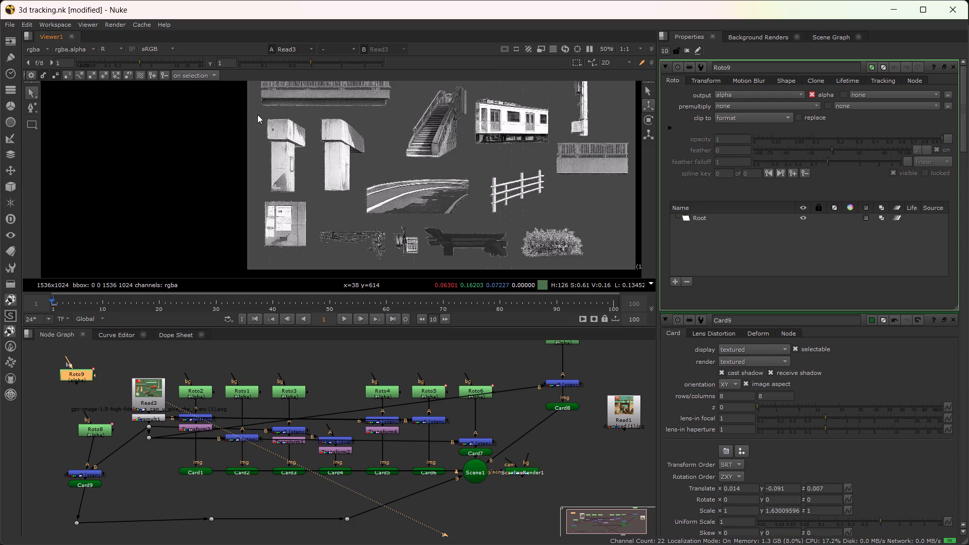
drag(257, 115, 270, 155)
Draw a rectangle around the leftmost concrete pillar on the sheet in Roto9 and invert the shape.
click(35, 126)
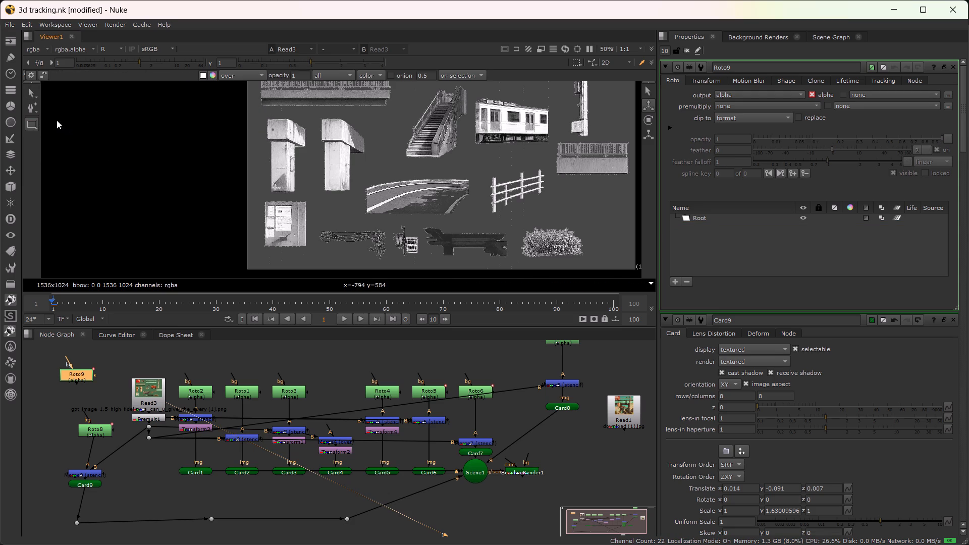
drag(257, 116, 294, 194)
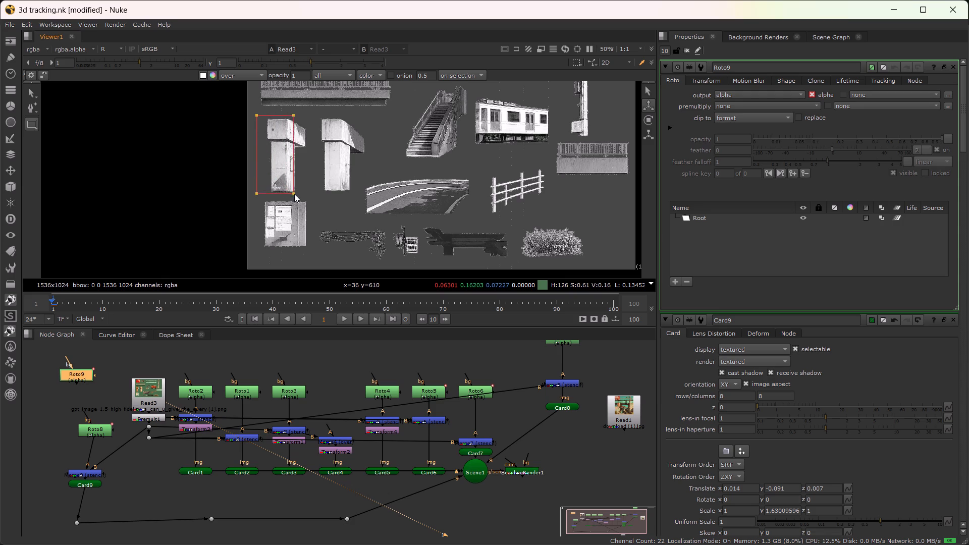
drag(294, 194, 317, 200)
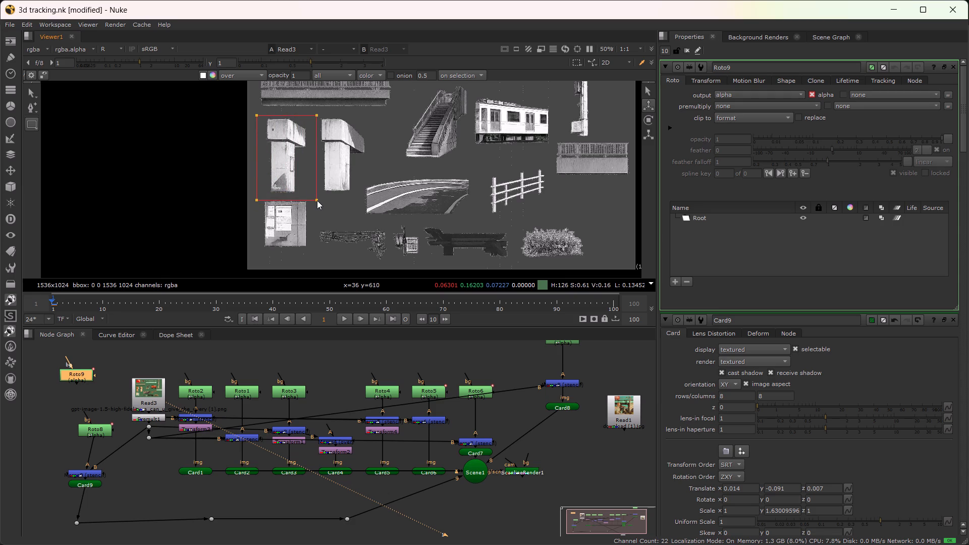
drag(317, 200, 311, 197)
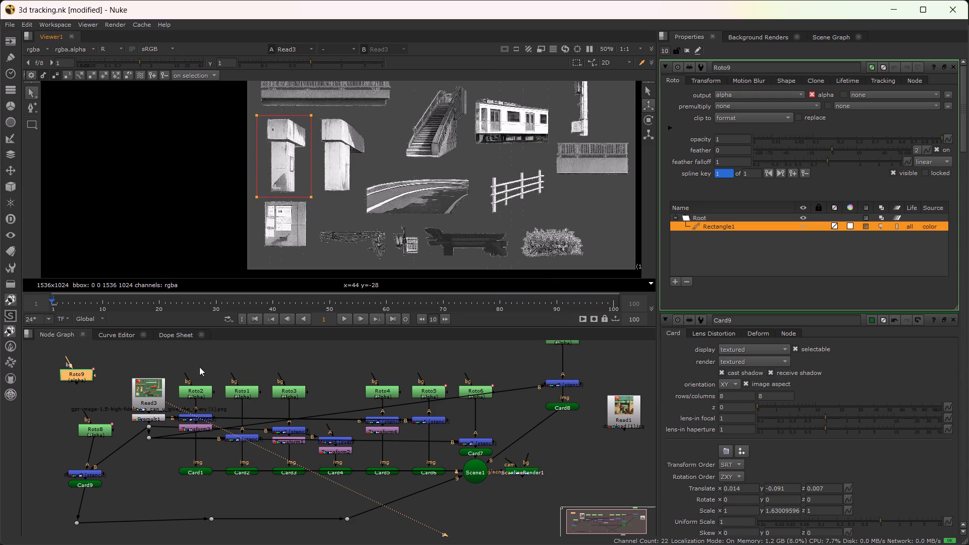
click(868, 225)
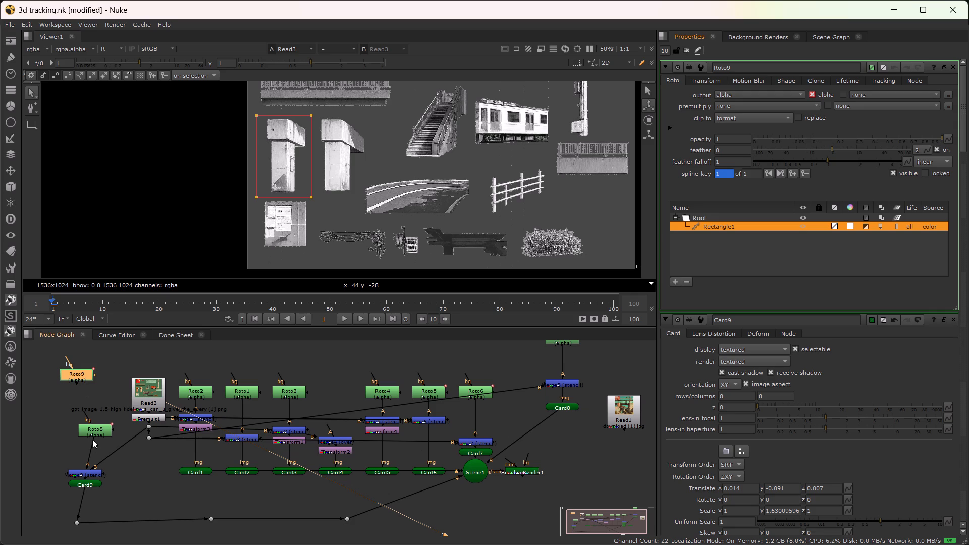
Duplicate the stencil merge and Card9 onto Roto9's output and arrange the three nodes in a column above Roto8.
click(93, 474)
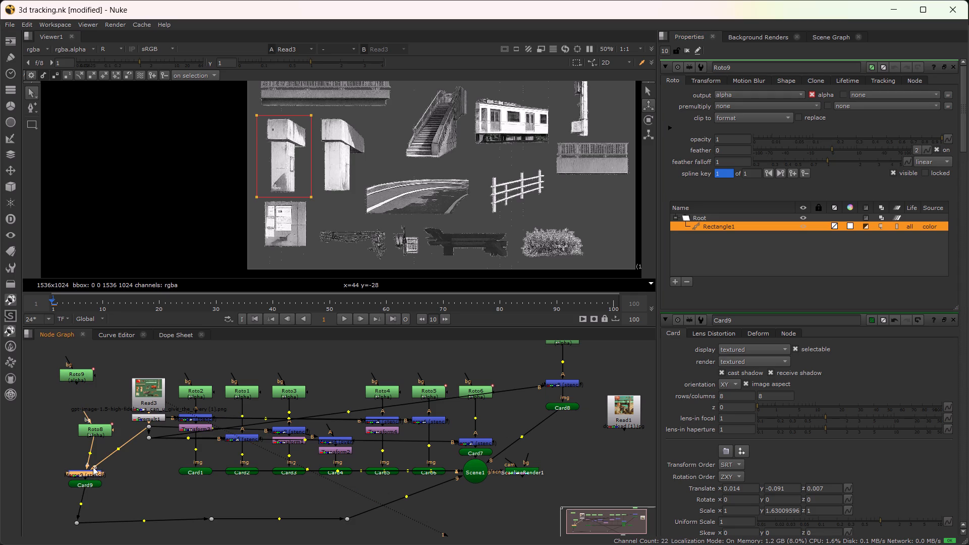
key(ctrl+c)
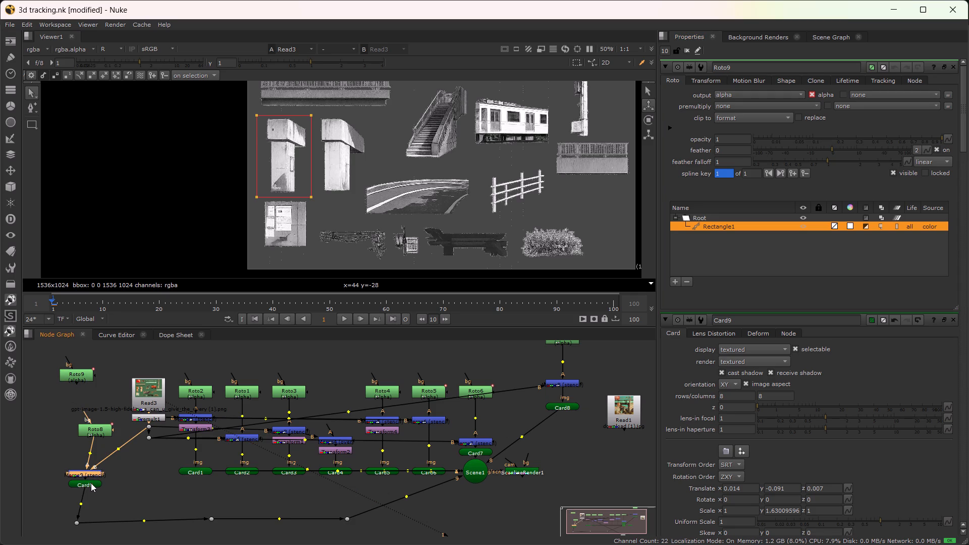
ctrl+click(91, 483)
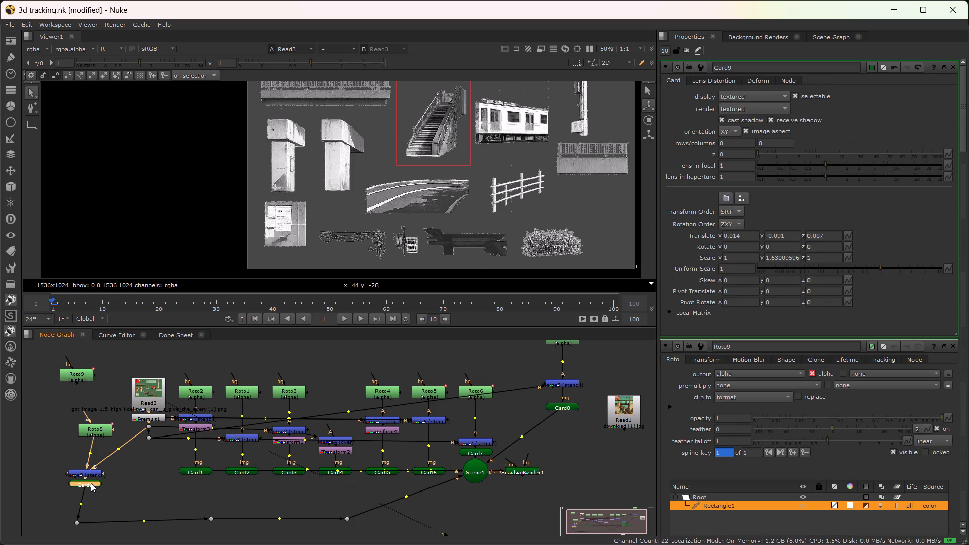
shift+click(93, 474)
key(ctrl+c)
click(80, 380)
key(ctrl+v)
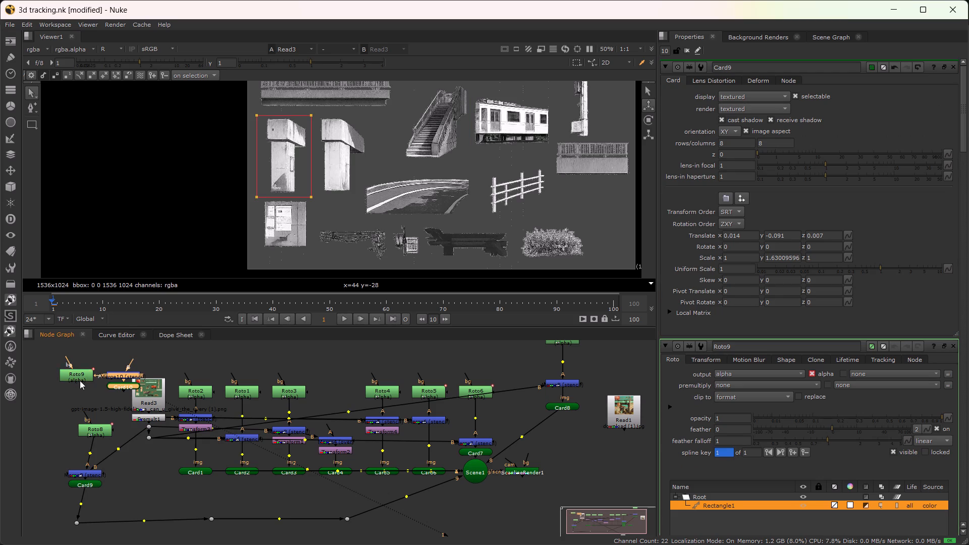
drag(83, 376, 81, 366)
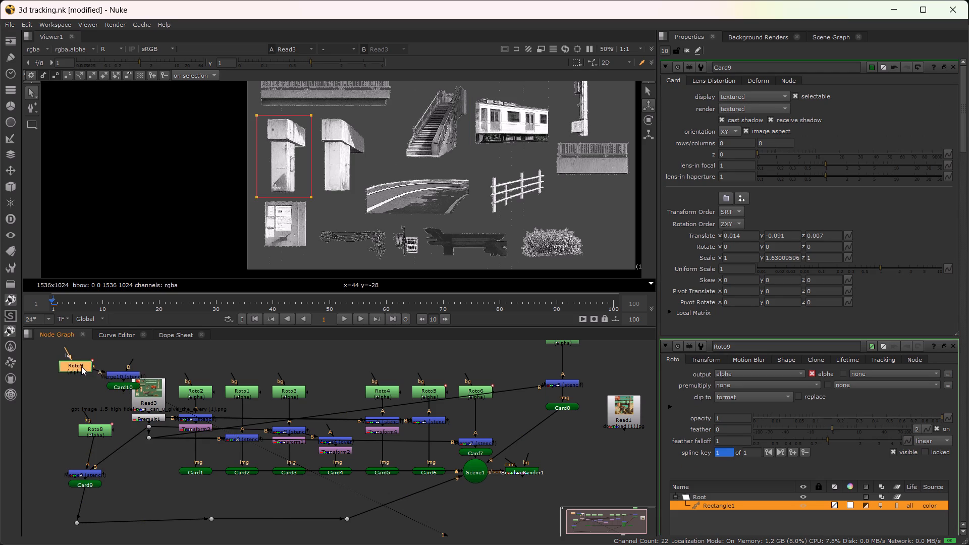
drag(81, 366, 73, 345)
drag(116, 372, 101, 367)
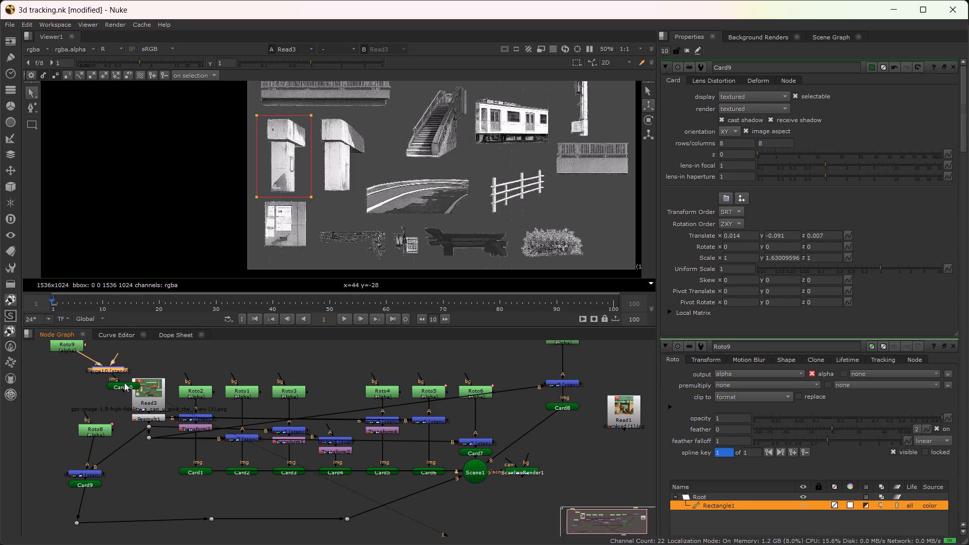
drag(126, 385, 109, 382)
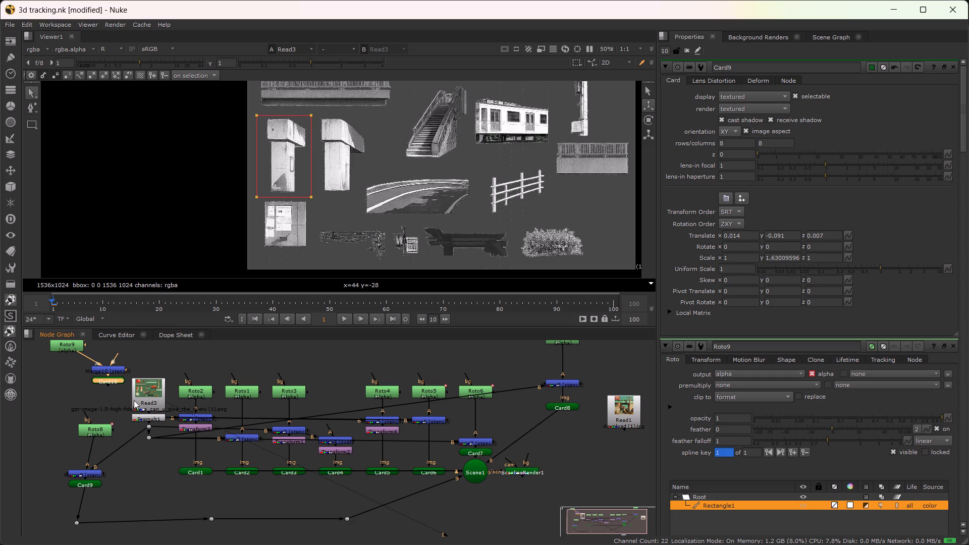
Connect Card10 to Scene1 and the new merge's B input to the Premult under the element sheet.
drag(108, 386, 445, 500)
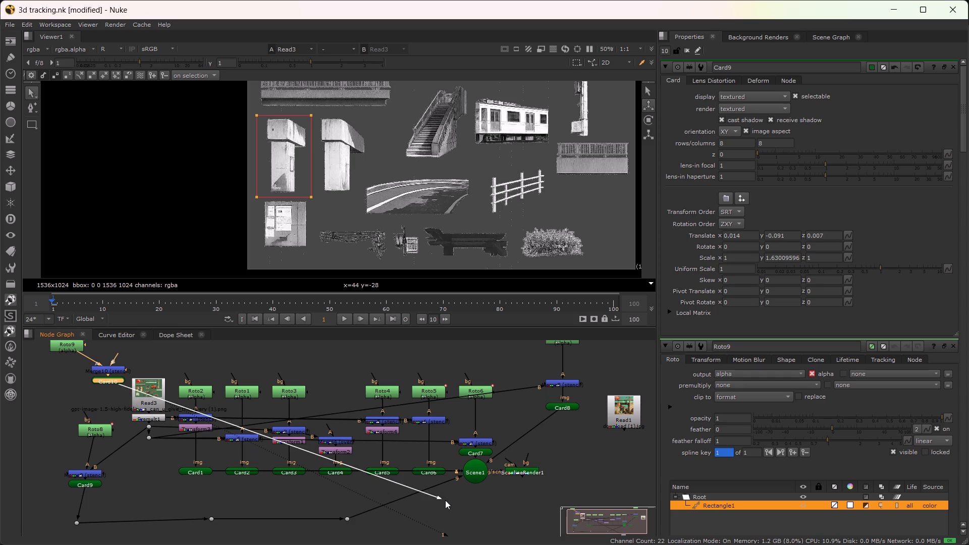
drag(445, 500, 476, 478)
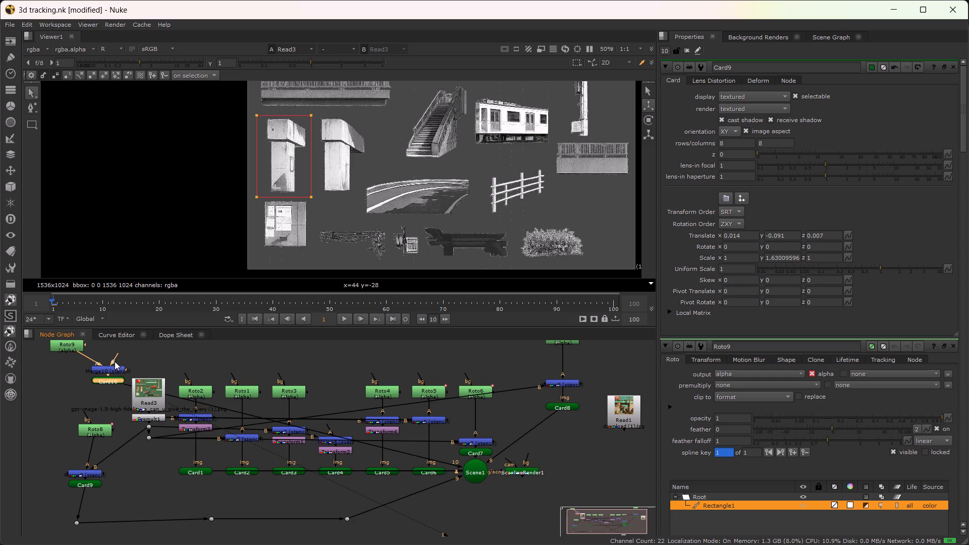
drag(116, 354, 147, 424)
drag(147, 424, 147, 417)
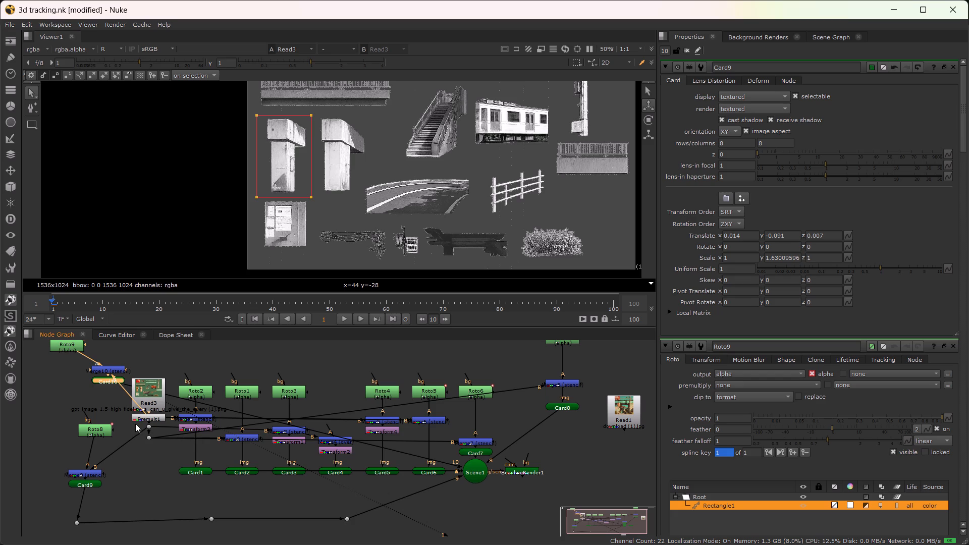
Display Scene1 and move the pillar card (Card10) forward in Z to 0.014.
click(474, 481)
key(1)
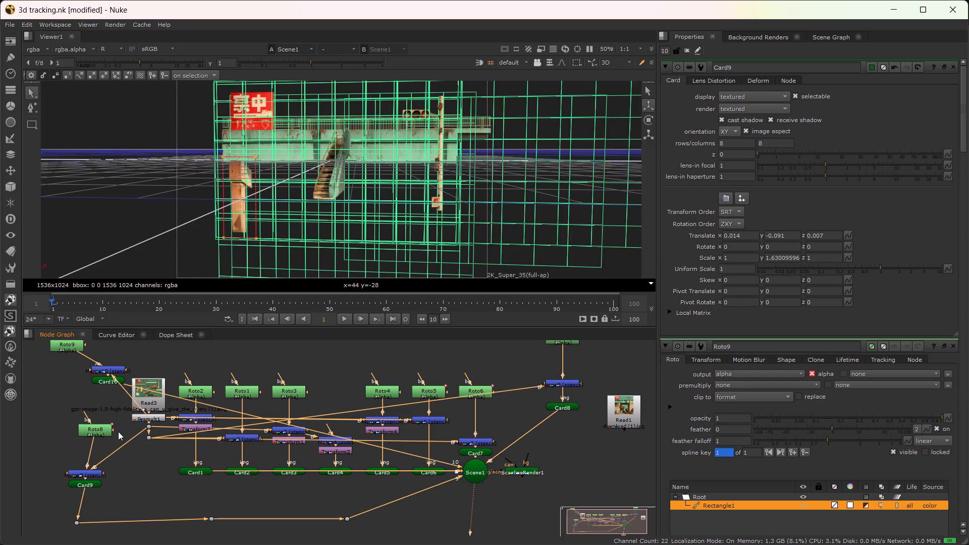
double_click(110, 378)
click(121, 235)
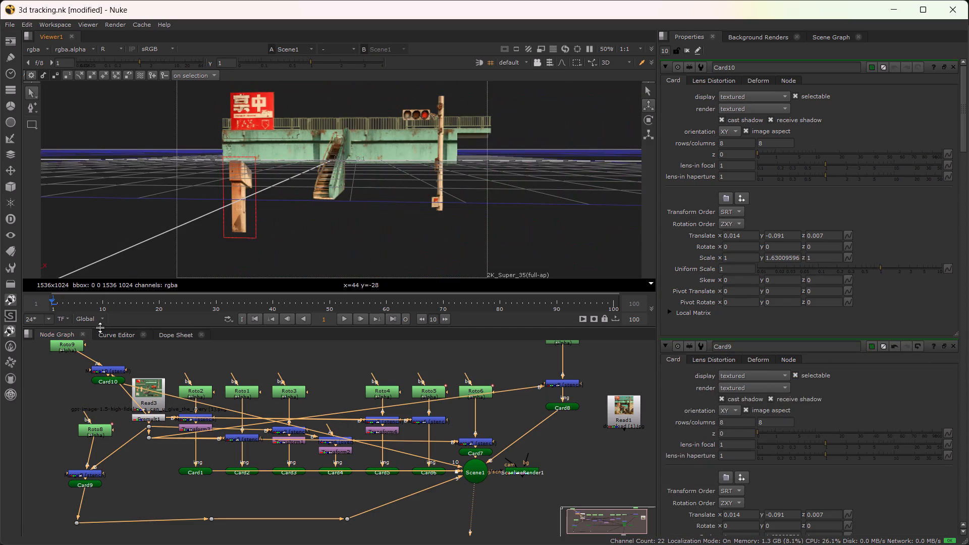
double_click(105, 380)
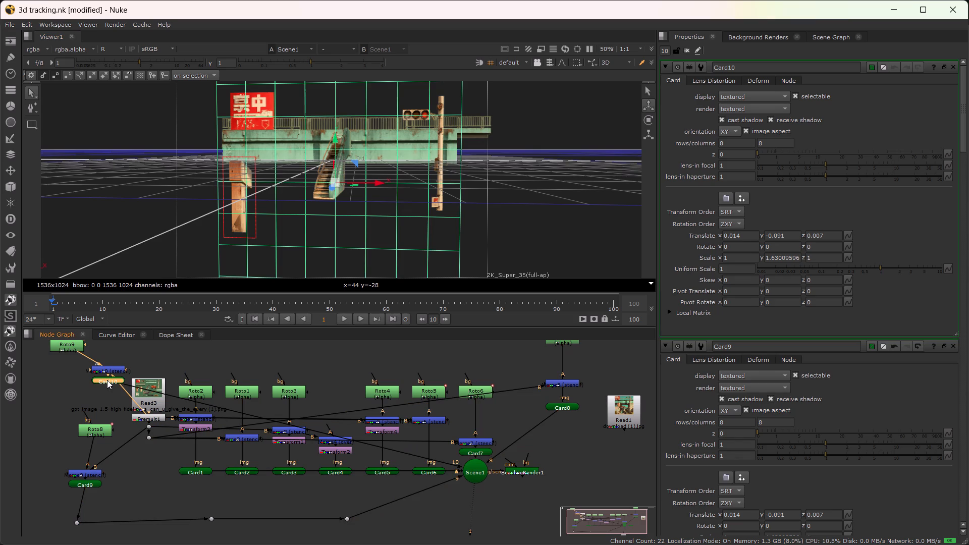
double_click(107, 380)
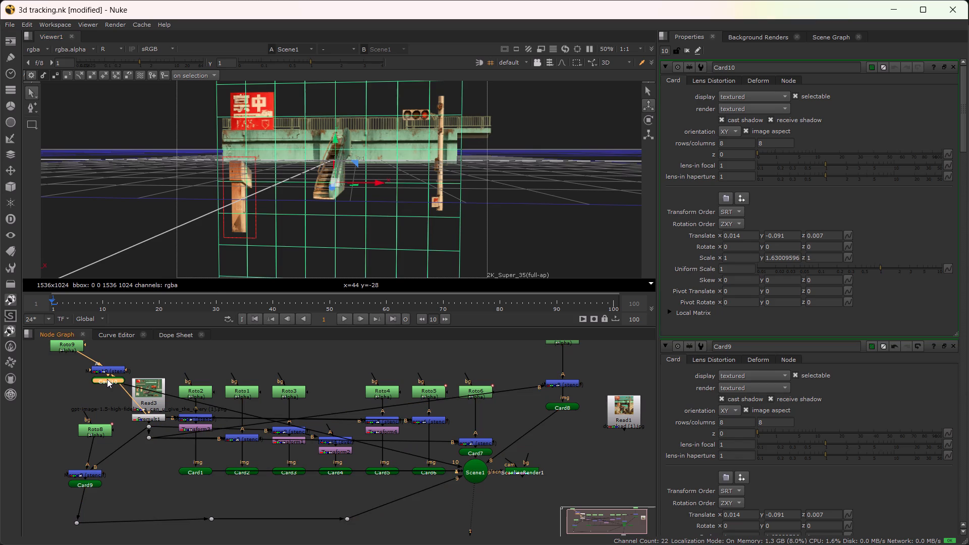
drag(329, 186, 155, 357)
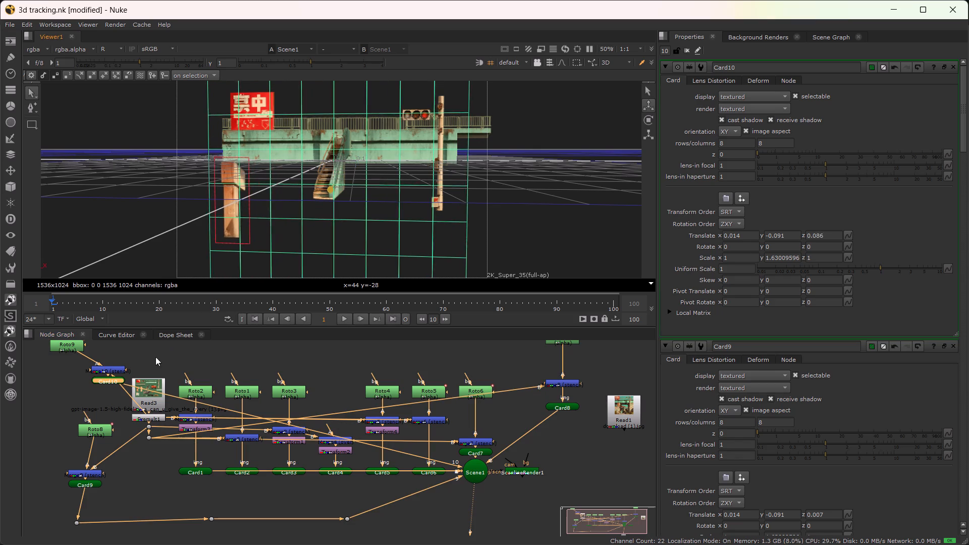
drag(155, 357, 308, 188)
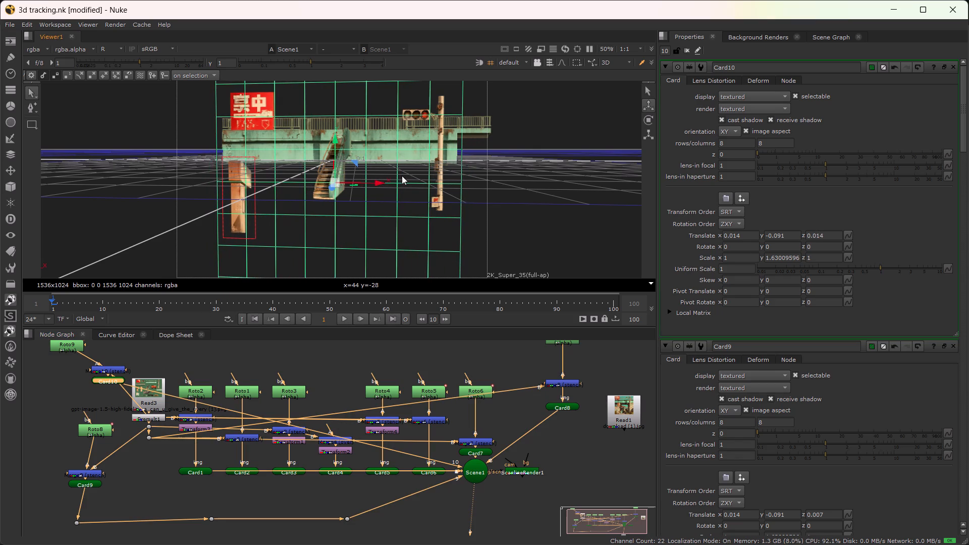
Move the pillar card (Card10) under the overpass's left end, to about X -0.03 and Y 0.038.
drag(380, 182, 399, 182)
drag(353, 151, 353, 132)
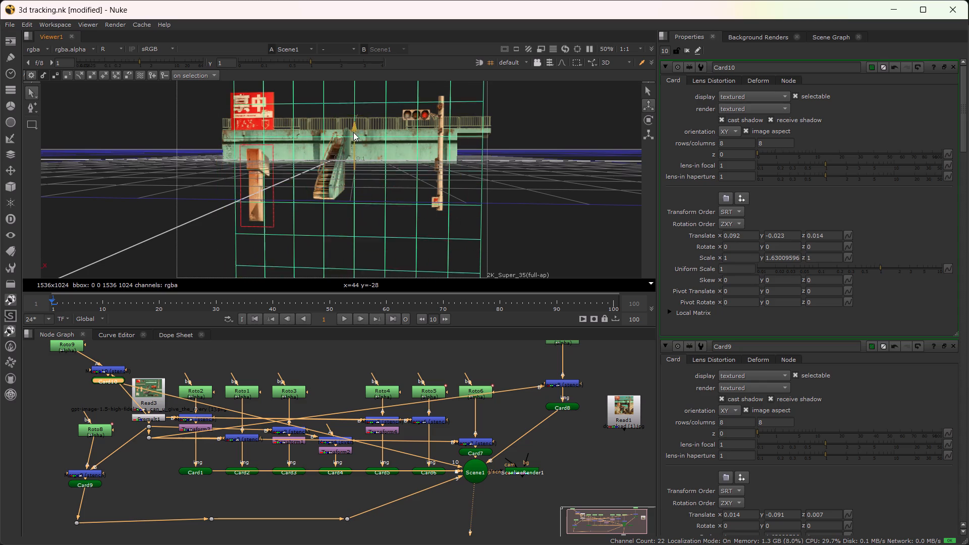
drag(353, 132, 355, 119)
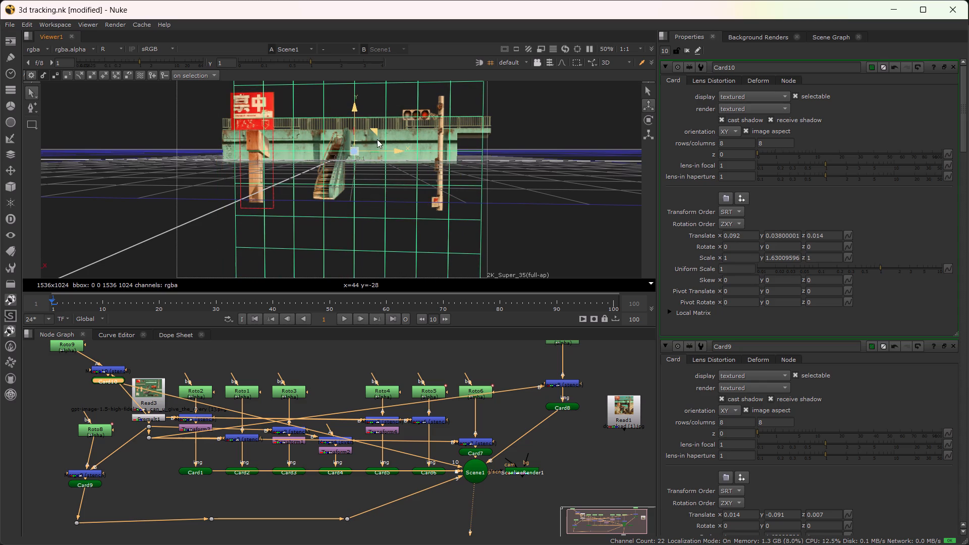
drag(391, 151, 354, 152)
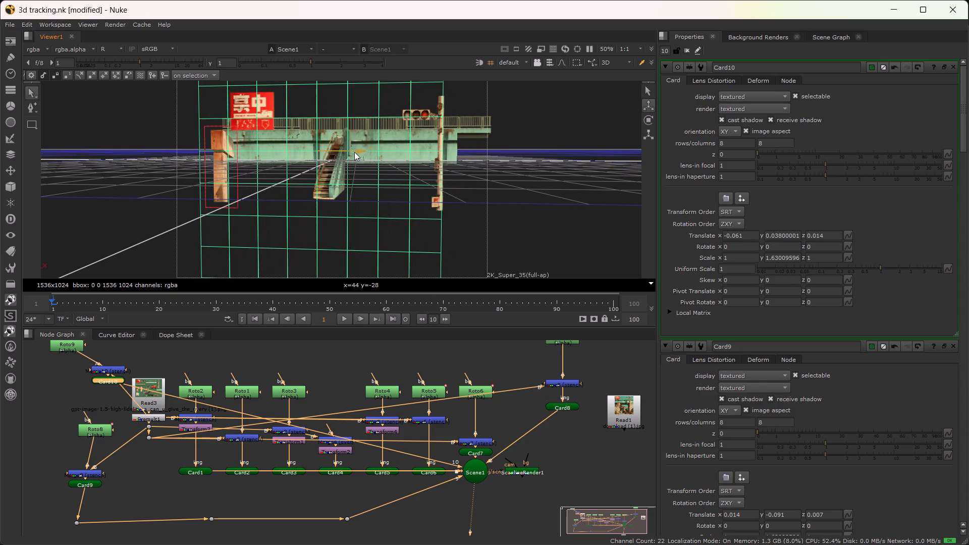
drag(354, 152, 361, 150)
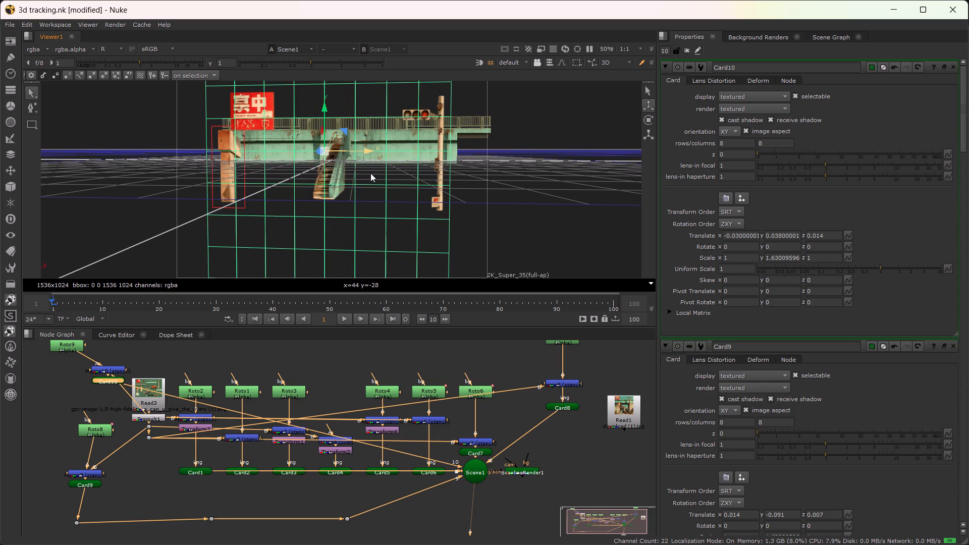
Compare the scene in Scene1 with the reference image in Read1 and the element sheet in Read3.
click(636, 405)
key(1)
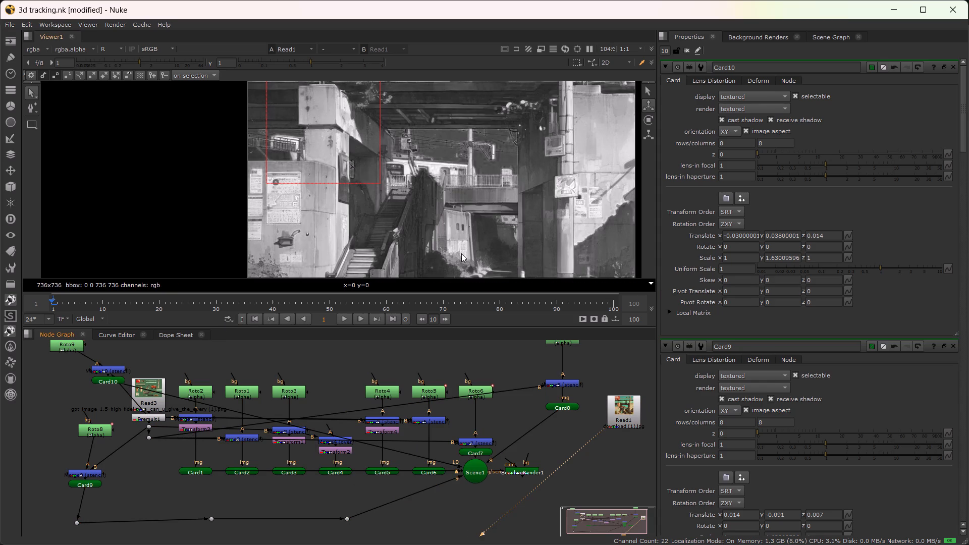
scroll(430, 213, down, 4)
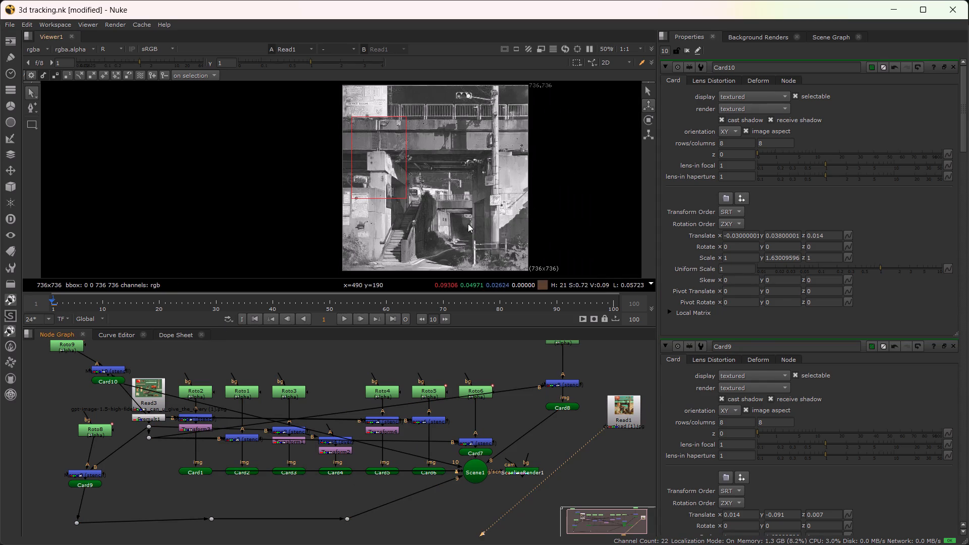
scroll(513, 212, up, 3)
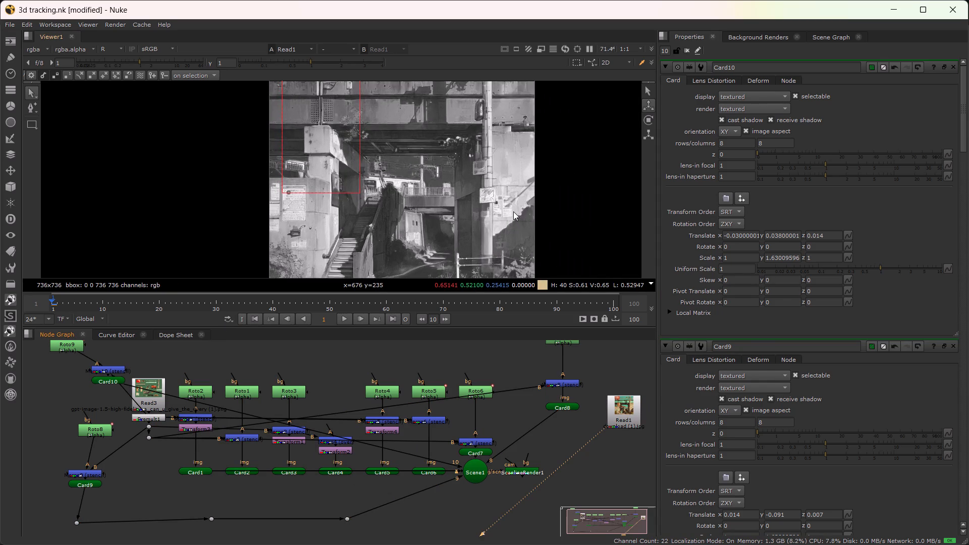
scroll(515, 212, down, 3)
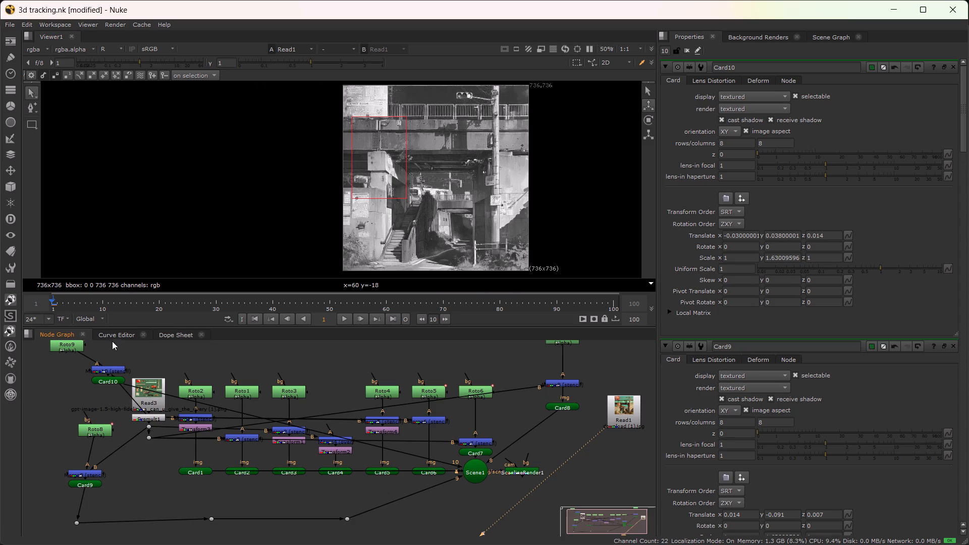
double_click(104, 380)
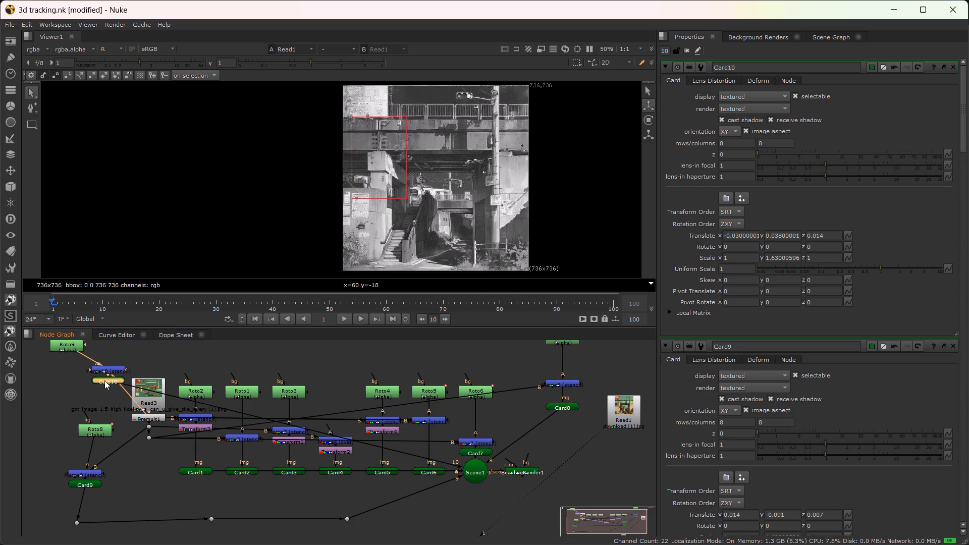
click(474, 464)
key(1)
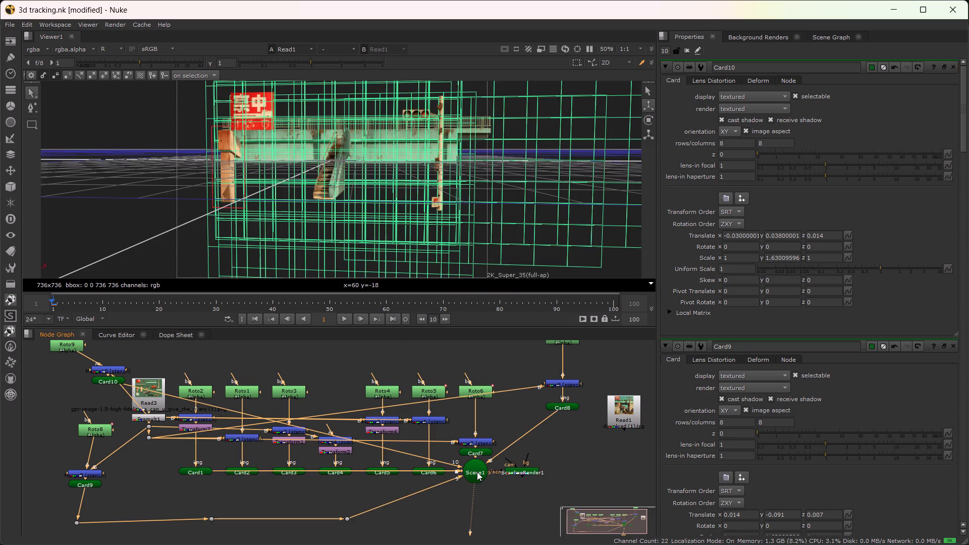
click(124, 170)
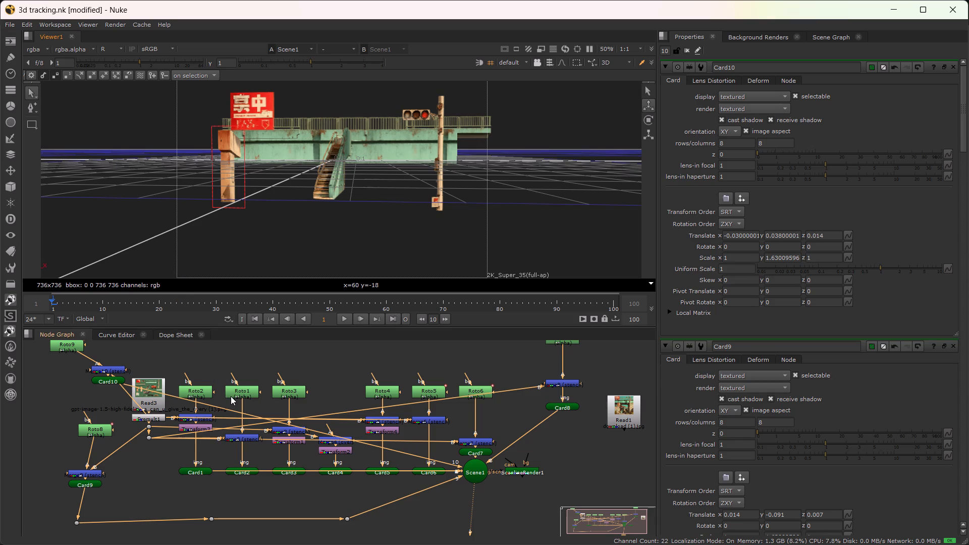
click(631, 413)
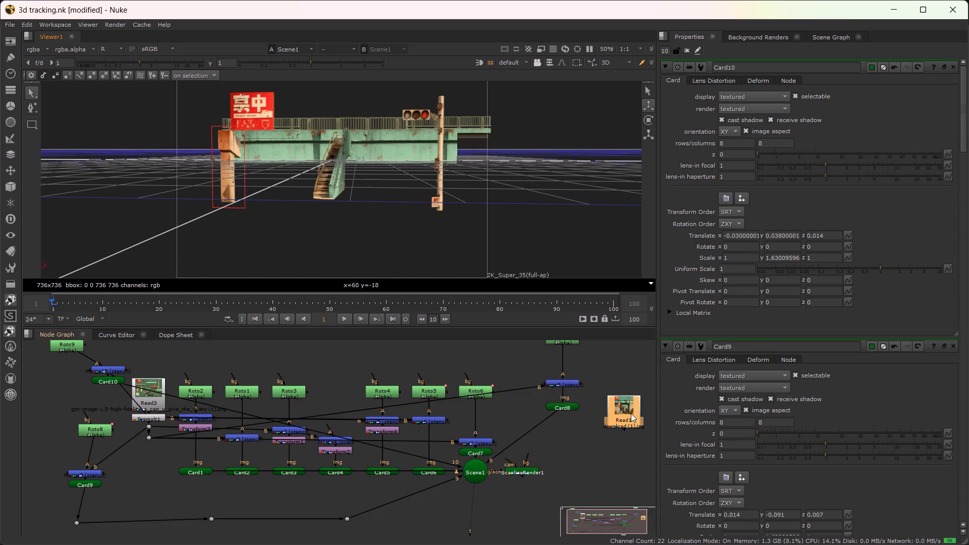
key(1)
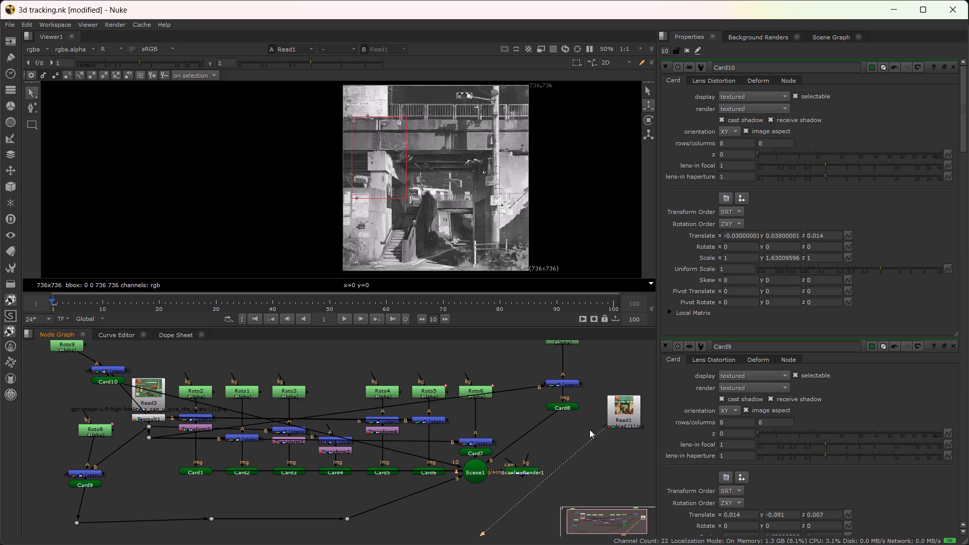
click(151, 389)
key(1)
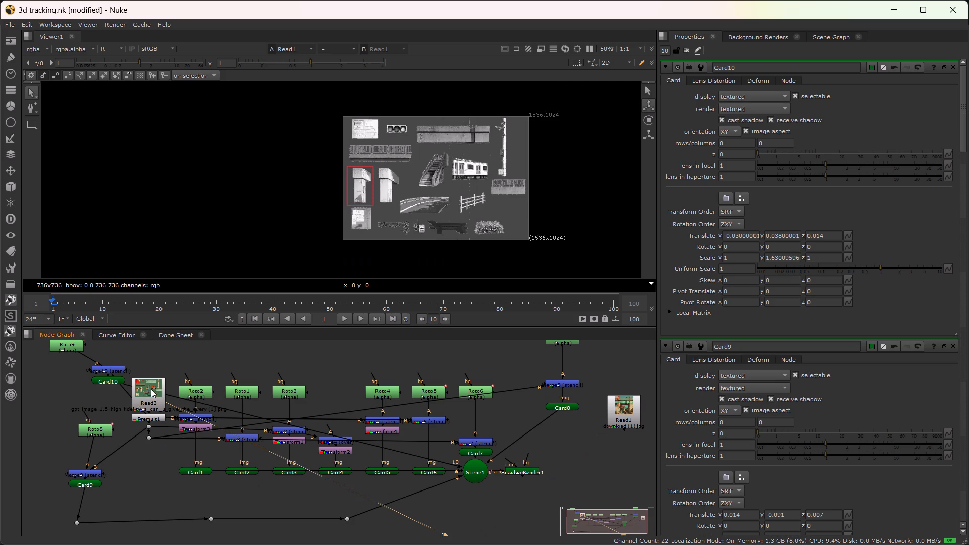
Auto-arrange all nodes in the node graph into tidy rows and save the script.
click(497, 509)
scroll(494, 500, down, 3)
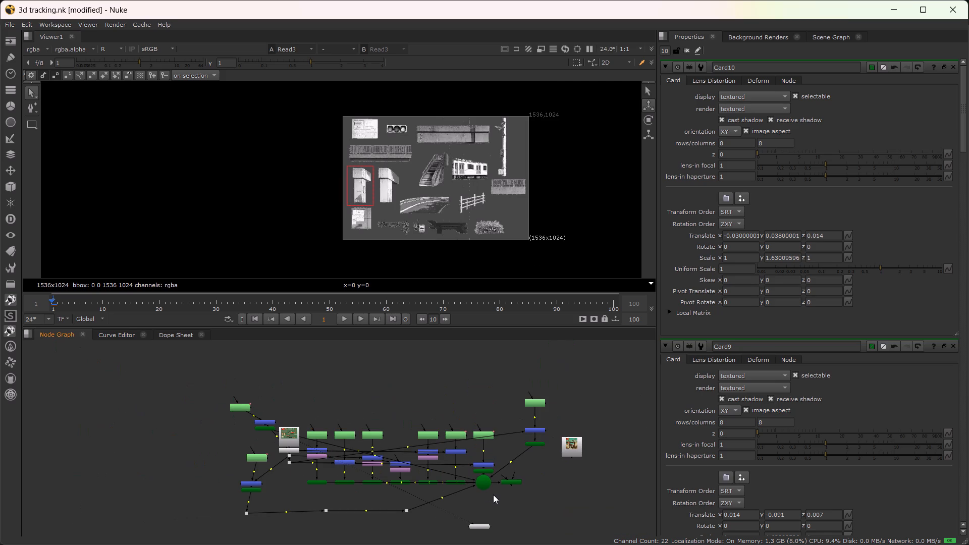
key(ctrl+s)
key(ctrl+s)
key(ctrl+a)
key(l)
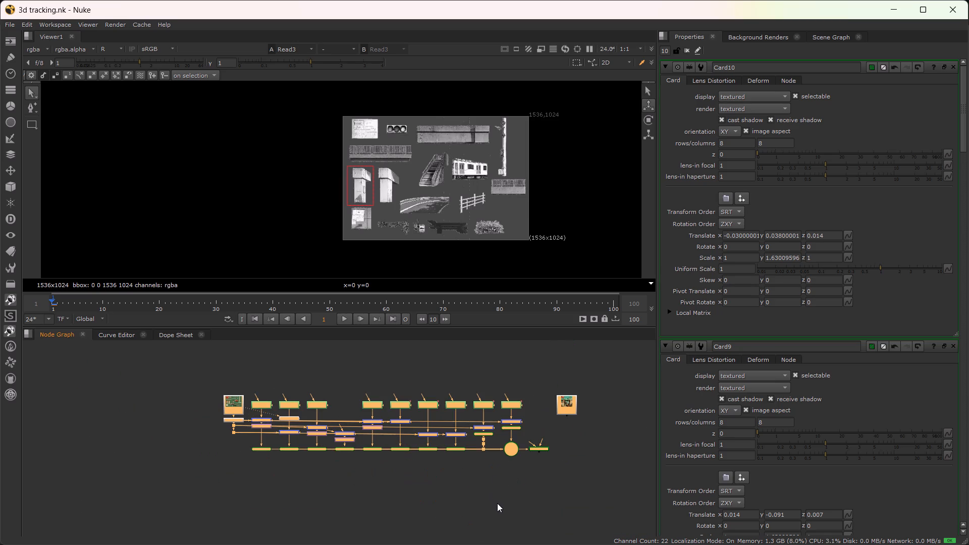
scroll(407, 469, up, 3)
click(411, 485)
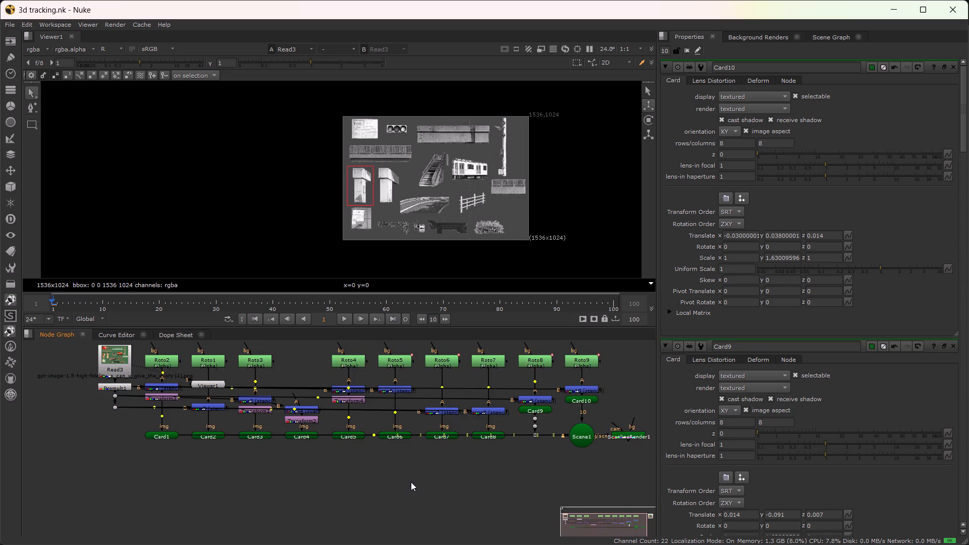
key(ctrl+s)
scroll(410, 479, down, 2)
scroll(476, 479, up, 2)
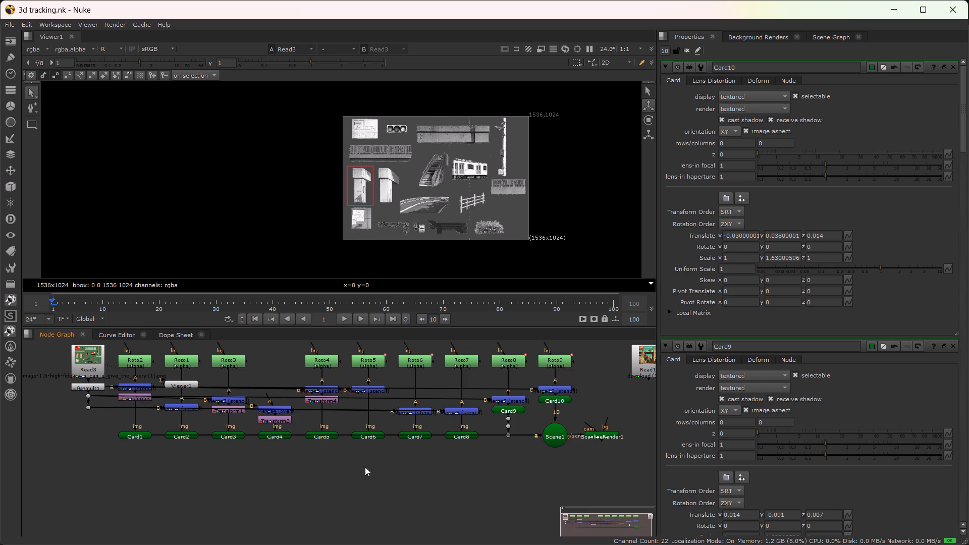
scroll(342, 457, down, 1)
key(ctrl+s)
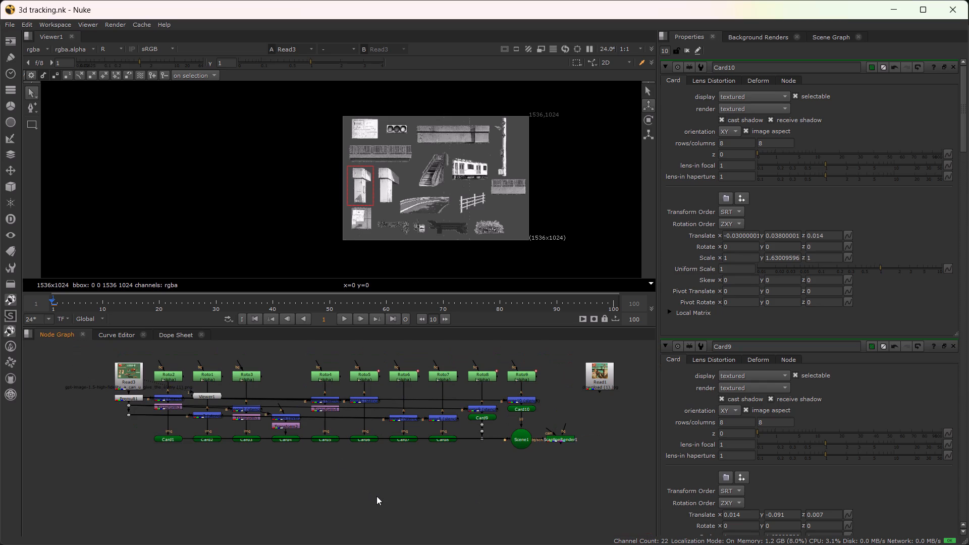
Check Scene1 against the reference image and examine the element sheet for the next element to add.
click(519, 441)
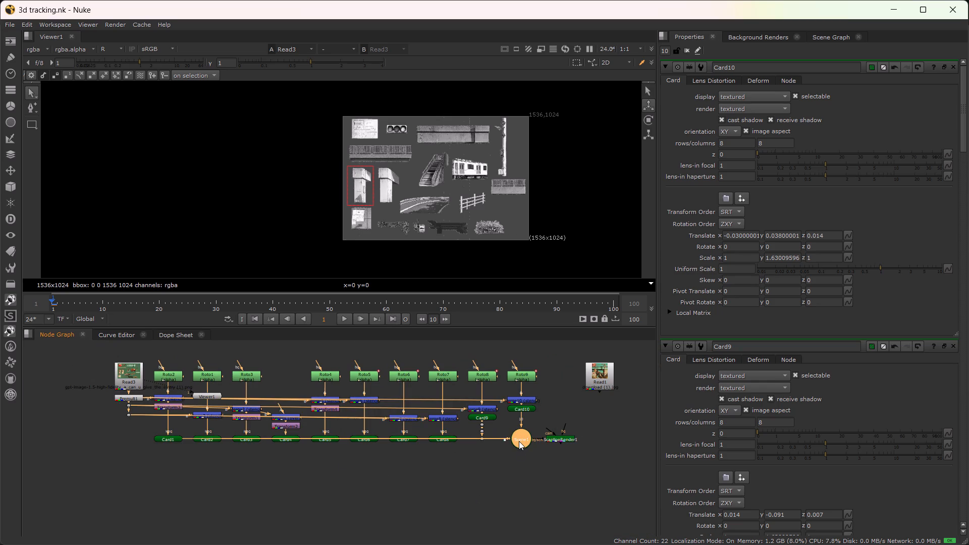
key(1)
click(530, 473)
click(132, 161)
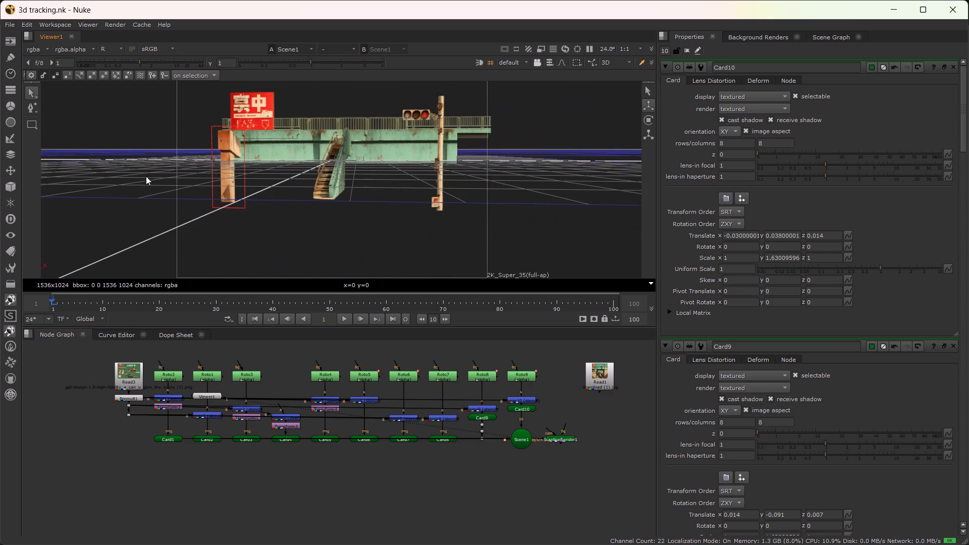
scroll(391, 186, up, 2)
scroll(391, 186, down, 2)
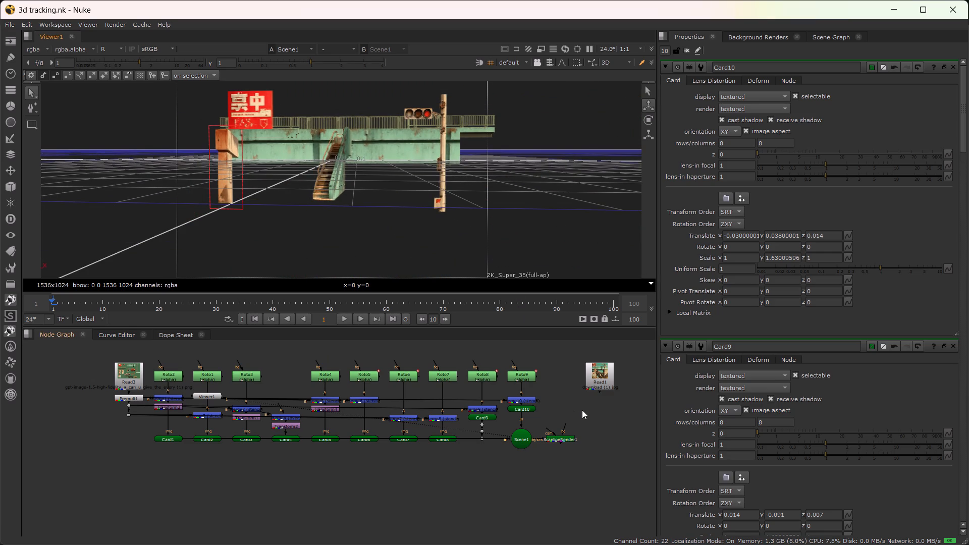
click(588, 380)
key(1)
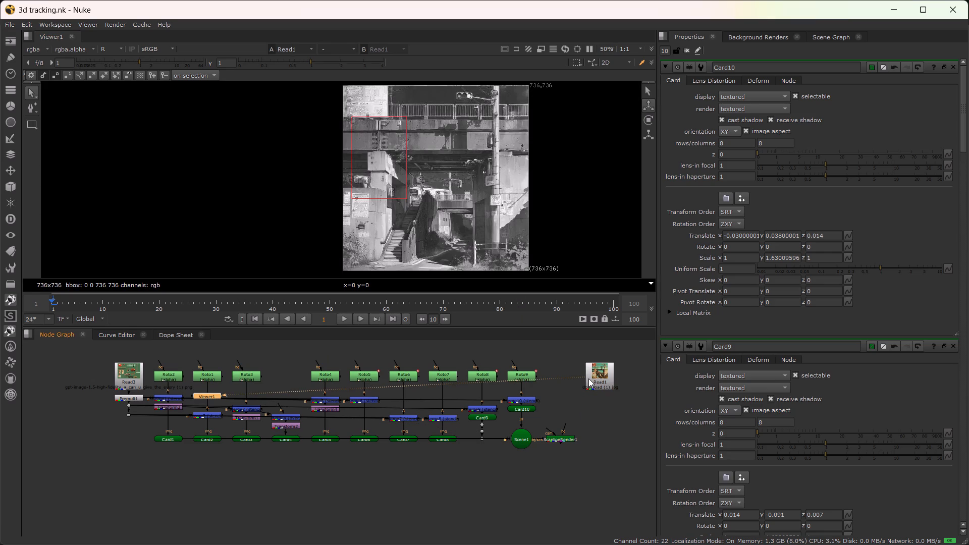
scroll(445, 189, up, 3)
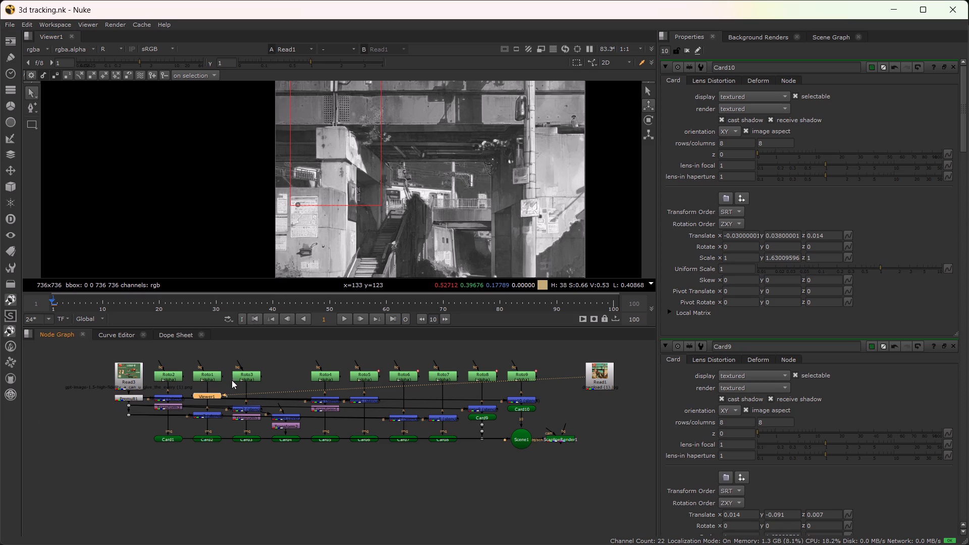
click(137, 371)
key(1)
Add a new Roto node beside the element sheet and draw a rectangle around the train car.
click(64, 420)
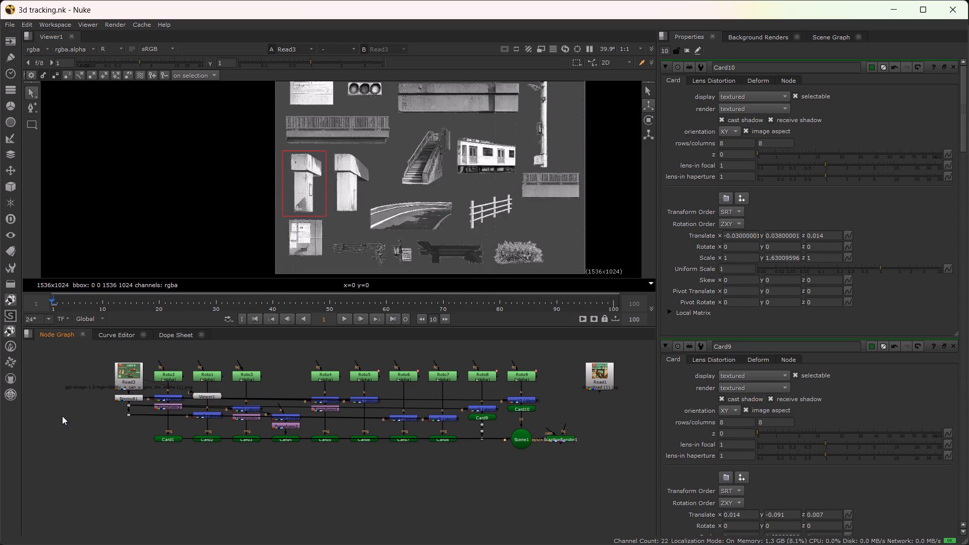
key(o)
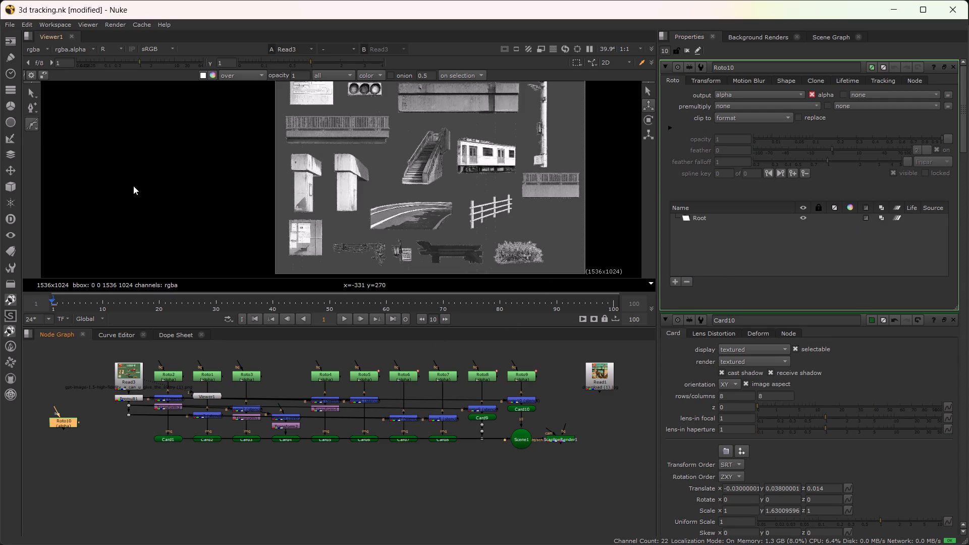
right_click(30, 127)
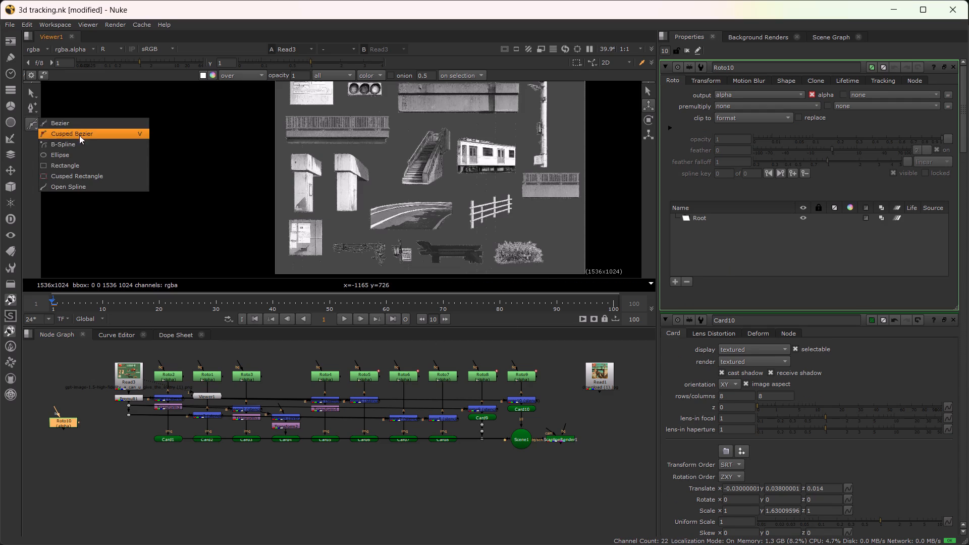
click(96, 161)
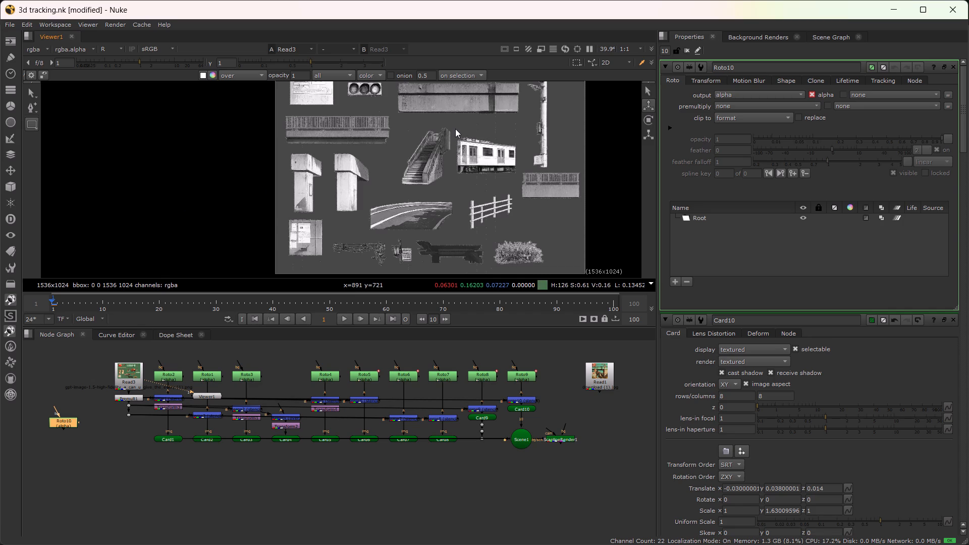
drag(455, 129, 518, 180)
drag(518, 180, 519, 177)
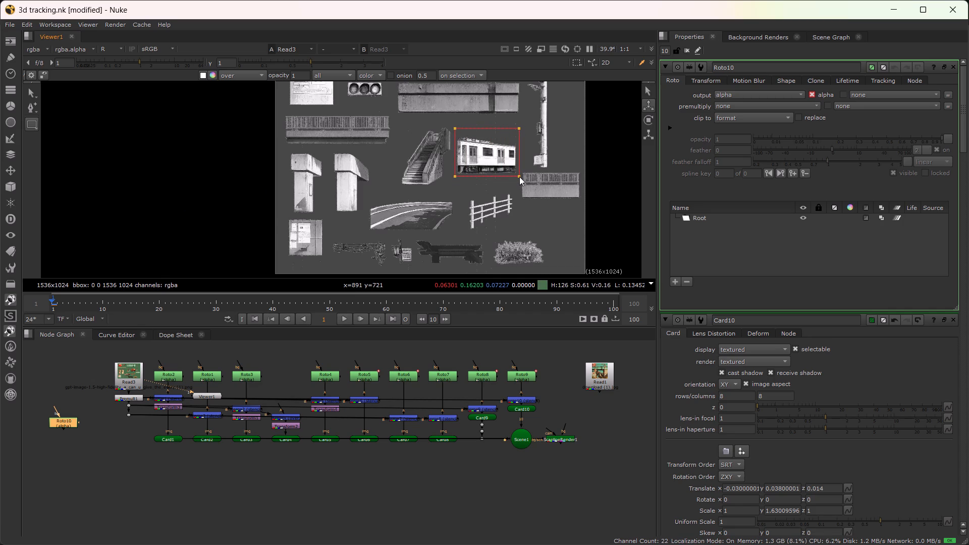
drag(519, 177, 519, 178)
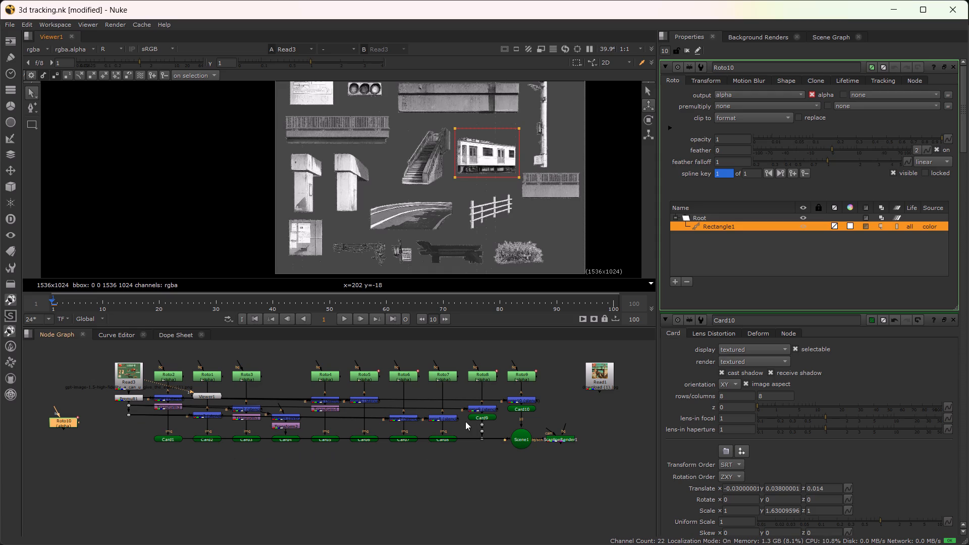
Duplicate Card8 and its Merge node beside Roto10, and connect the new Merge node's input to Premult1.
click(442, 417)
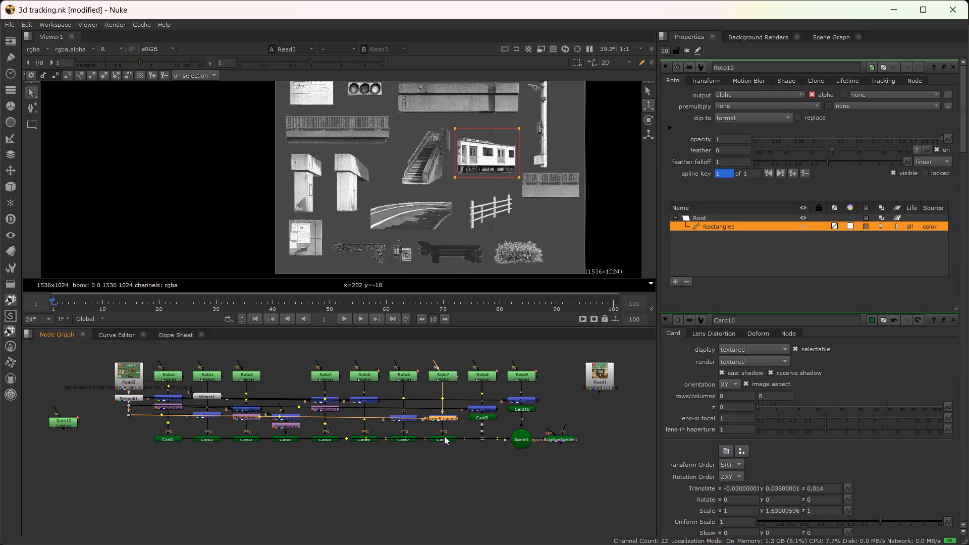
ctrl+click(444, 436)
shift+click(444, 417)
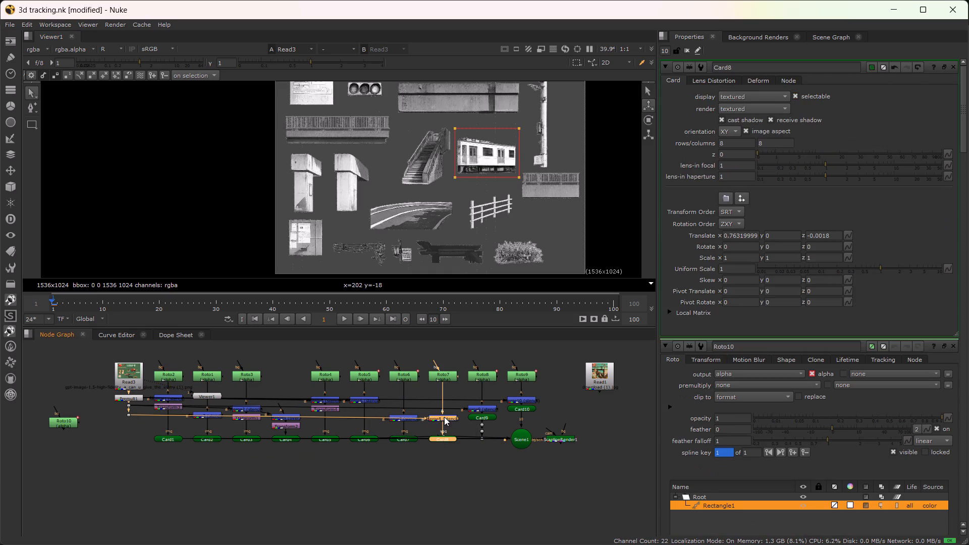
key(ctrl+c)
click(53, 421)
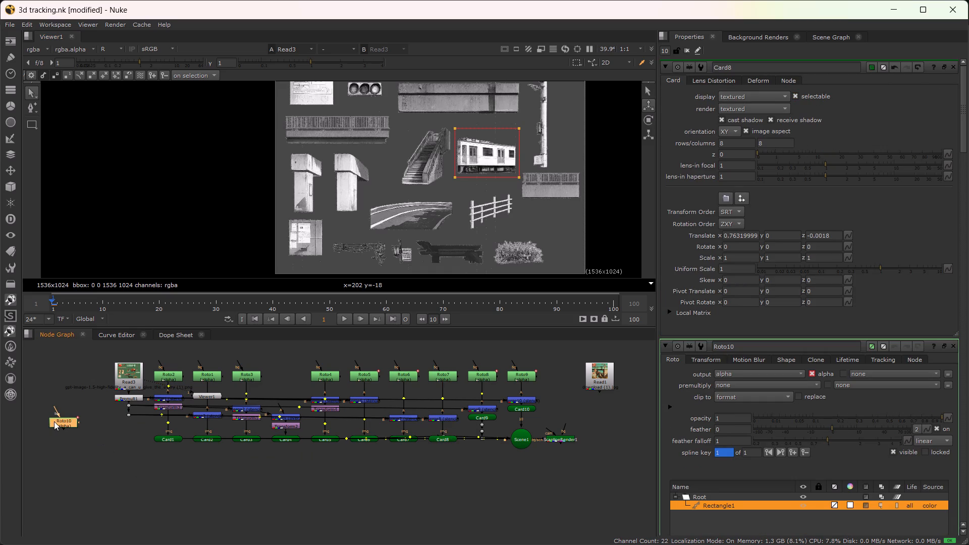
key(ctrl+v)
drag(102, 439, 100, 455)
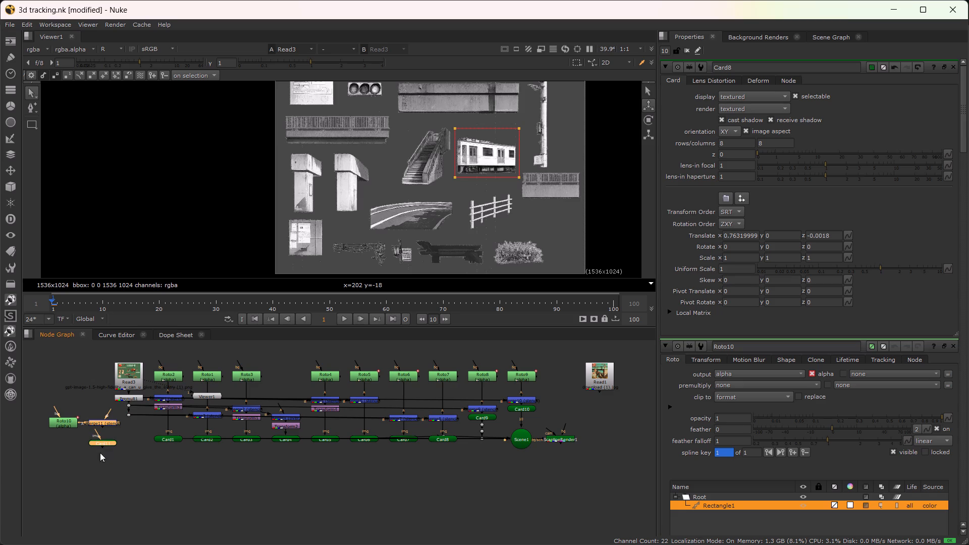
key(ctrl+z)
drag(108, 413, 125, 401)
click(125, 401)
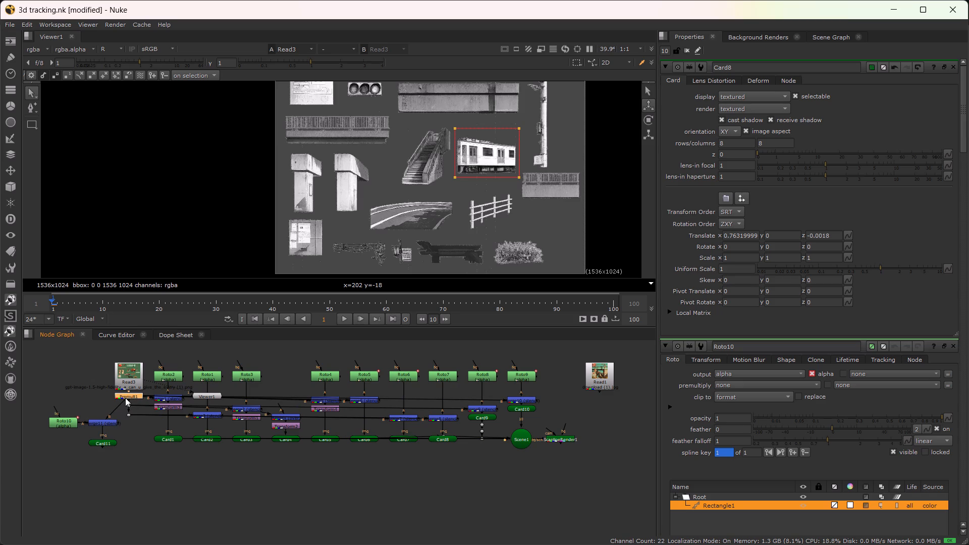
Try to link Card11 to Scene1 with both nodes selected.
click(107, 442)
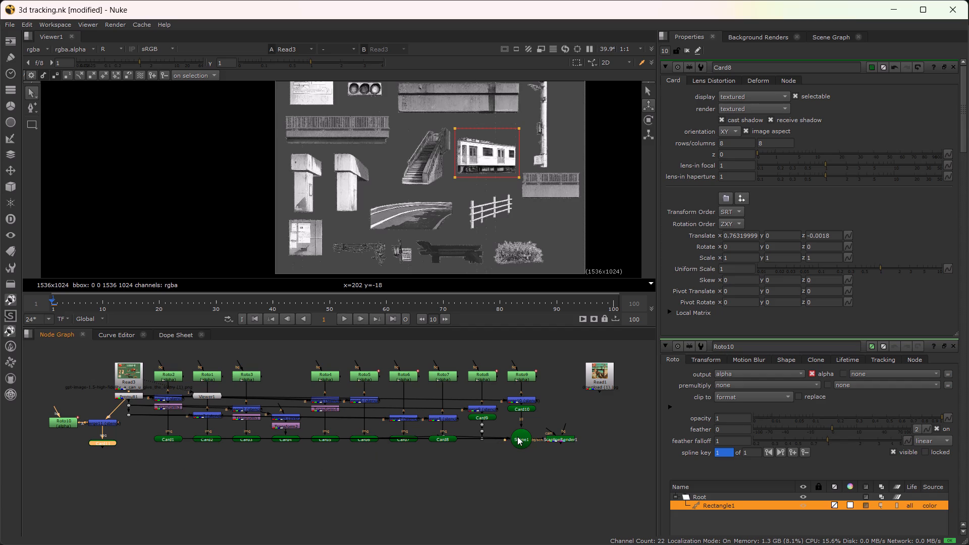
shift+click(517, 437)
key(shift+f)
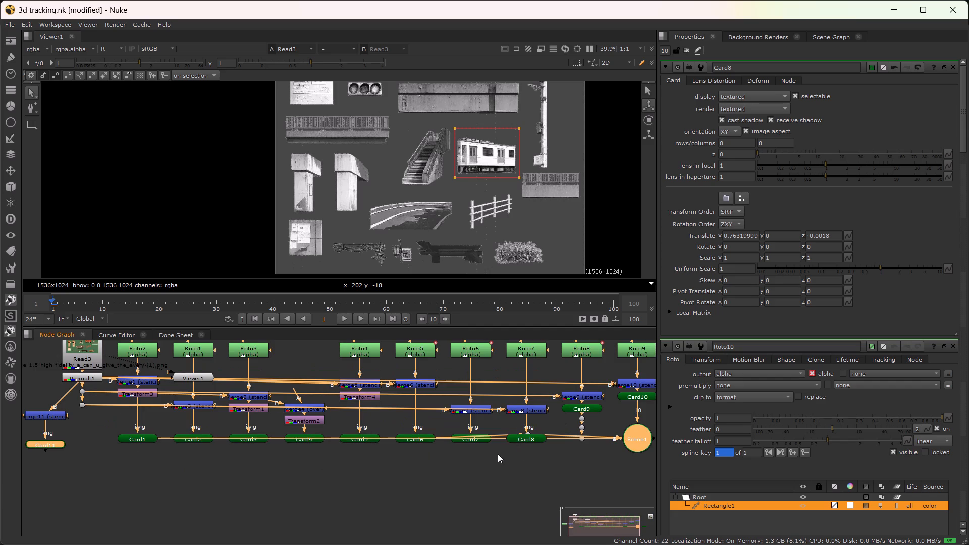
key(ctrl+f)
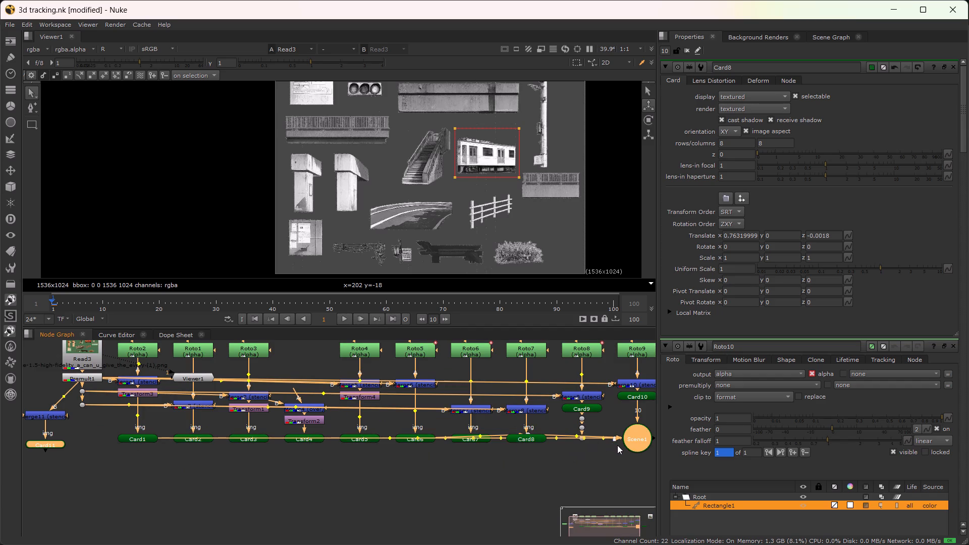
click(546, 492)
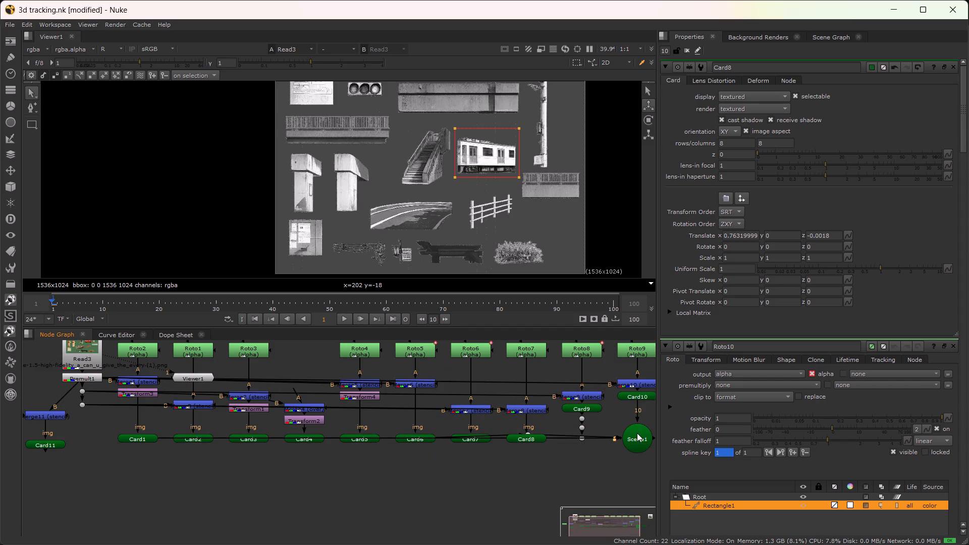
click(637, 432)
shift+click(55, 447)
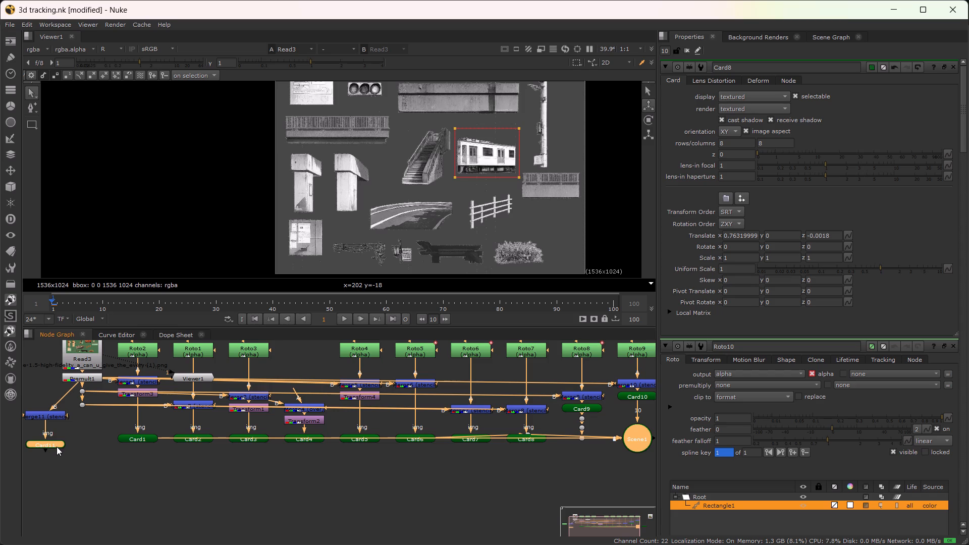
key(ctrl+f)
Move Scene1 below the row of cards and place Card11 under its Merge node.
drag(49, 445, 53, 506)
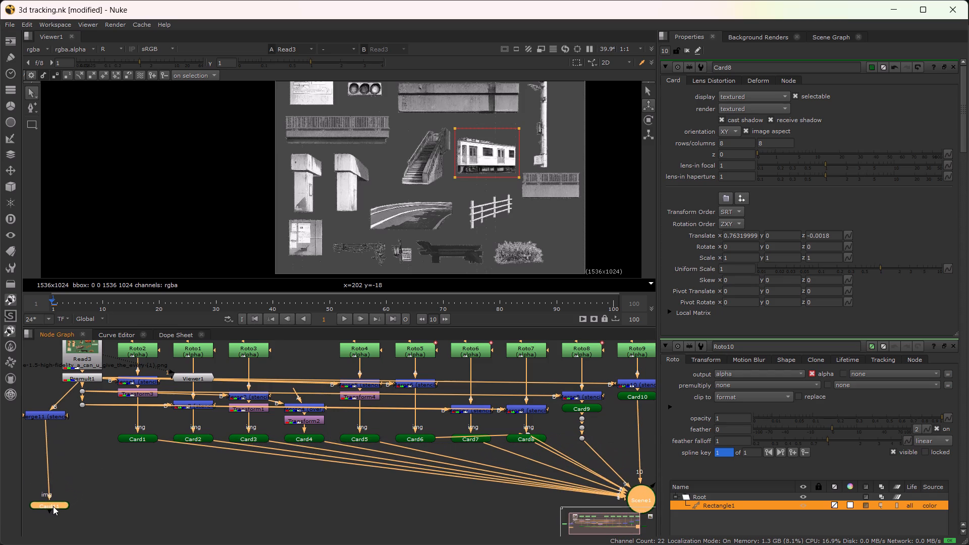
drag(53, 506, 61, 503)
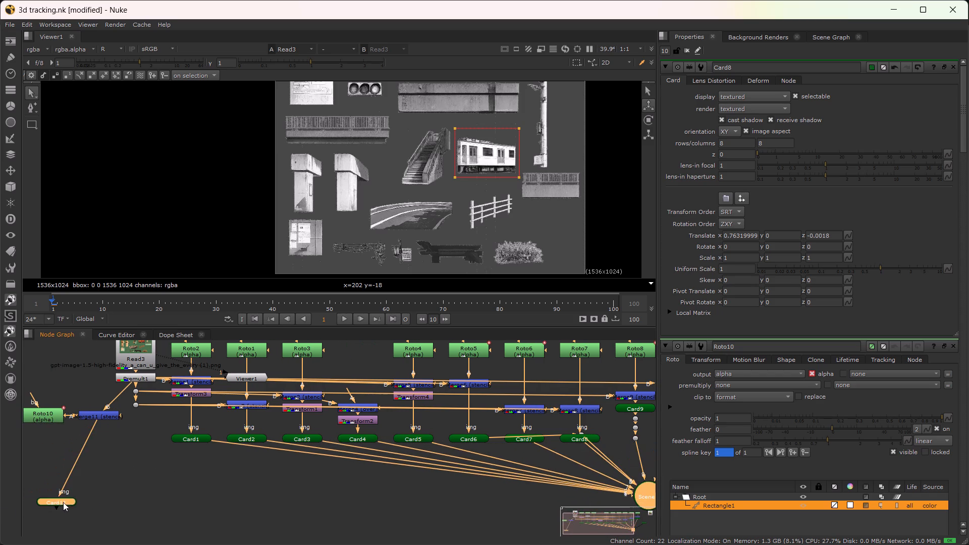
scroll(213, 450, down, 3)
drag(465, 479, 392, 520)
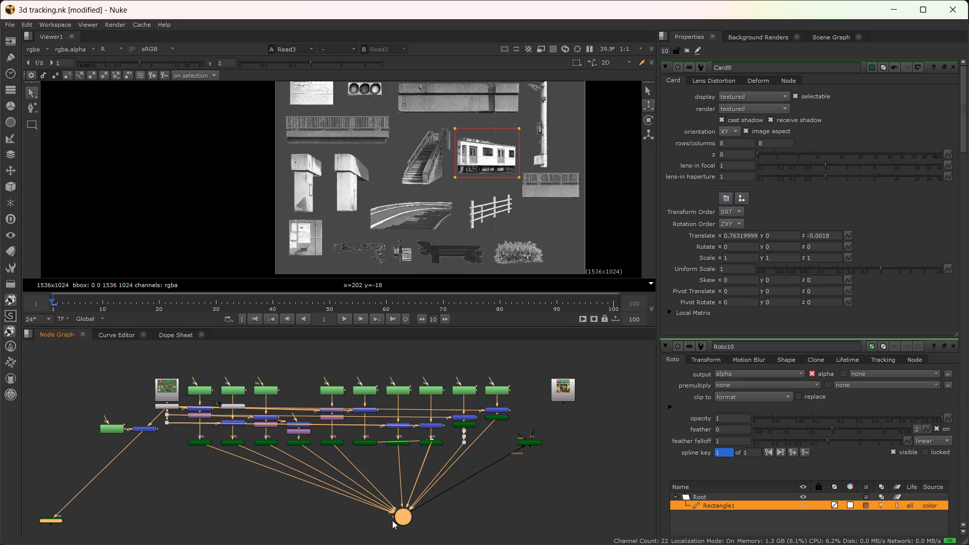
drag(392, 520, 405, 517)
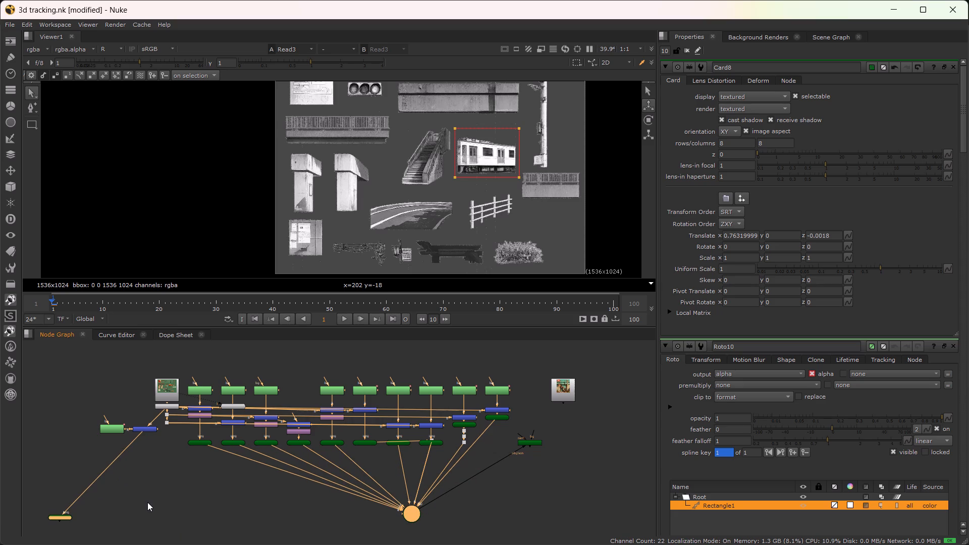
click(147, 502)
drag(64, 519, 144, 461)
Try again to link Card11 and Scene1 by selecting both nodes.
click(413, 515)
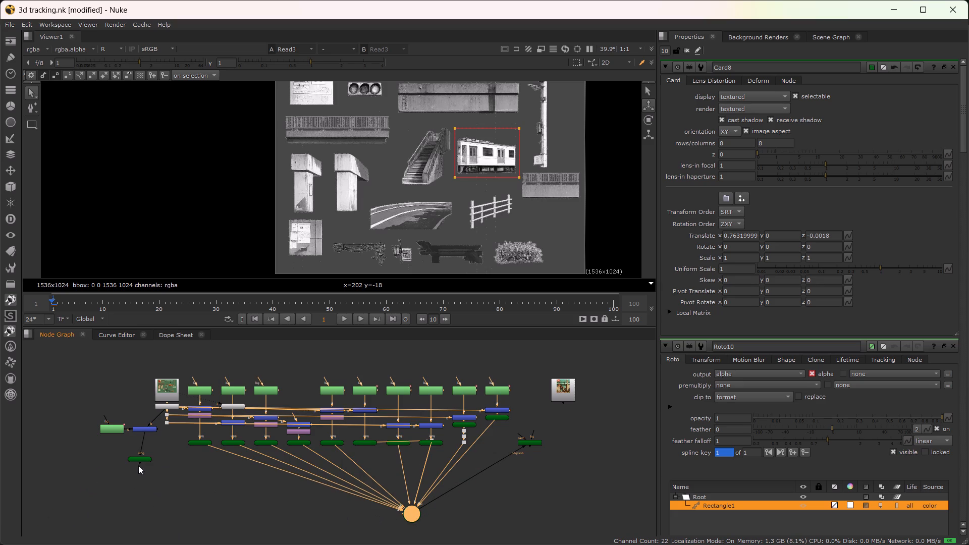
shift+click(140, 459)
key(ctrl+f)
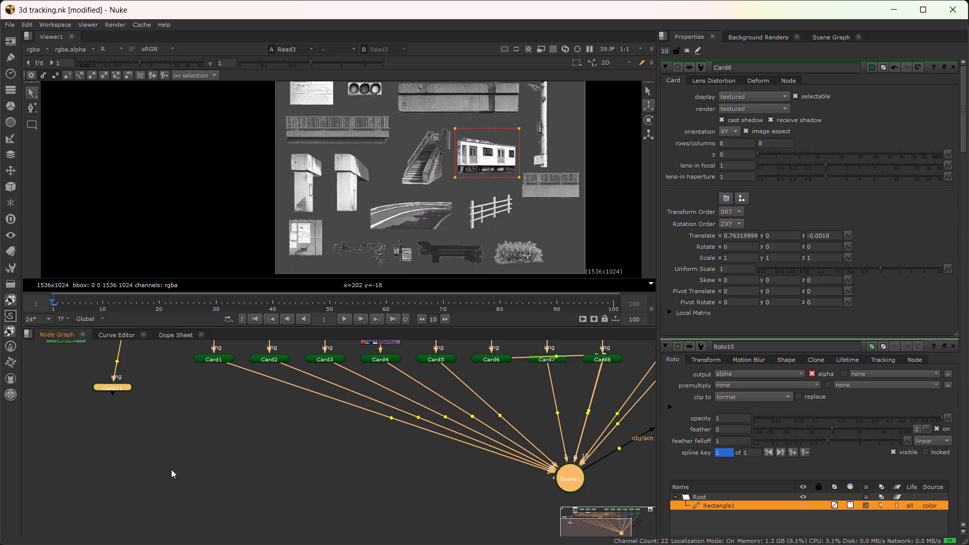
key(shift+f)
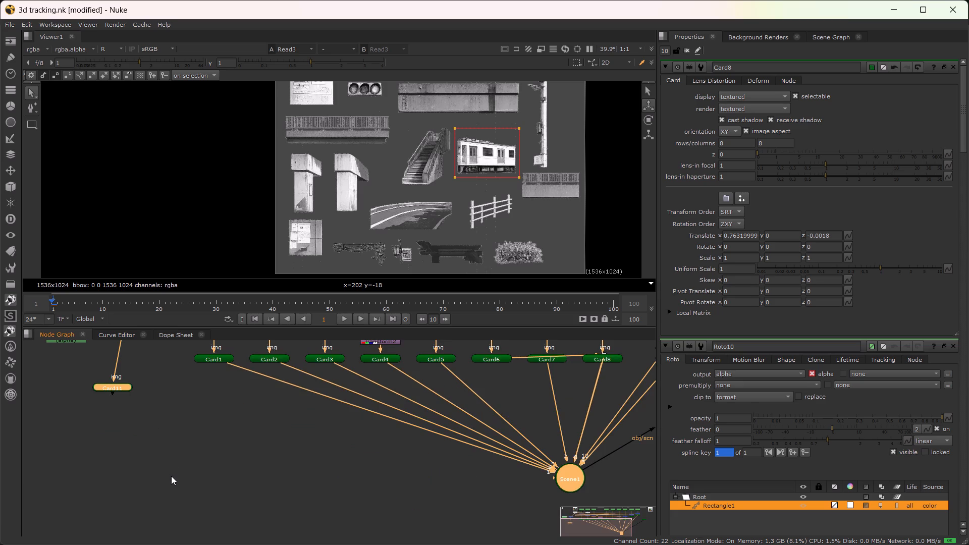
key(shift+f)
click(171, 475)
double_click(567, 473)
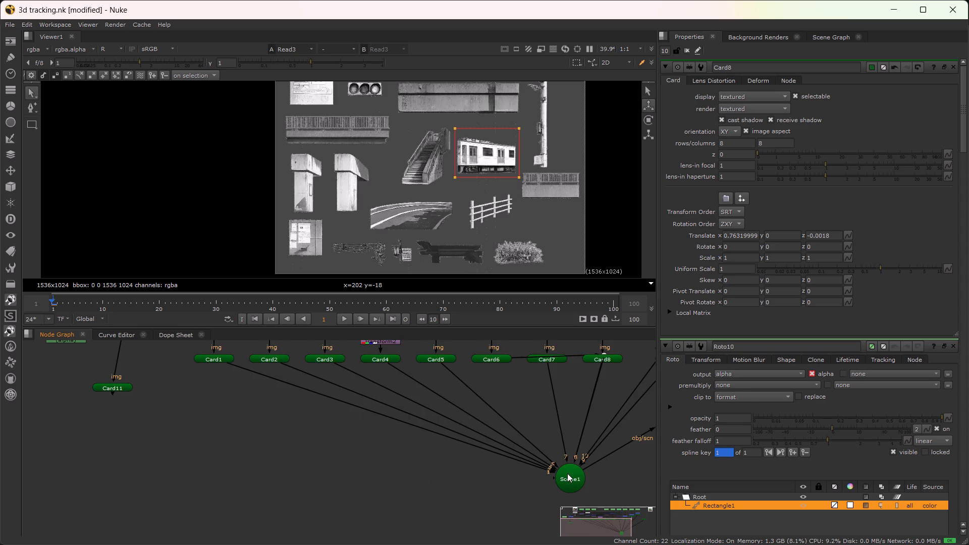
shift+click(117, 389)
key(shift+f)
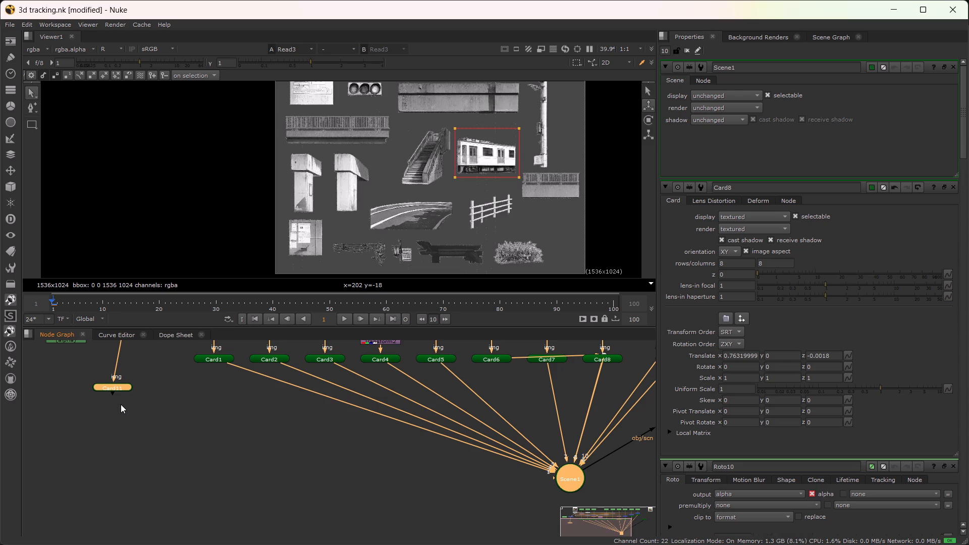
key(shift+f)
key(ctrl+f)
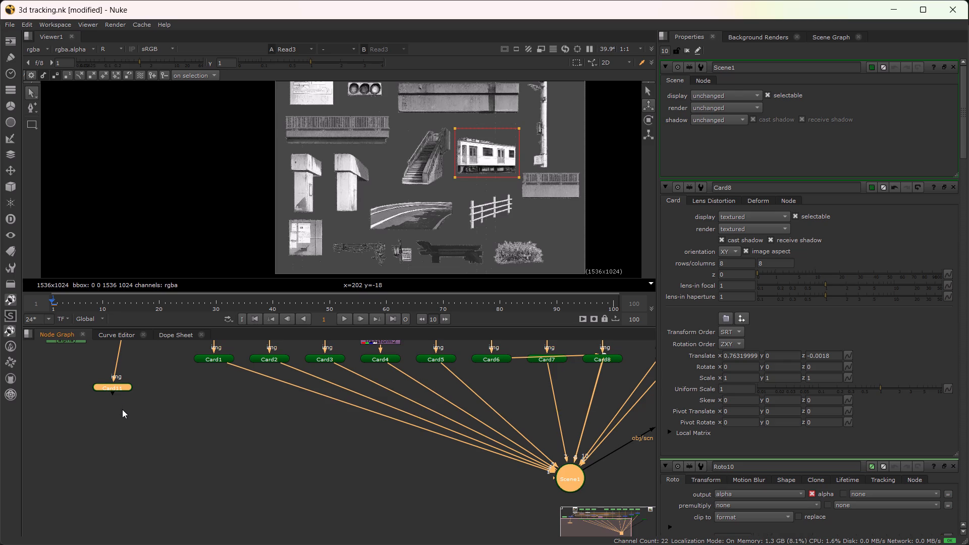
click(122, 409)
Save the script.
scroll(192, 439, down, 3)
key(ctrl+s)
scroll(208, 441, down, 1)
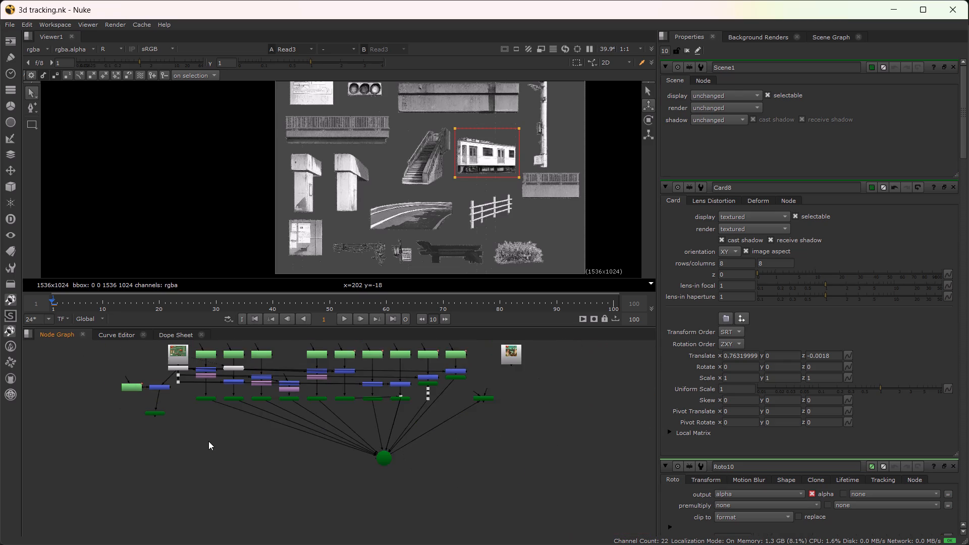
Connect Card11's output to Scene1 and display Scene1 in the viewer.
scroll(249, 434, up, 3)
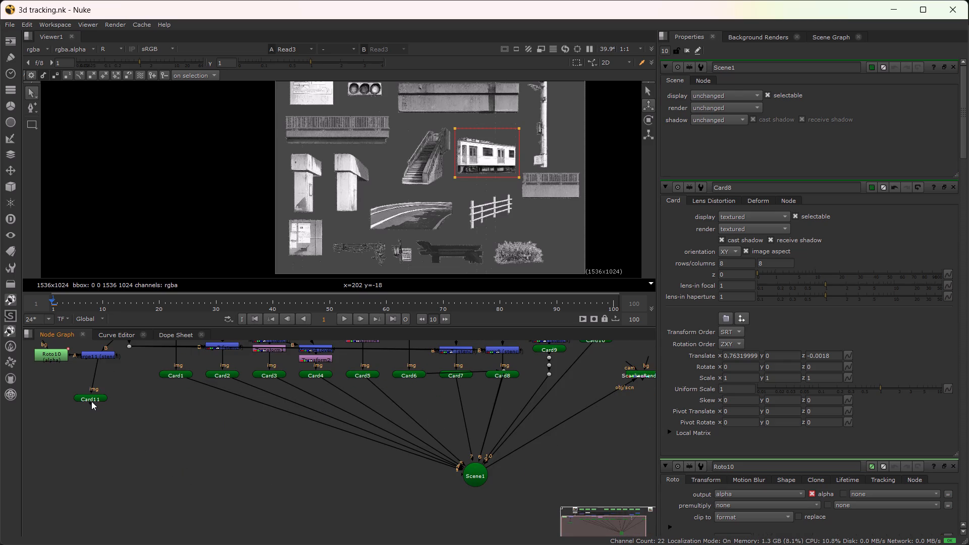
drag(90, 402, 107, 374)
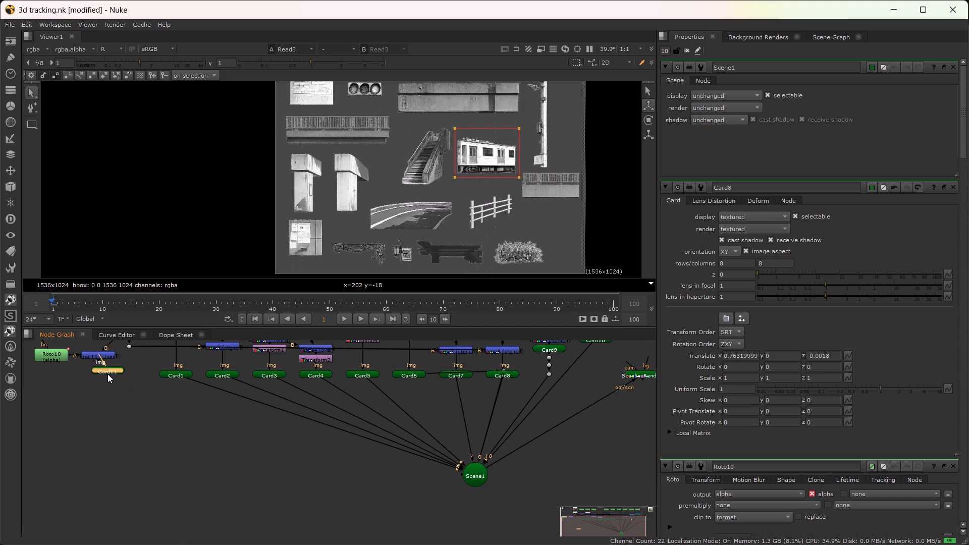
drag(107, 374, 107, 379)
key(ctrl+z)
drag(88, 404, 96, 416)
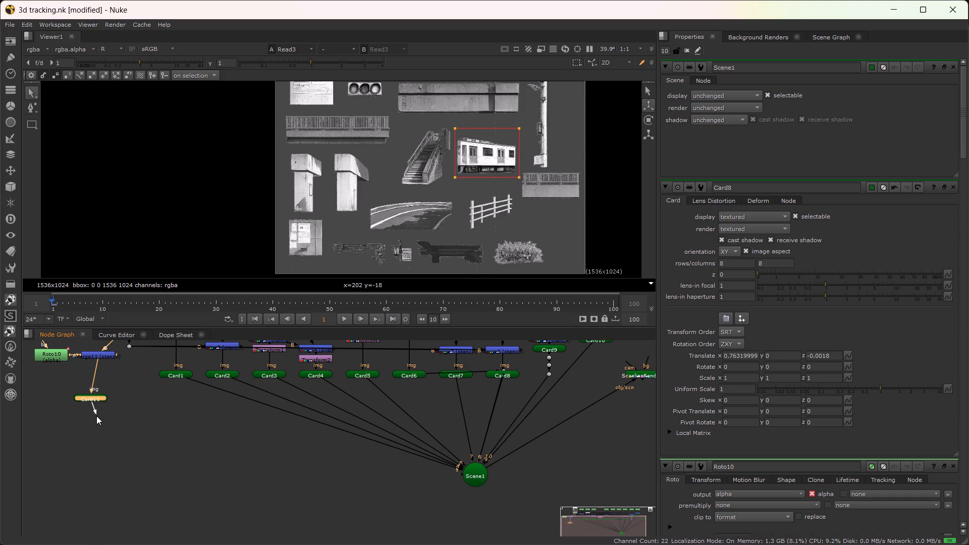
drag(96, 416, 471, 476)
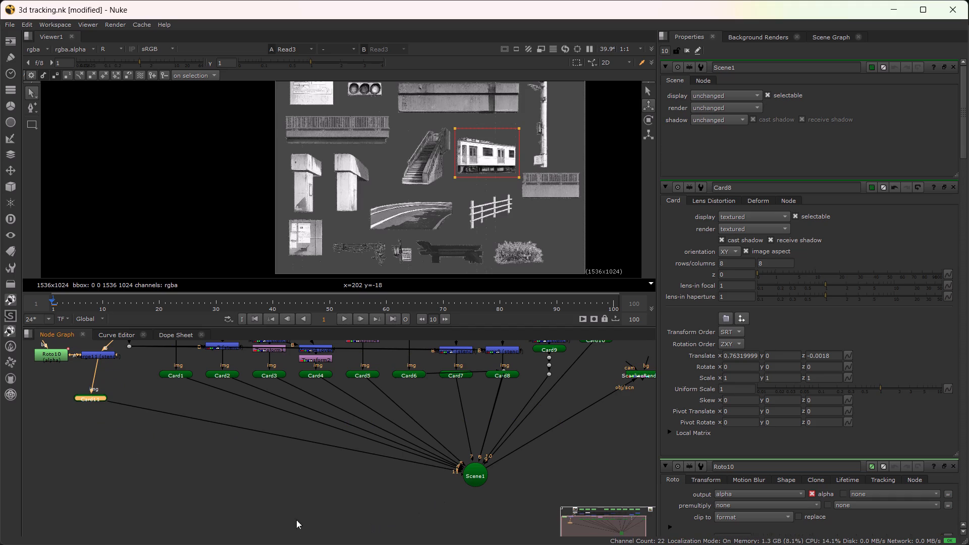
click(472, 469)
key(1)
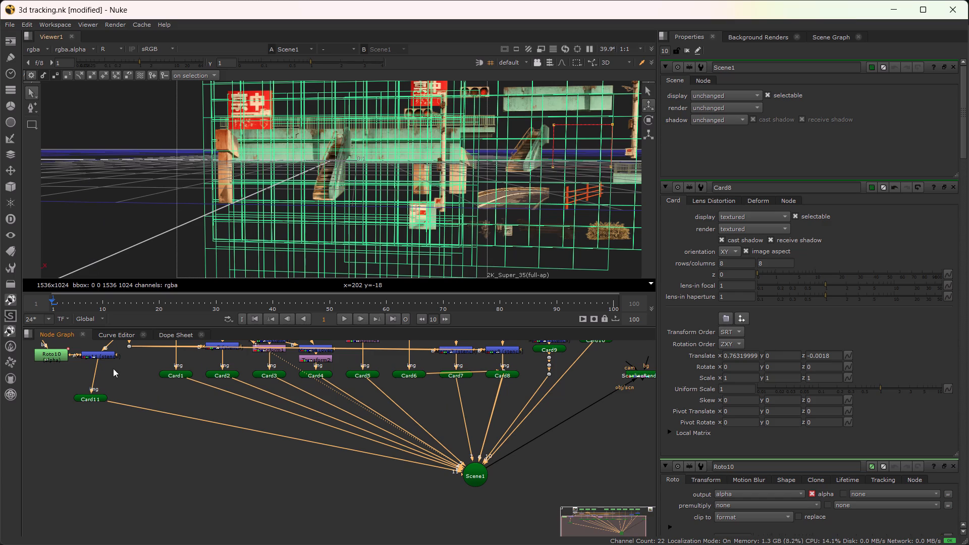
Invert the Rectangle1 shape in Roto10 so that Card11 shows only the train car.
double_click(94, 399)
click(129, 199)
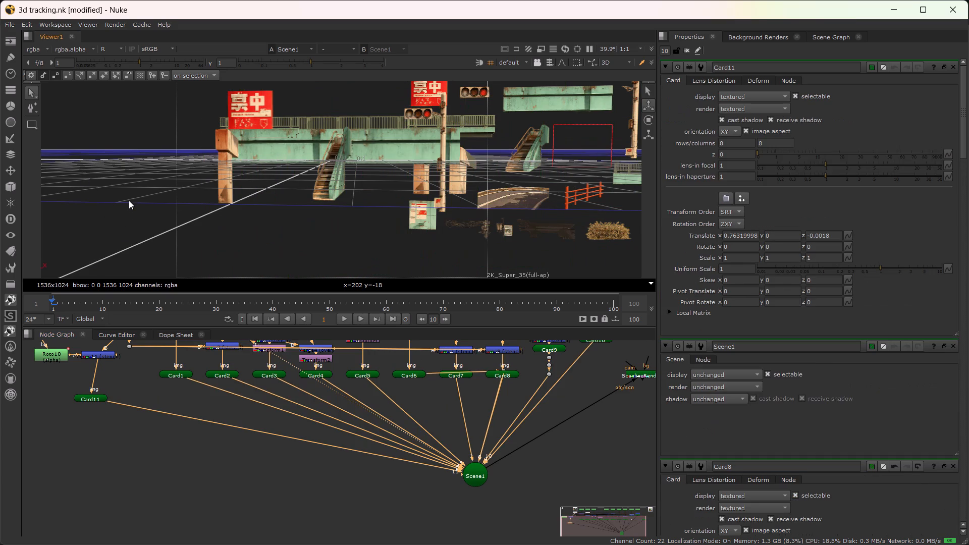
double_click(49, 353)
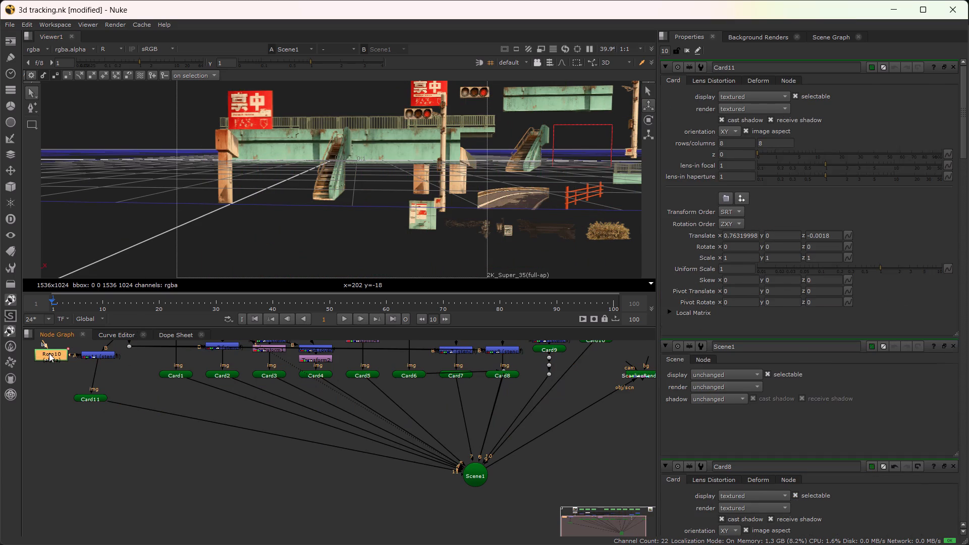
click(863, 225)
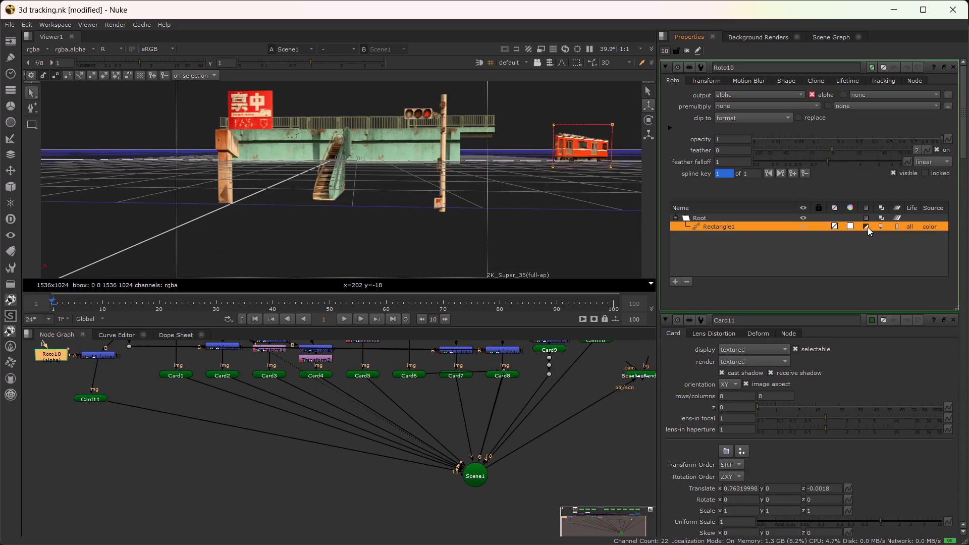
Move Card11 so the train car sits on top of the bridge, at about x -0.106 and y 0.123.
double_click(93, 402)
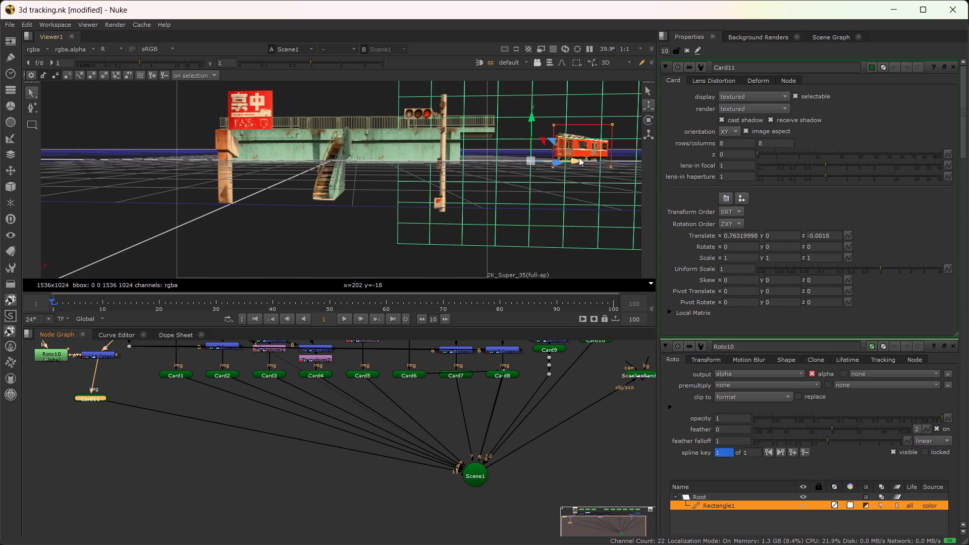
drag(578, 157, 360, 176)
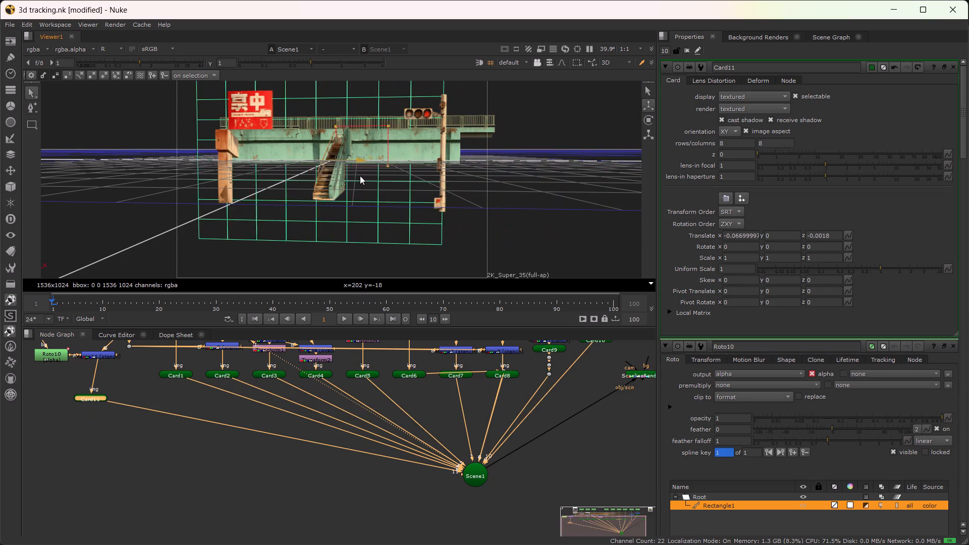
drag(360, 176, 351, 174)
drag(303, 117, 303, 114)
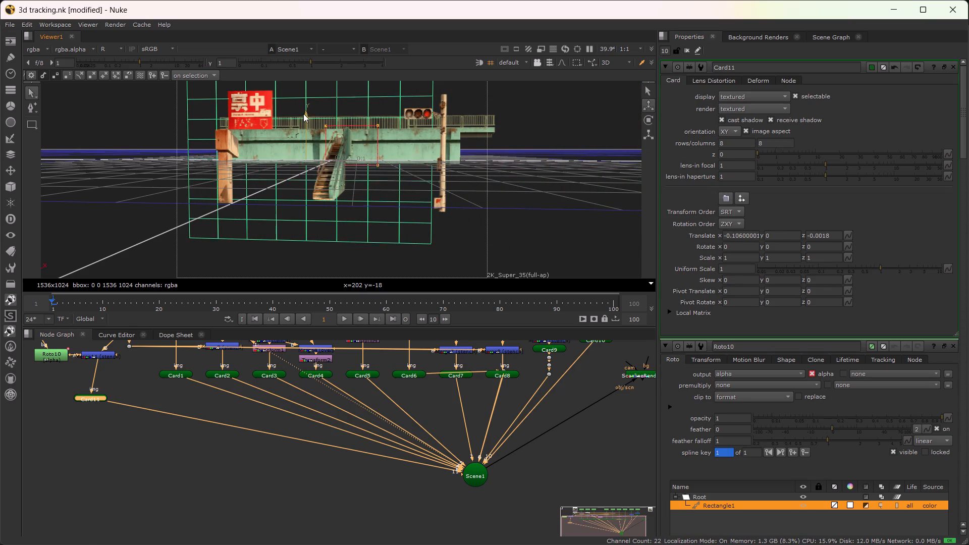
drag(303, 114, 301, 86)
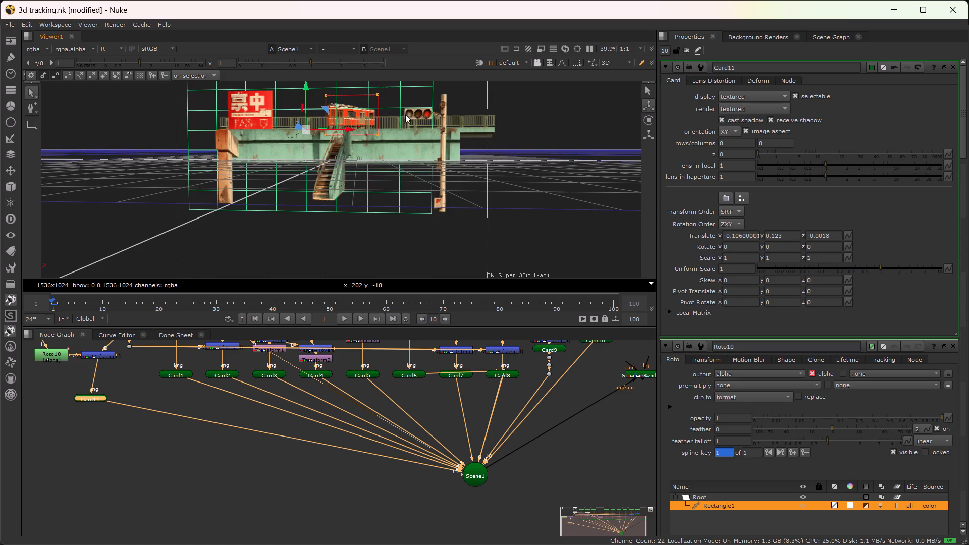
Examine the train car's placement relative to the bridge, sign and traffic light from different angles.
scroll(399, 116, up, 3)
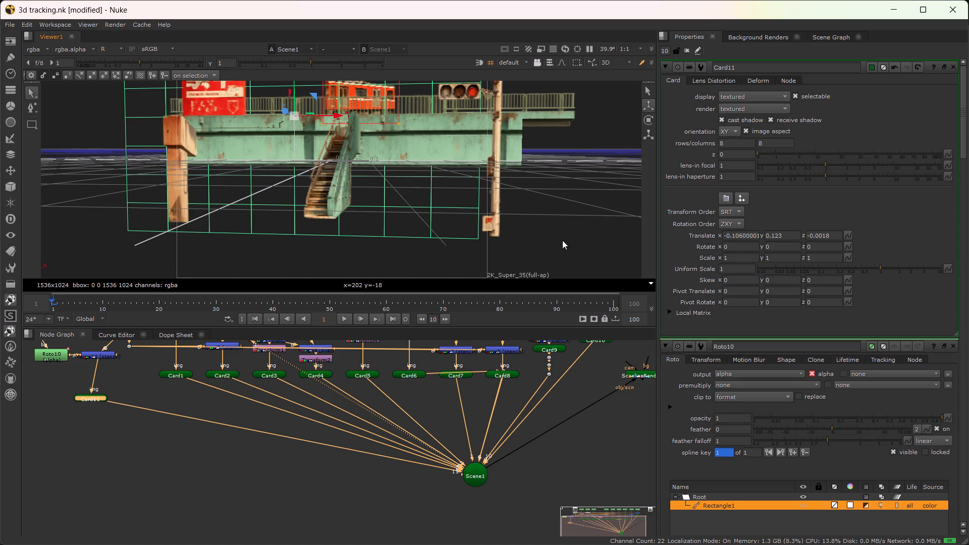
alt+drag(555, 245, 502, 303)
ctrl+right_click(537, 220)
ctrl+drag(547, 218, 536, 220)
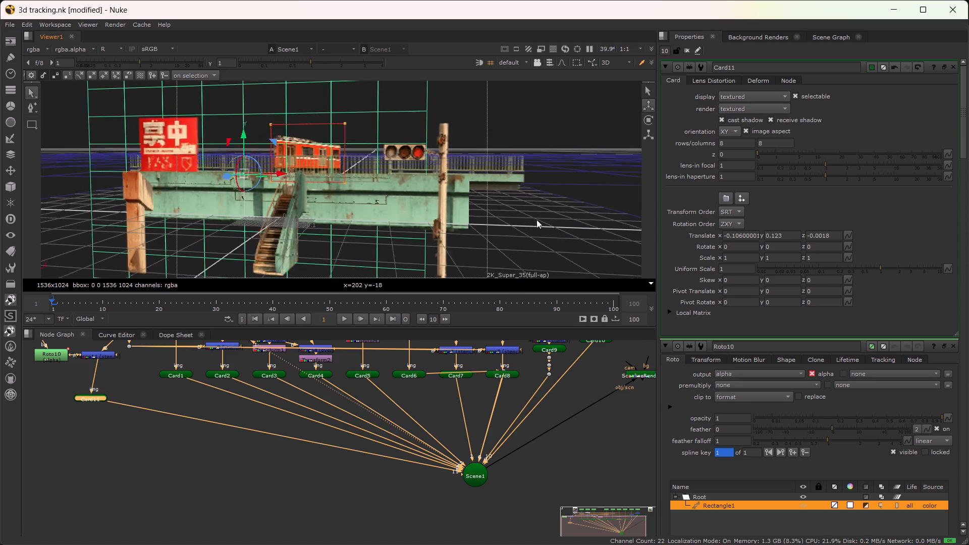
ctrl+drag(536, 220, 452, 231)
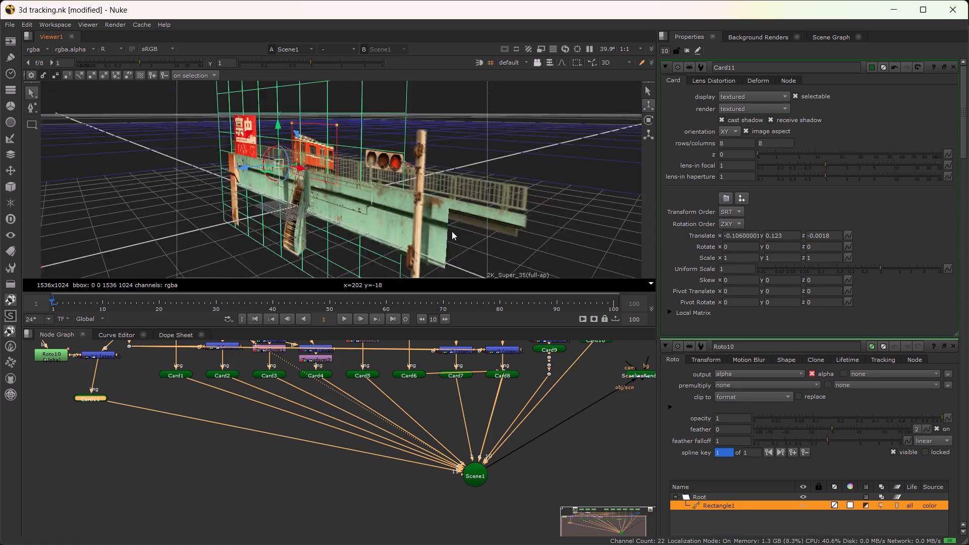
ctrl+drag(452, 231, 523, 217)
scroll(403, 121, up, 4)
alt+scroll(394, 184, up, 1)
alt+drag(394, 184, 503, 171)
scroll(503, 172, down, 3)
alt+click(492, 192)
Move the ScanlineRender1 node beside Scene1 in the node graph, keeping the two connected.
scroll(538, 452, down, 2)
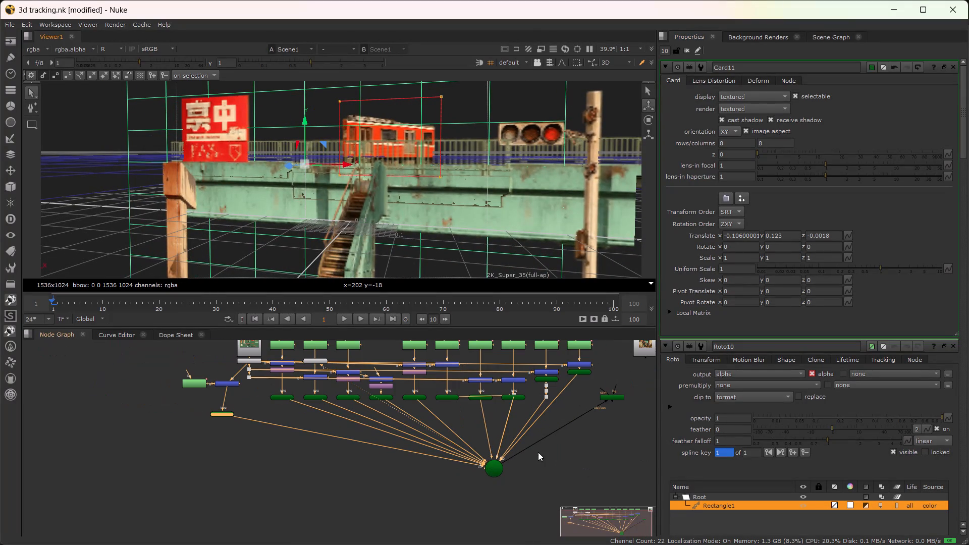
drag(611, 396, 592, 470)
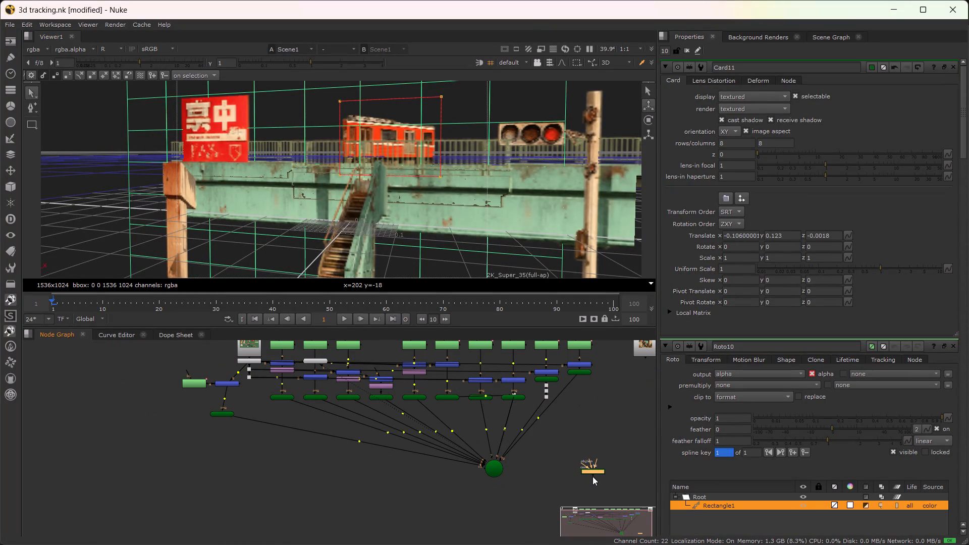
key(ctrl+z)
drag(608, 397, 537, 455)
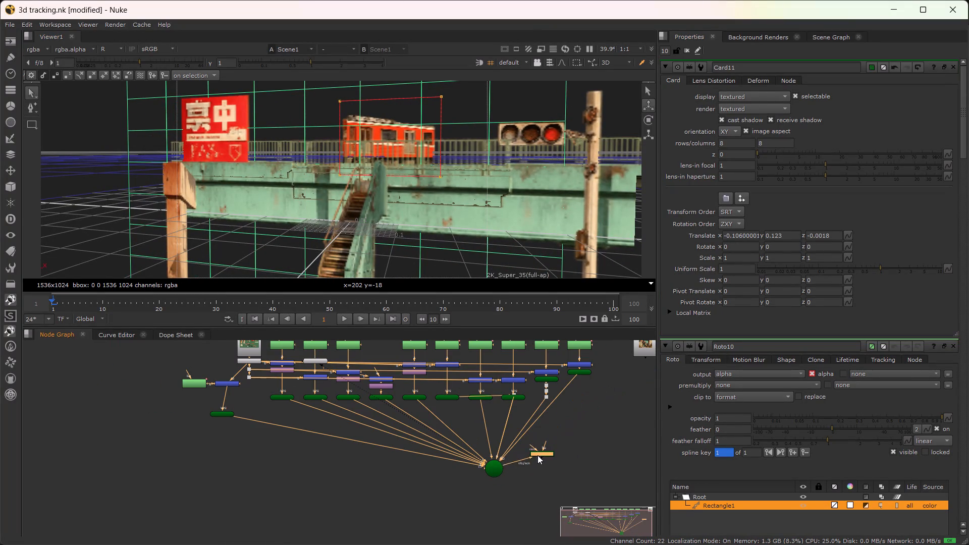
drag(537, 455, 556, 469)
Display the Read1 reference image and examine where the train sits relative to the stairs and bridge.
click(644, 345)
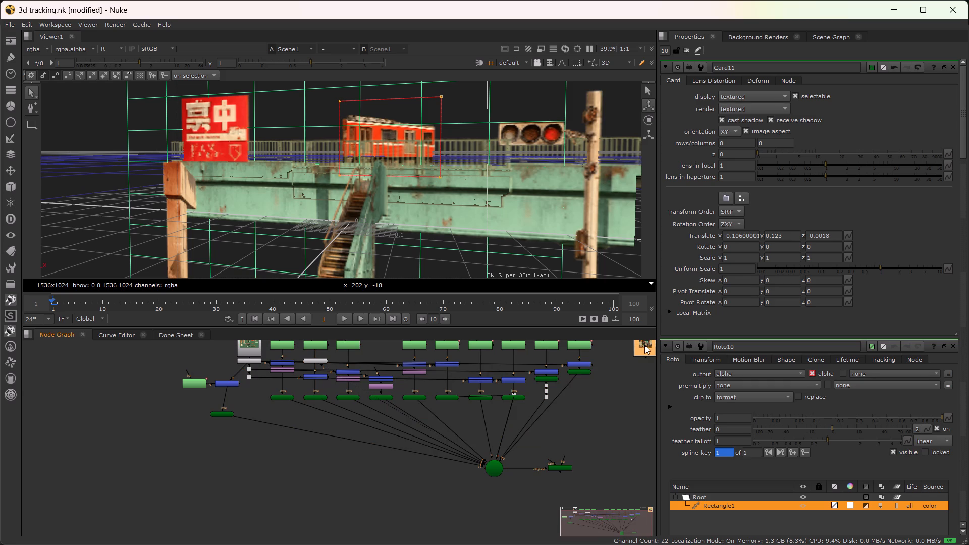
key(1)
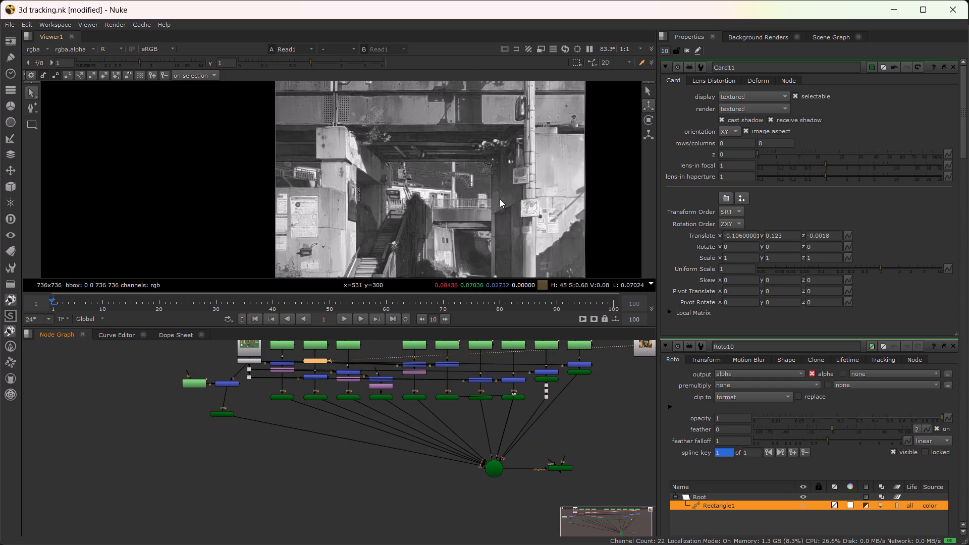
alt+drag(503, 189, 452, 173)
scroll(306, 164, up, 2)
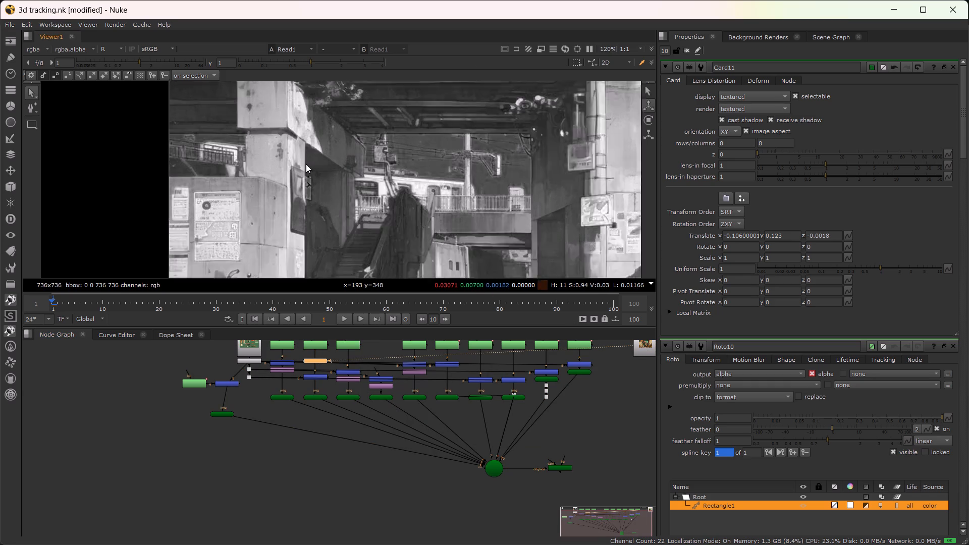
scroll(306, 164, up, 4)
scroll(326, 215, down, 1)
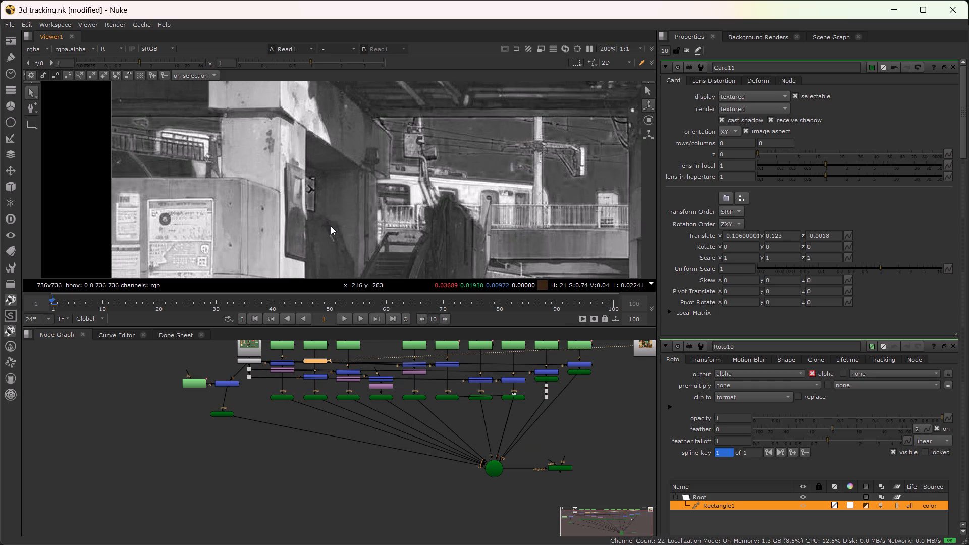
scroll(338, 229, down, 2)
alt+drag(393, 229, 375, 189)
scroll(374, 189, down, 1)
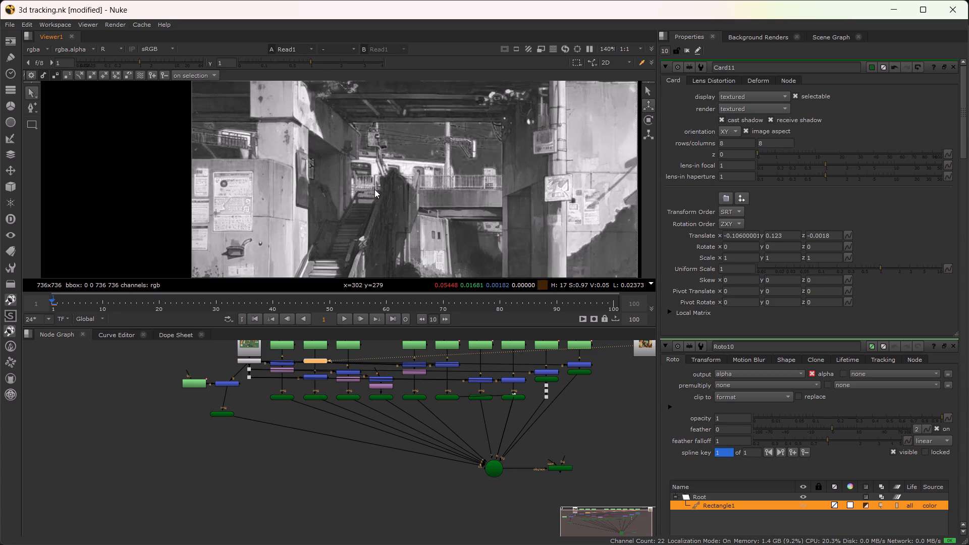
scroll(374, 189, down, 1)
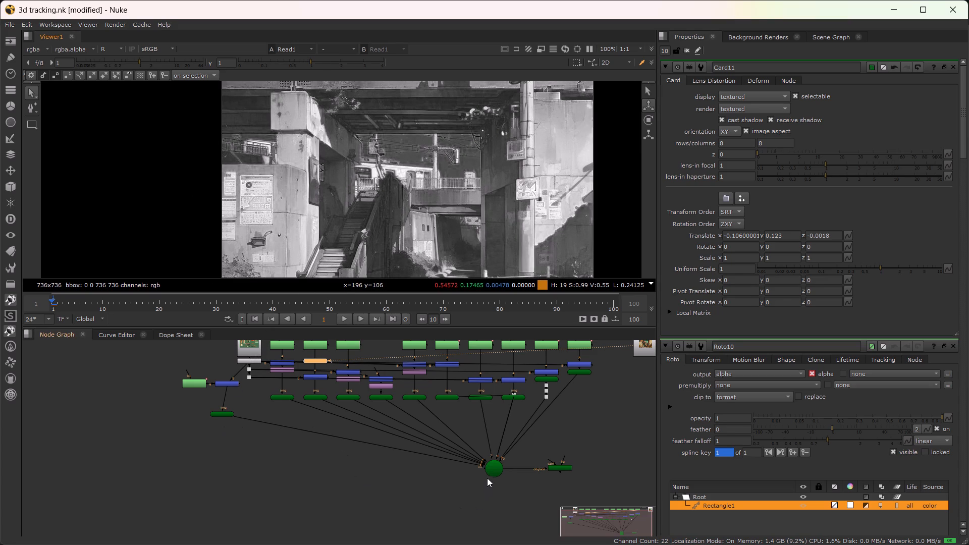
Display Scene1 again and move Card11 below the bridge, behind the stairs, to about x -0.0565 and y -0.127.
click(498, 464)
click(496, 467)
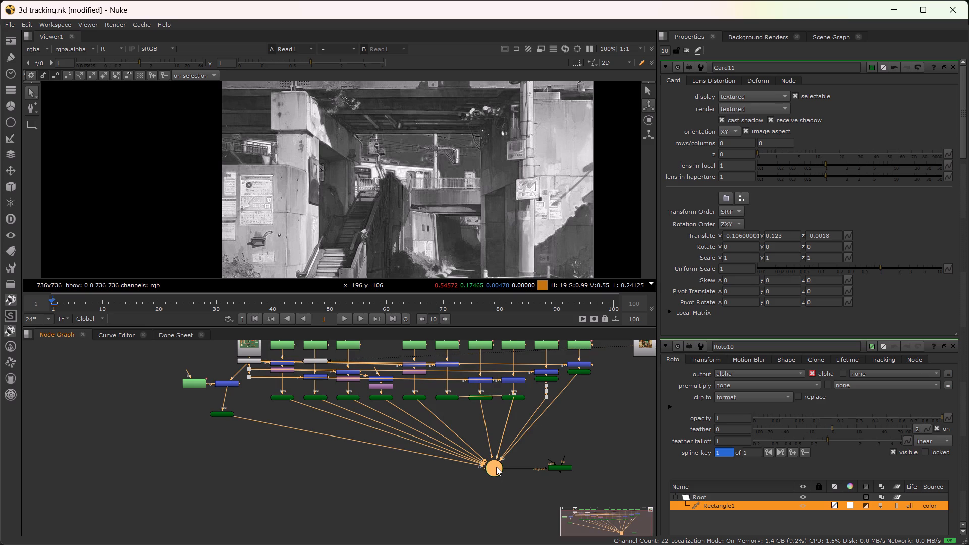
key(1)
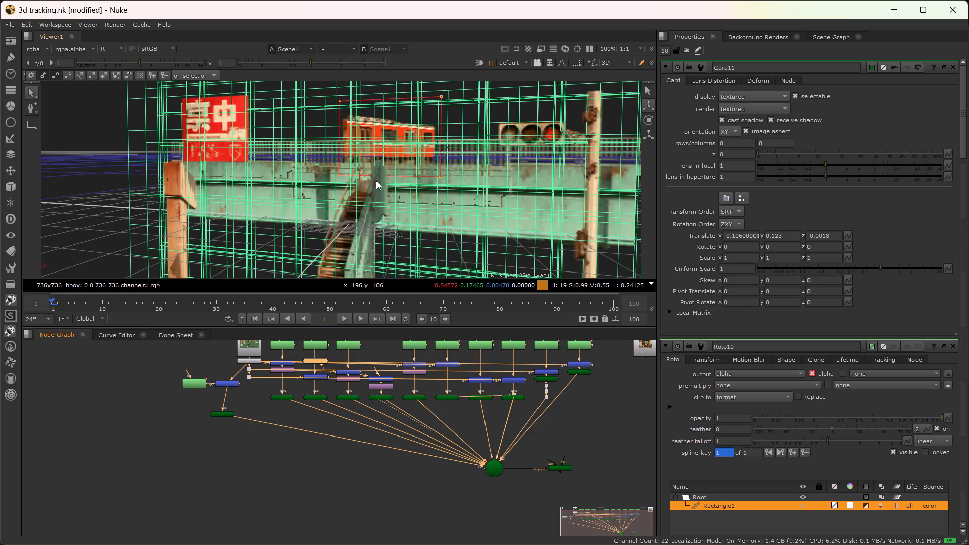
double_click(222, 407)
triple_click(225, 413)
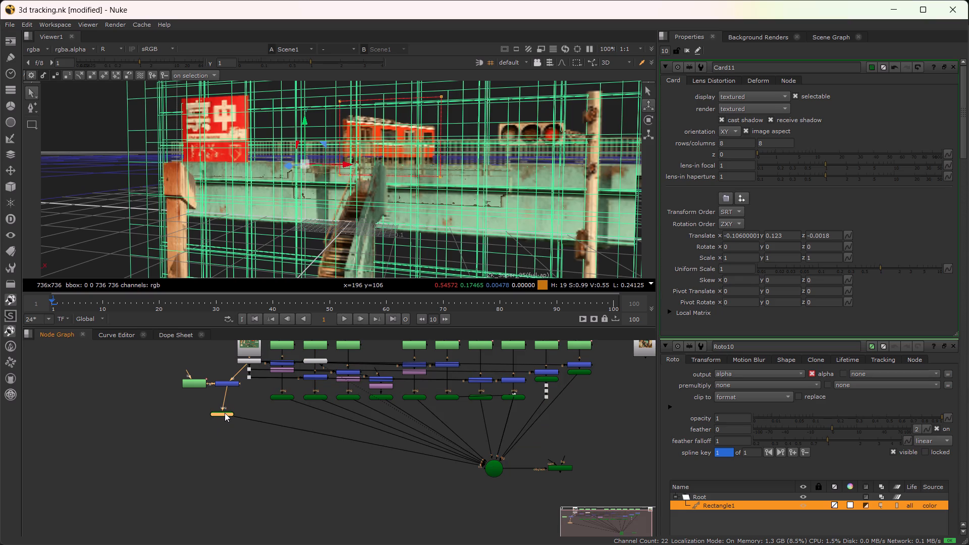
click(91, 257)
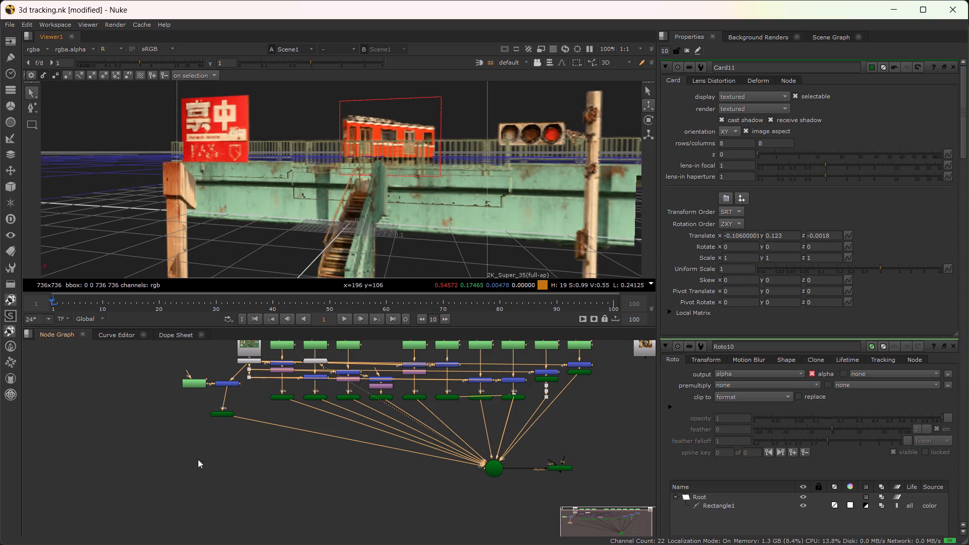
double_click(222, 414)
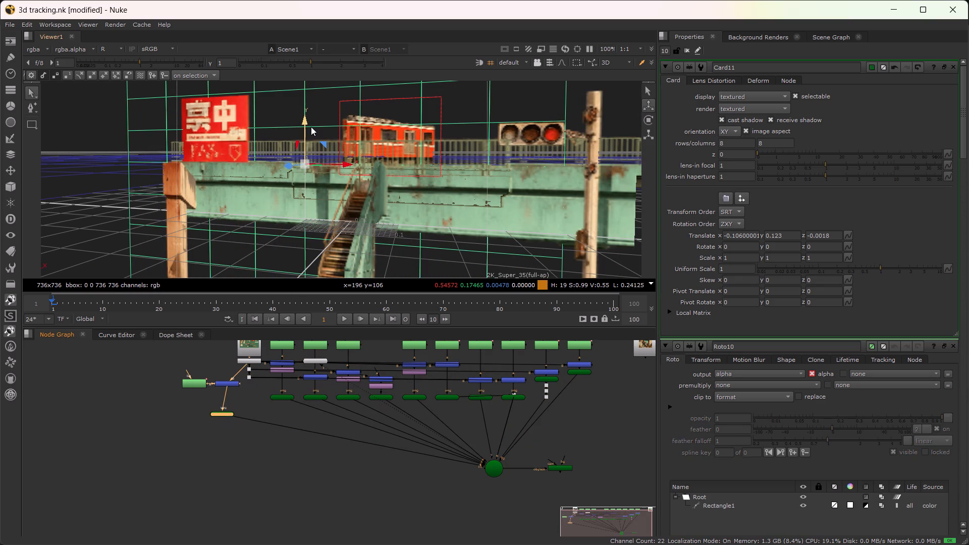
drag(306, 128, 314, 224)
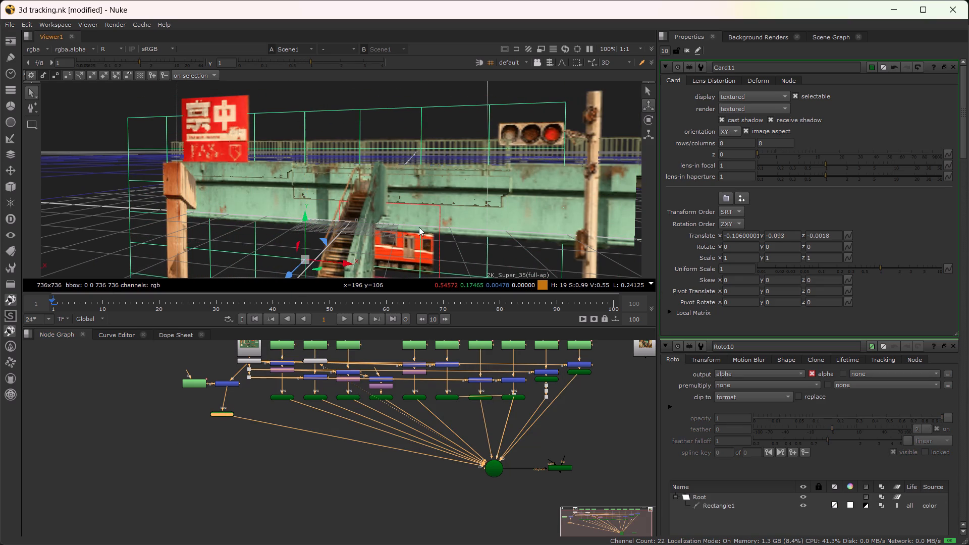
alt+drag(464, 227, 450, 120)
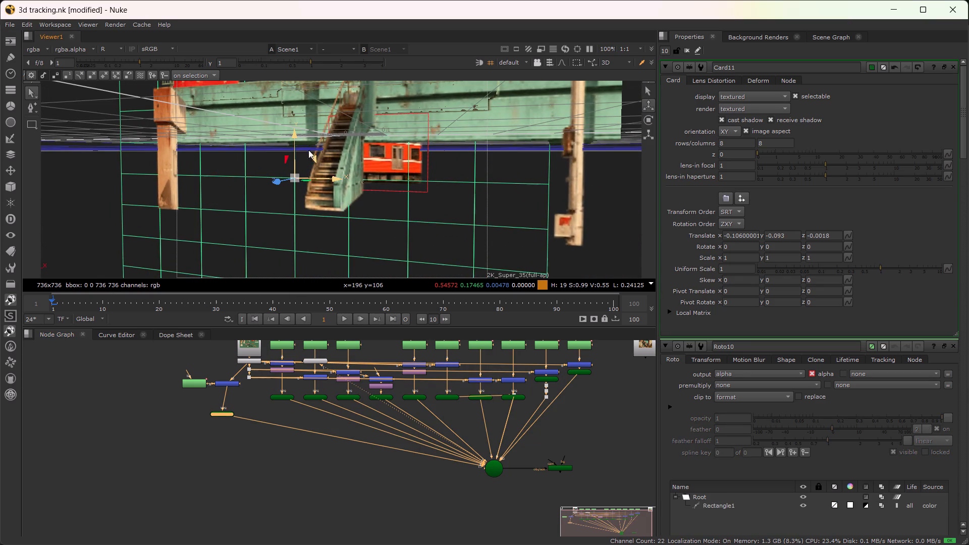
drag(292, 148, 291, 163)
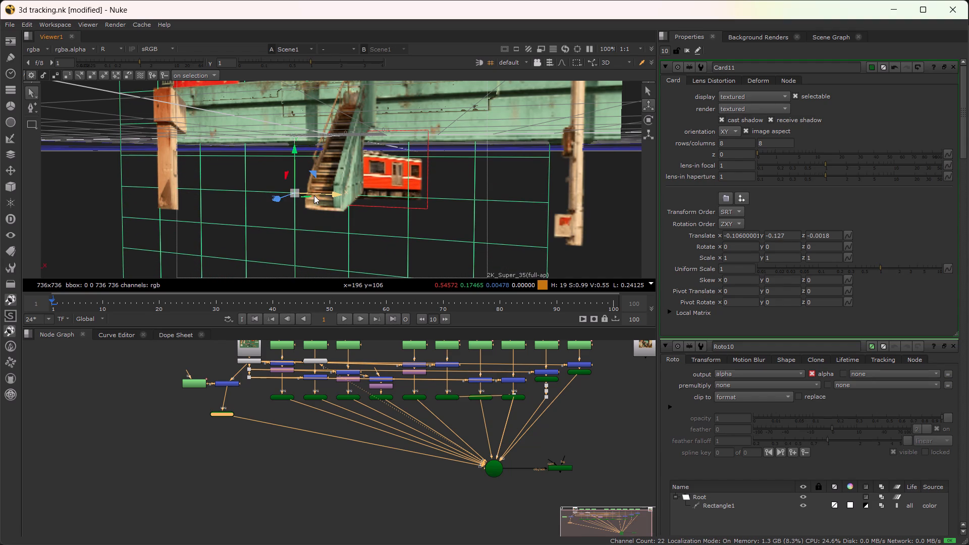
drag(314, 195, 337, 193)
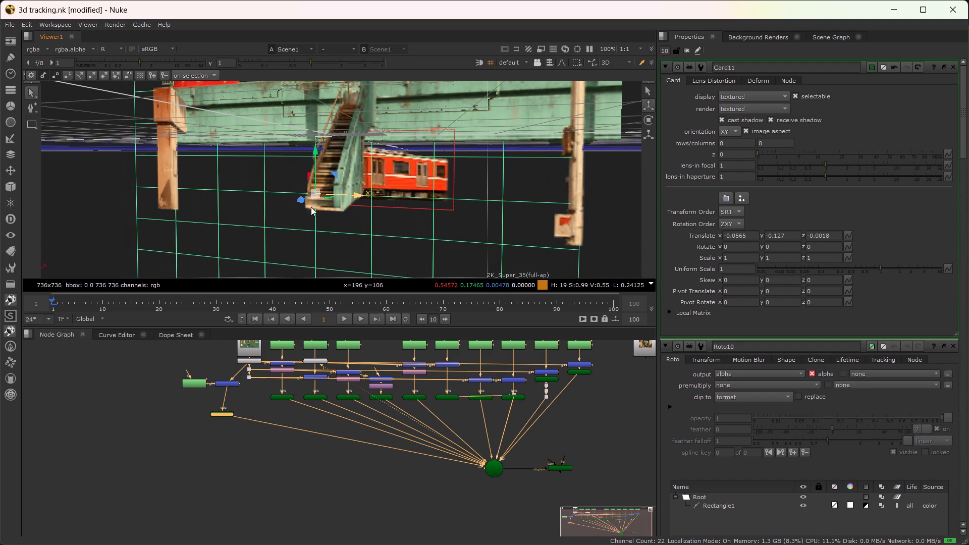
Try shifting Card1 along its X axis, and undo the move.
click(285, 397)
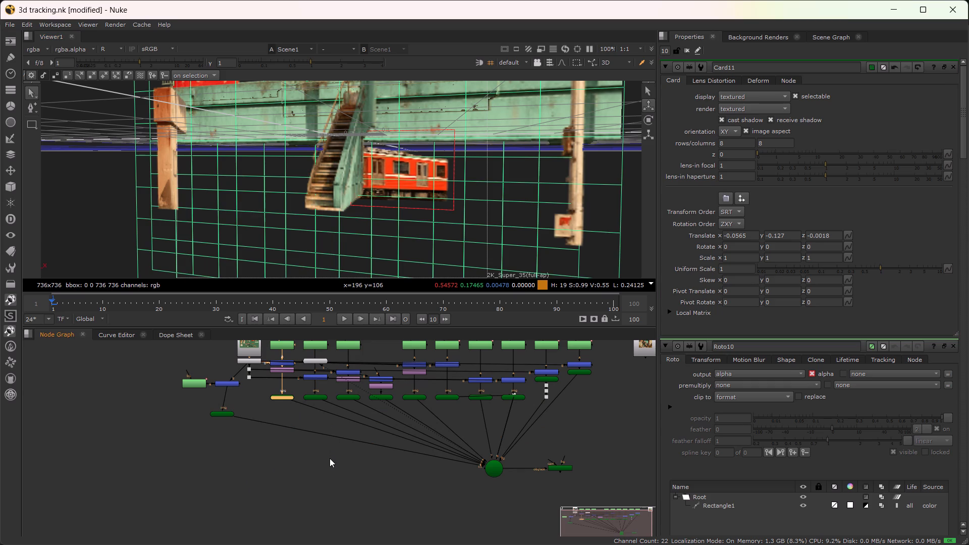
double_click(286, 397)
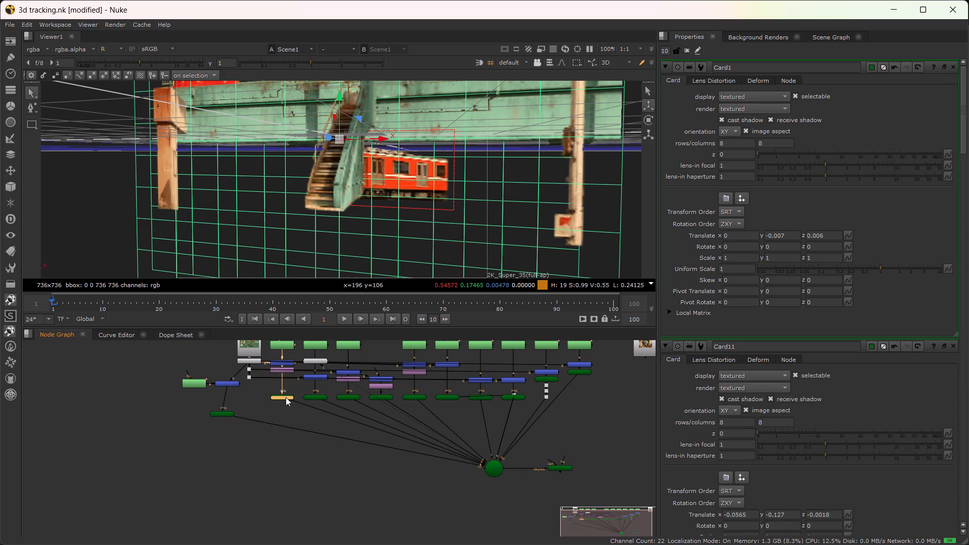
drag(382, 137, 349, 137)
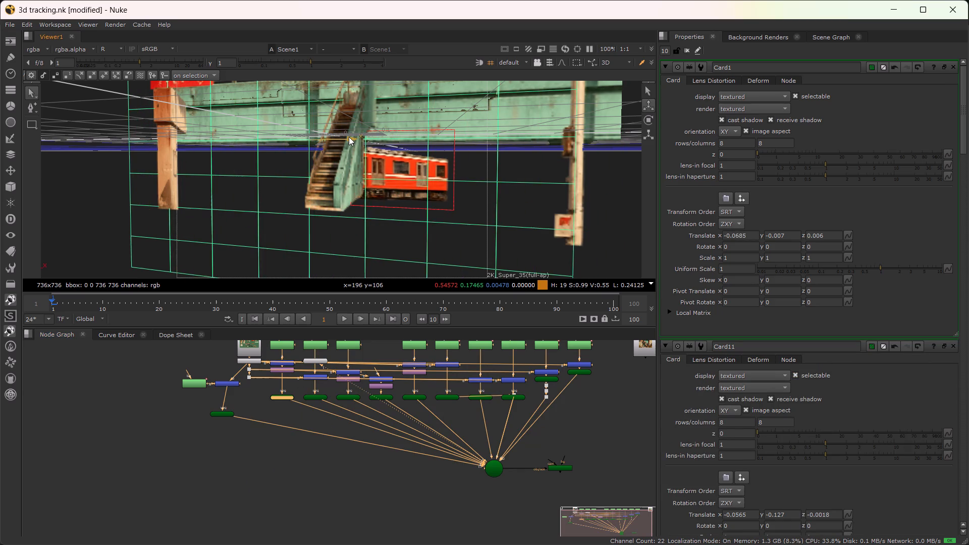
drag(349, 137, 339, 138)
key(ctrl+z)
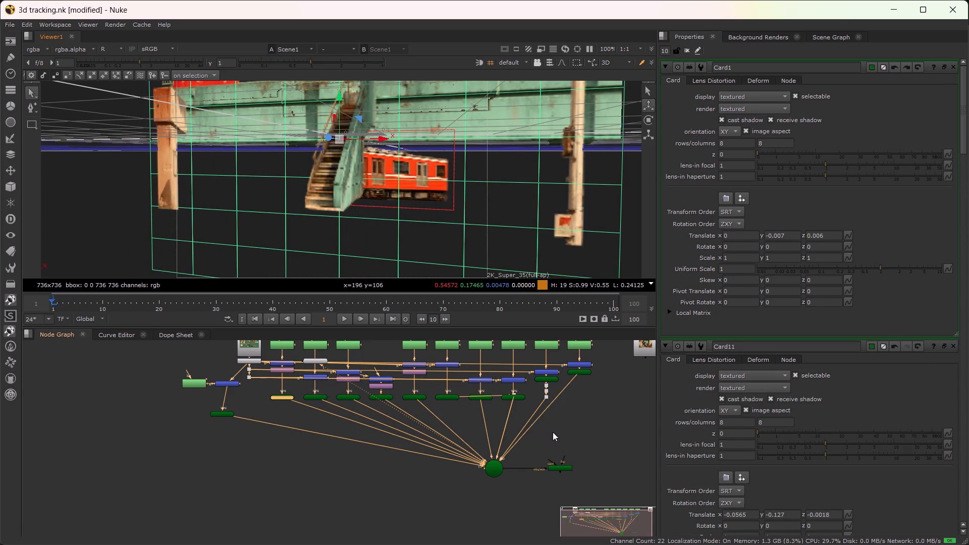
Inspect Card9 and Card10 in the node graph to identify which scene elements they carry.
scroll(529, 438, up, 3)
alt+drag(359, 490, 504, 456)
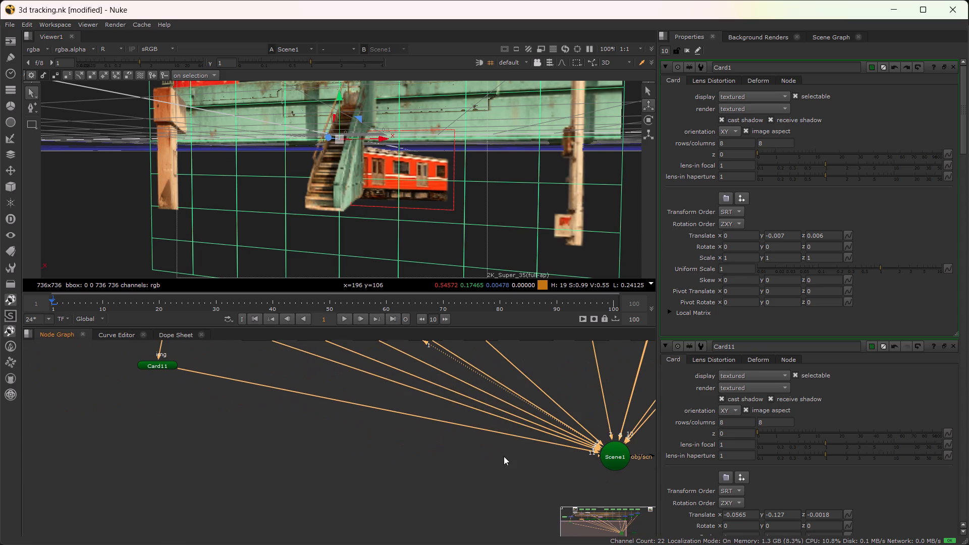
click(420, 459)
alt+drag(452, 439, 260, 508)
alt+drag(260, 508, 262, 504)
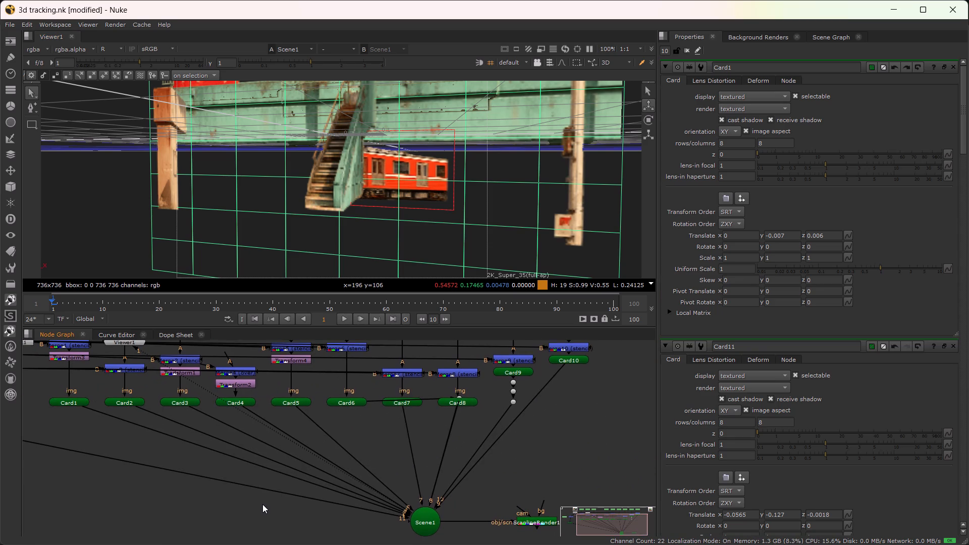
alt+drag(262, 504, 262, 502)
click(574, 356)
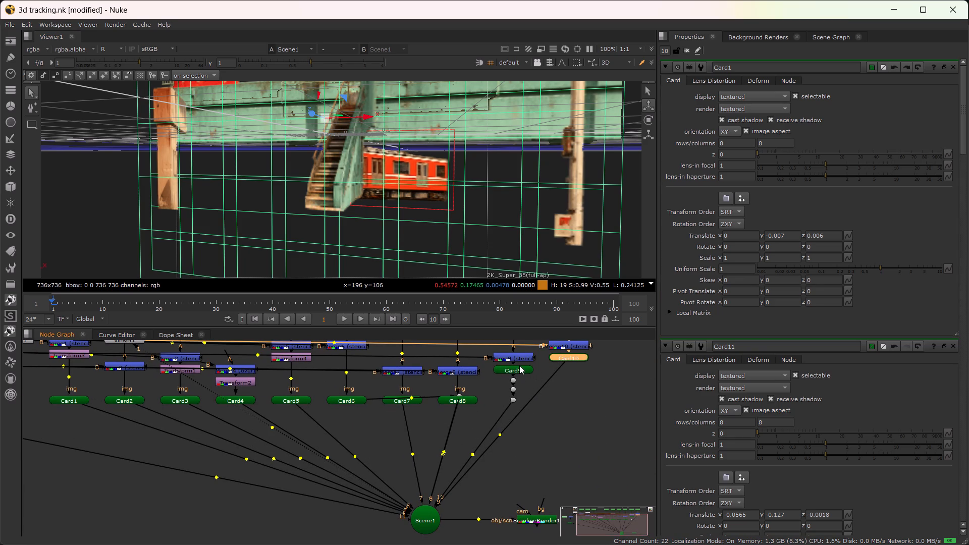
ctrl+click(519, 367)
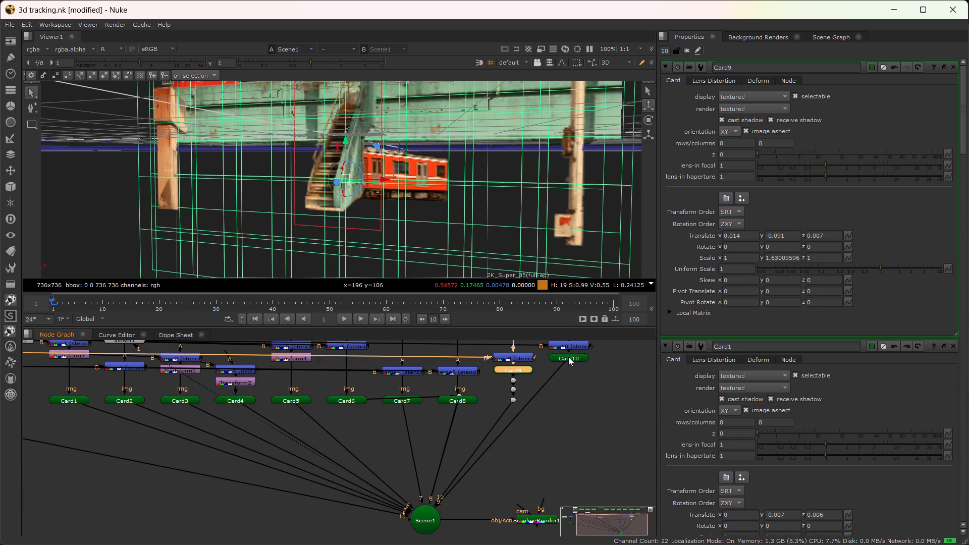
shift+click(568, 357)
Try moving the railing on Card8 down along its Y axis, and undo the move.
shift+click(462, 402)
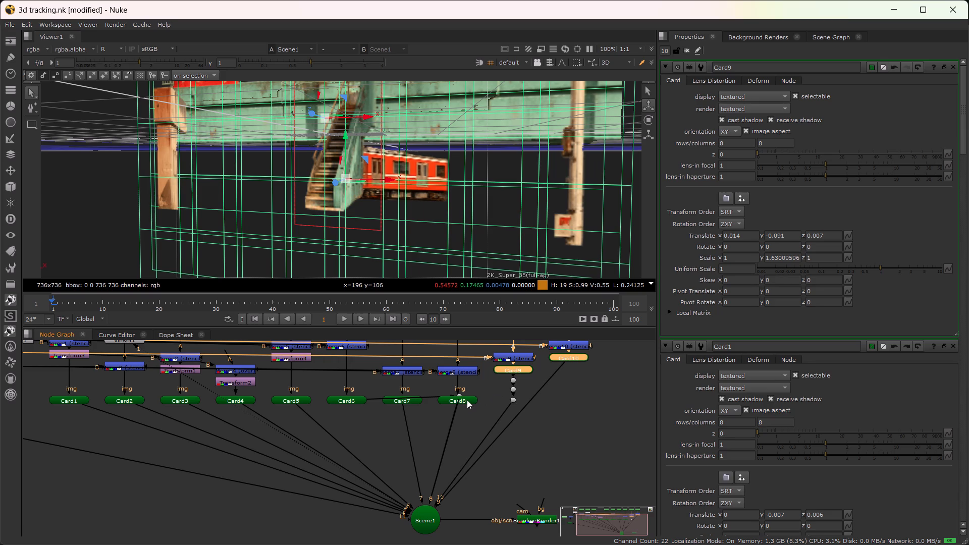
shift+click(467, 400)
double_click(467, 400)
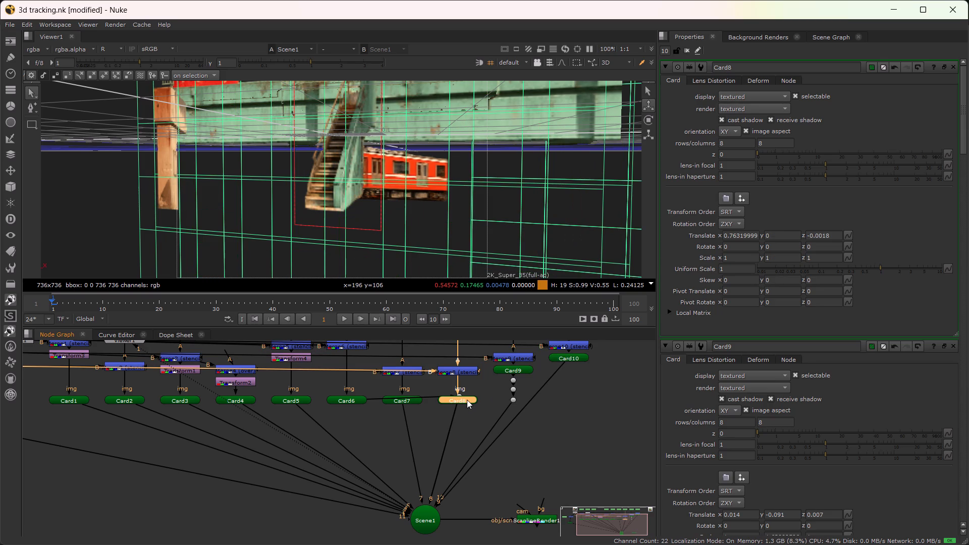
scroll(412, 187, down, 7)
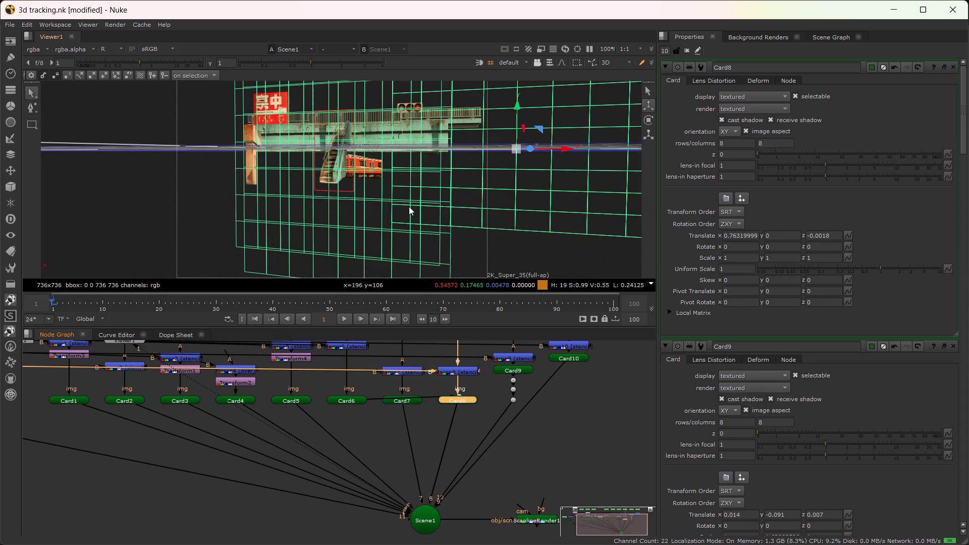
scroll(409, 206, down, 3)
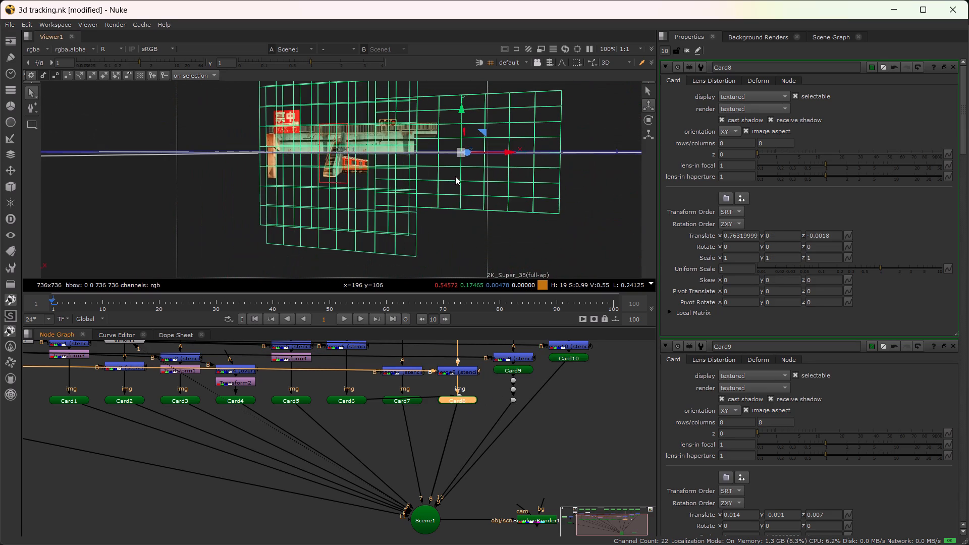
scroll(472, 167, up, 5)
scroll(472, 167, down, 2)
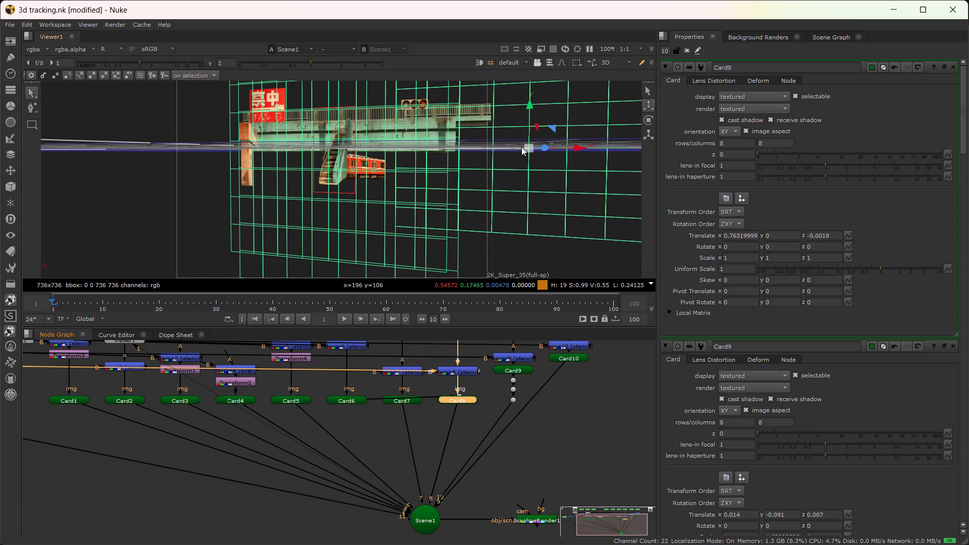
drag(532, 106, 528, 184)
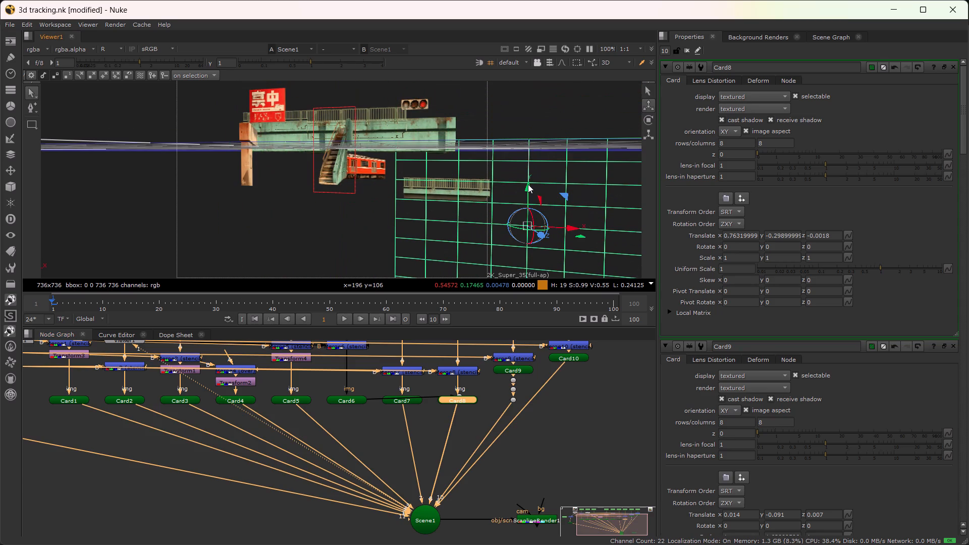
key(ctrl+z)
Move the stairs on Card9 below the bridge, beside the train, to about x -0.051 and y -0.204.
double_click(519, 366)
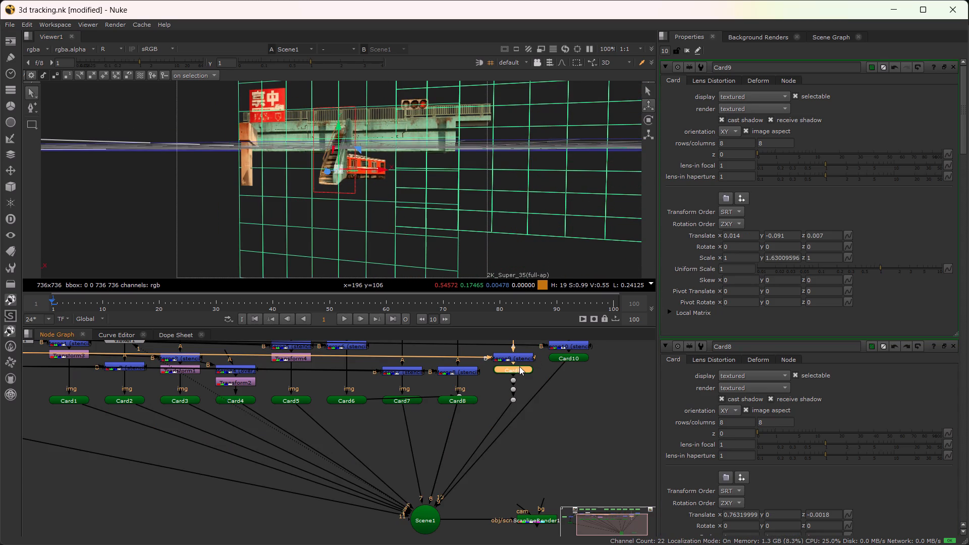
drag(338, 127, 337, 131)
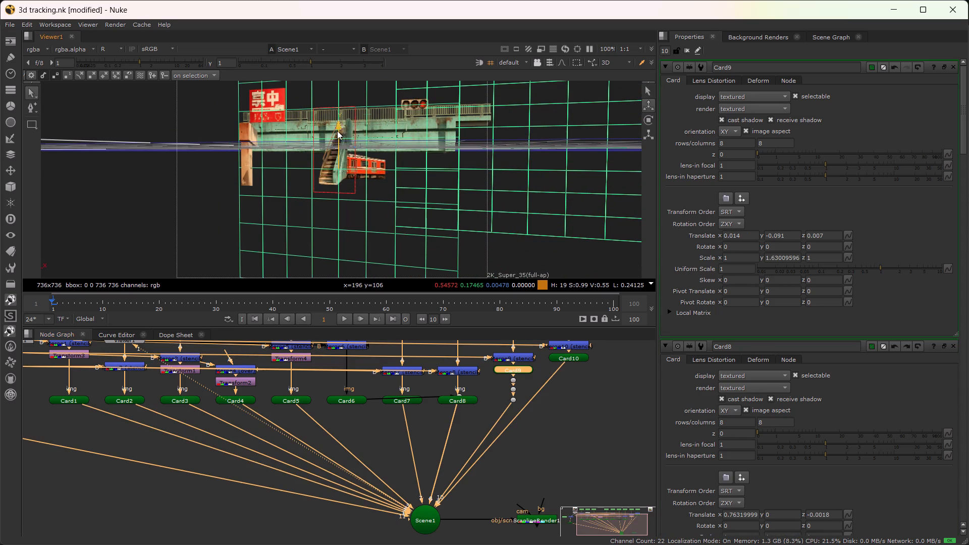
drag(337, 131, 333, 153)
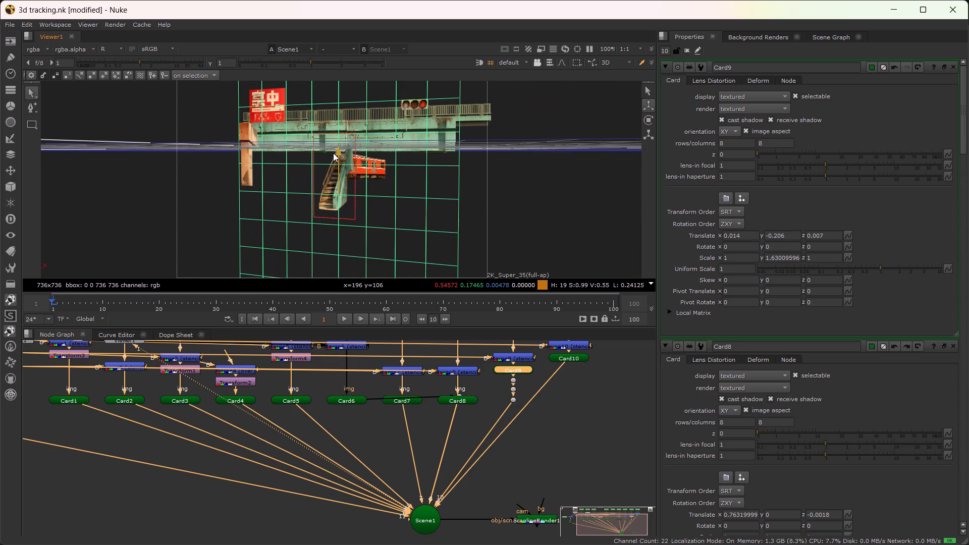
drag(333, 153, 333, 152)
drag(371, 194, 343, 196)
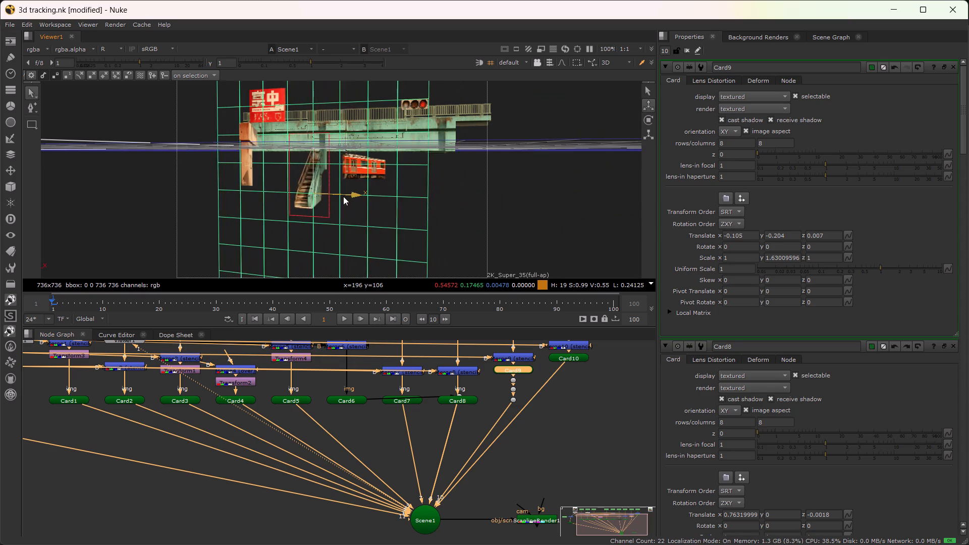
drag(343, 196, 356, 197)
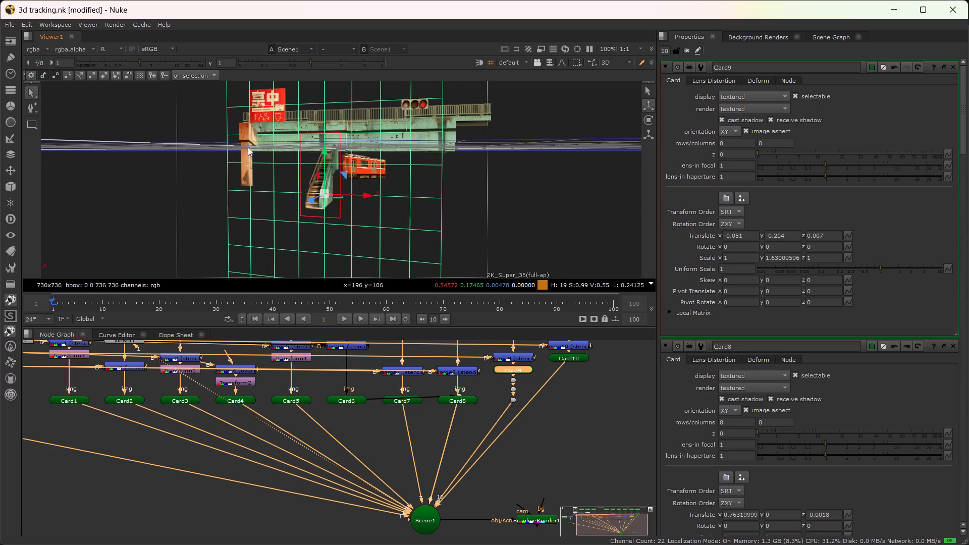
Lower the support pillar on Card10 beneath the bridge to about y -0.068.
click(243, 142)
click(551, 420)
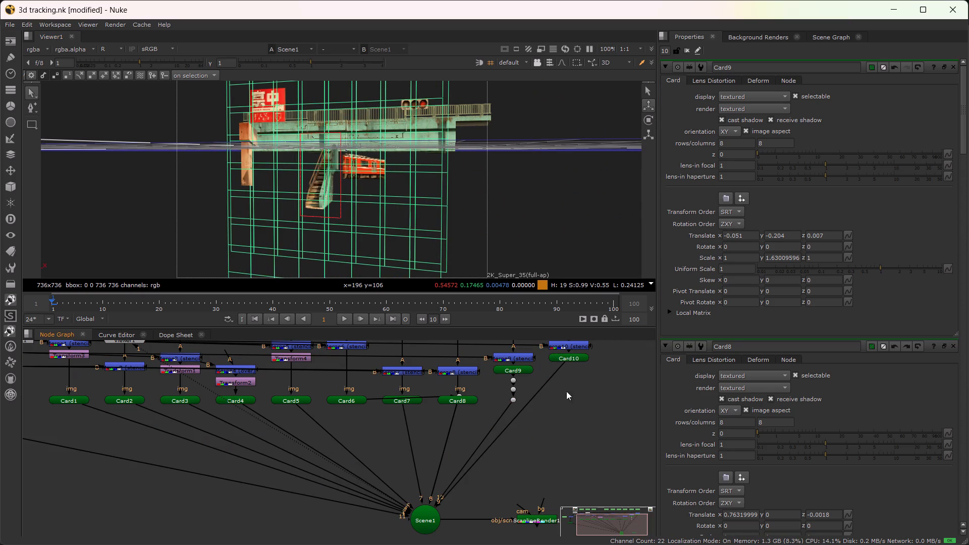
double_click(577, 355)
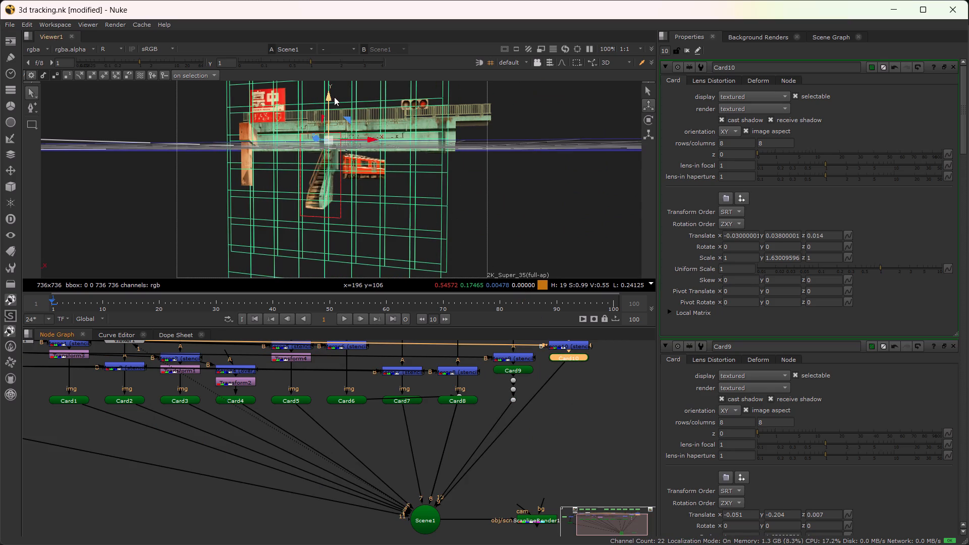
drag(330, 103, 328, 132)
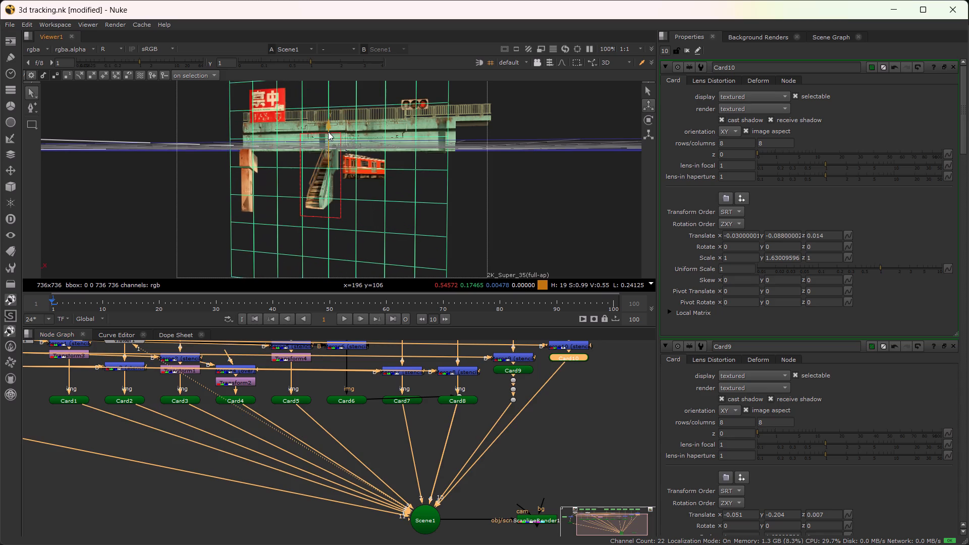
drag(328, 132, 325, 127)
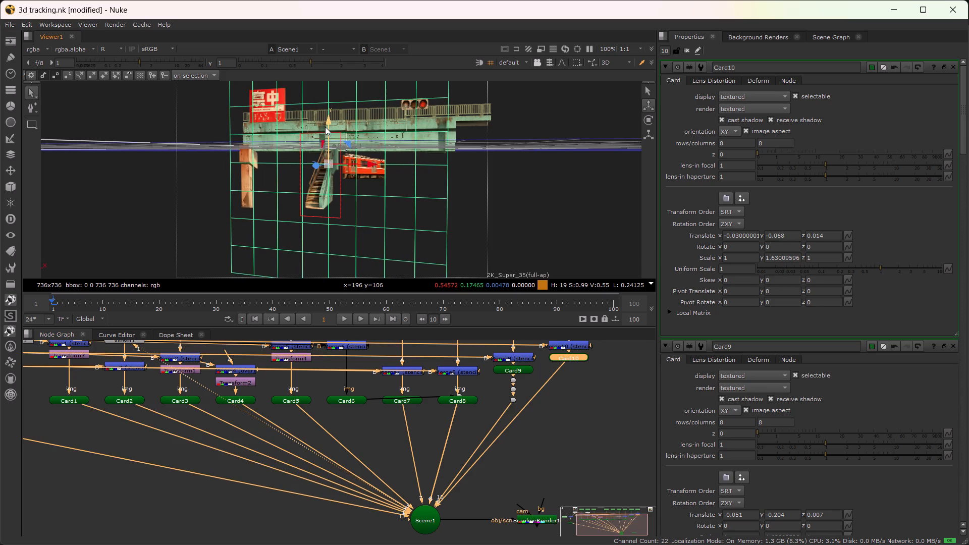
click(564, 429)
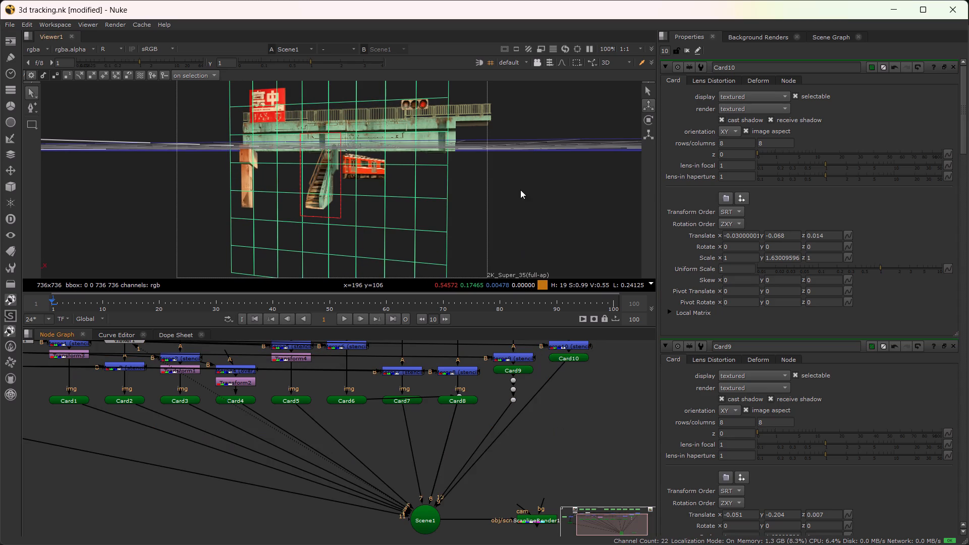
click(520, 158)
Display Scene1, check the rearranged cards, and save the script.
click(425, 529)
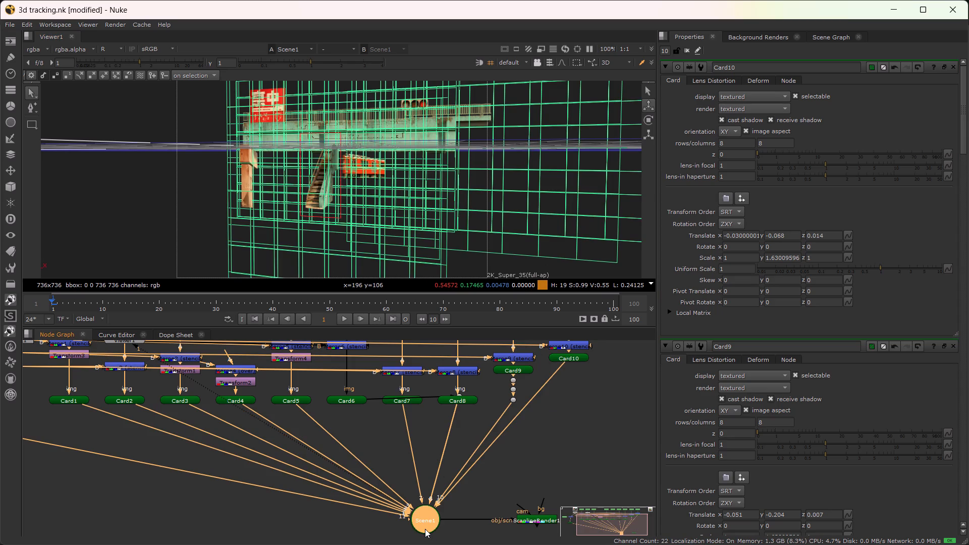
key(1)
click(137, 157)
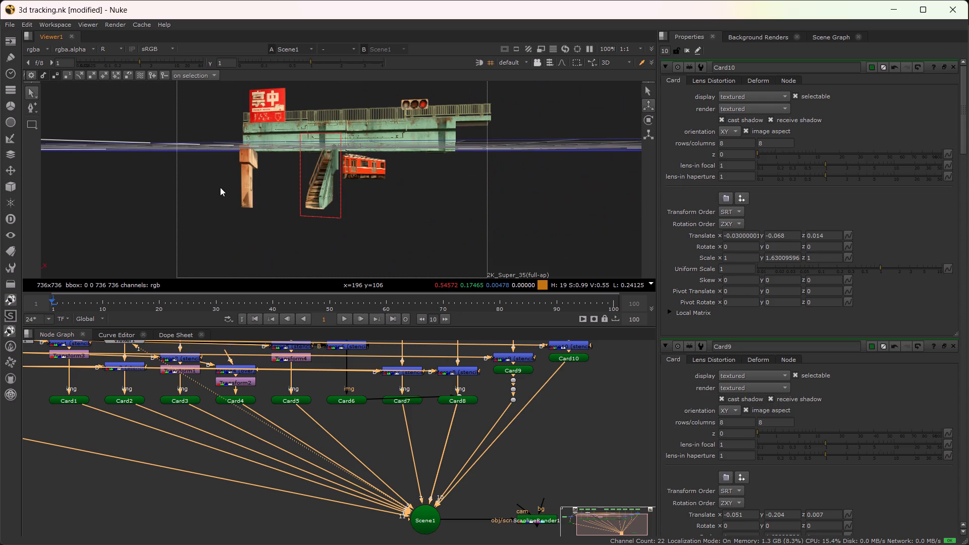
scroll(408, 176, down, 6)
scroll(422, 154, up, 4)
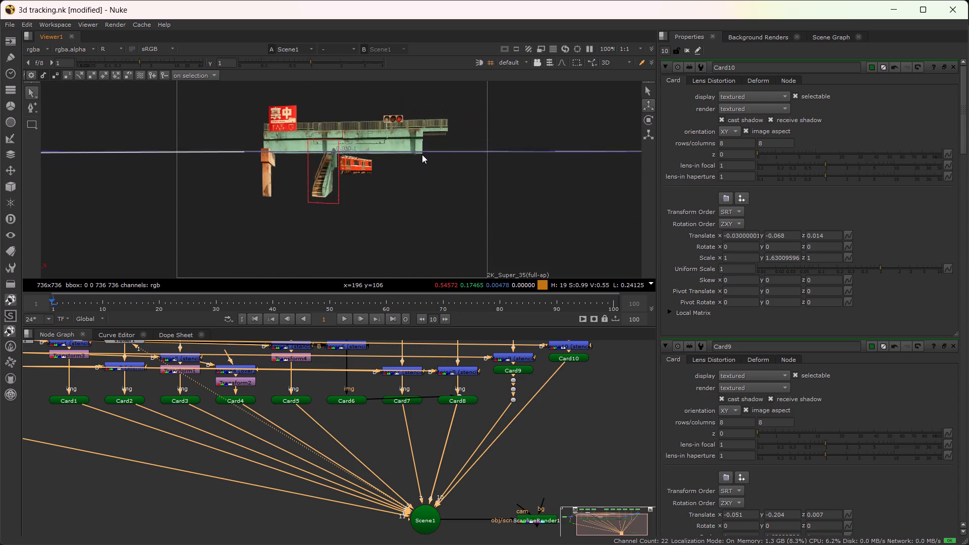
scroll(422, 154, up, 3)
key(ctrl+s)
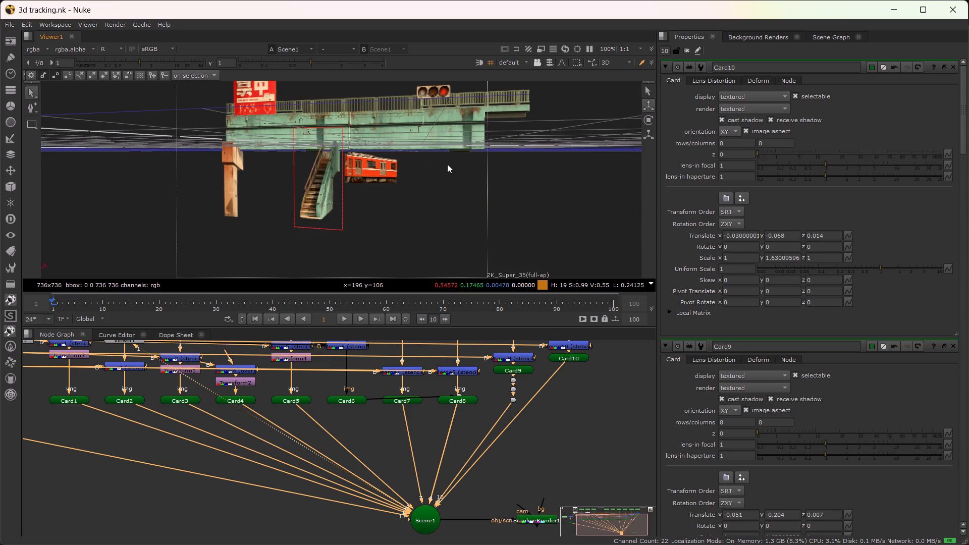
Examine the spacing of the bridge, stairs, pillar and train cards from an angled 3D view.
alt+drag(442, 170, 396, 238)
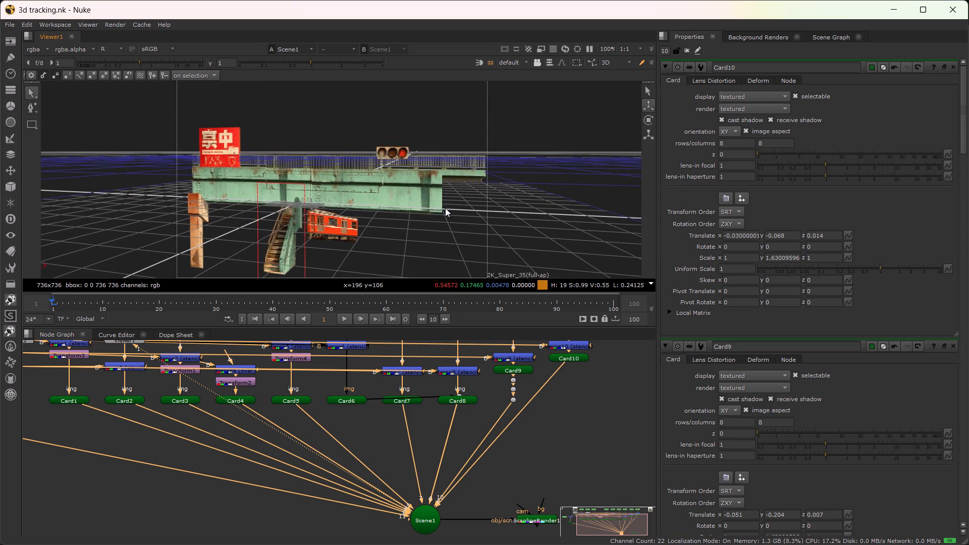
ctrl+drag(441, 209, 422, 226)
scroll(428, 224, down, 3)
alt+drag(428, 220, 453, 173)
scroll(453, 173, down, 2)
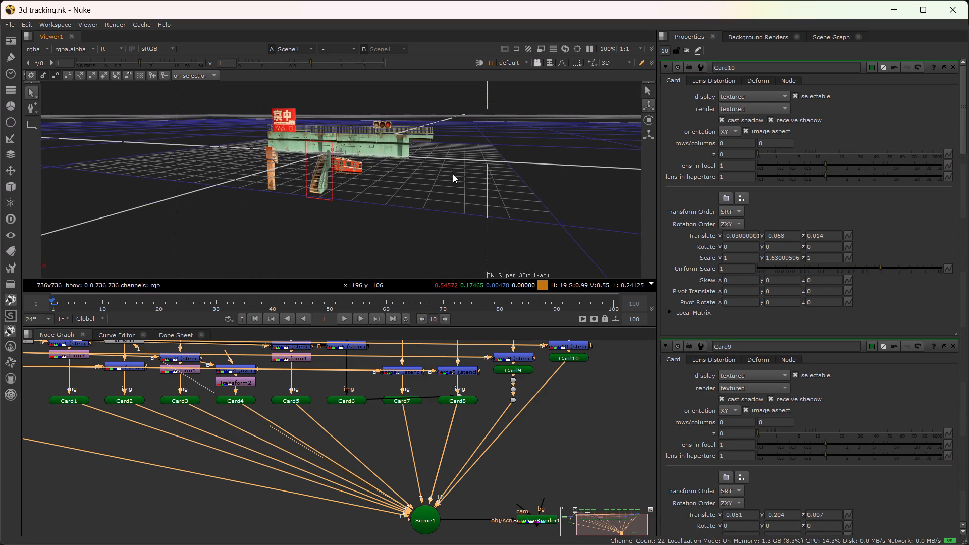
Open Card6's properties to inspect the pole card against the rest of the scene.
scroll(225, 387, down, 2)
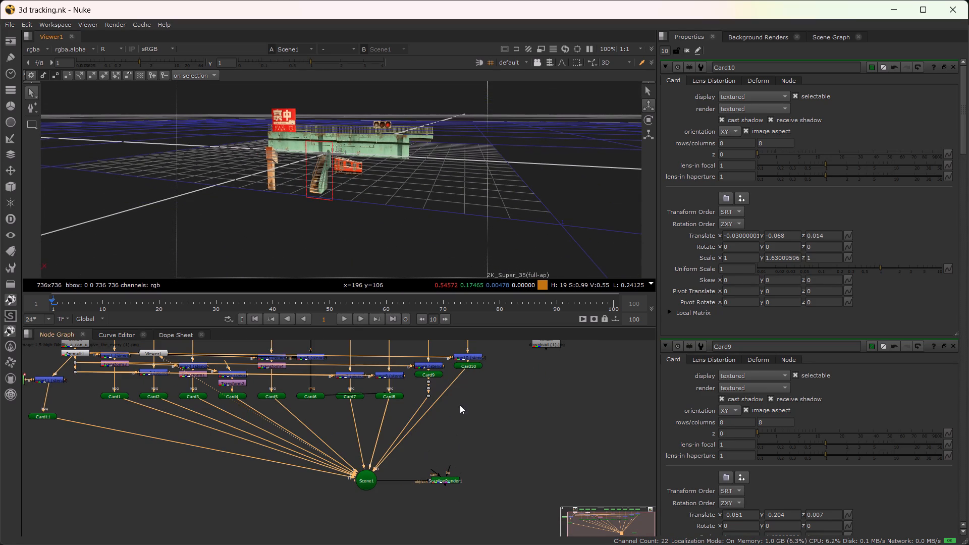
scroll(427, 406, up, 3)
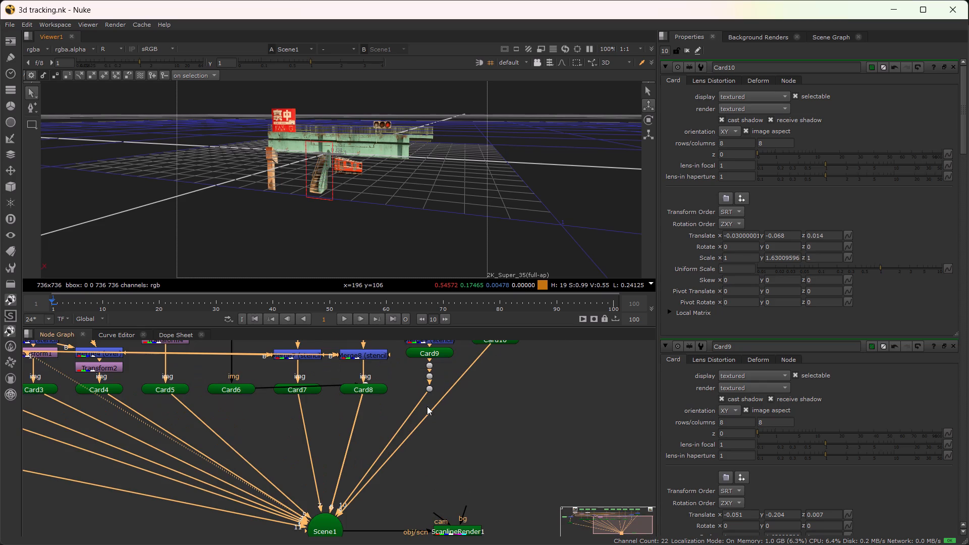
scroll(427, 406, up, 1)
scroll(427, 406, down, 1)
alt+drag(389, 422, 457, 405)
click(302, 369)
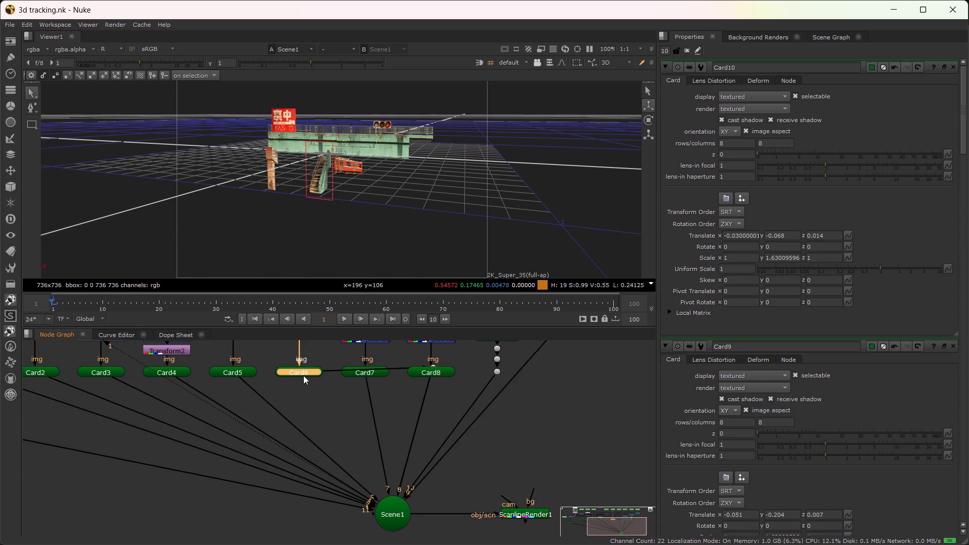
click(303, 375)
scroll(306, 376, up, 4)
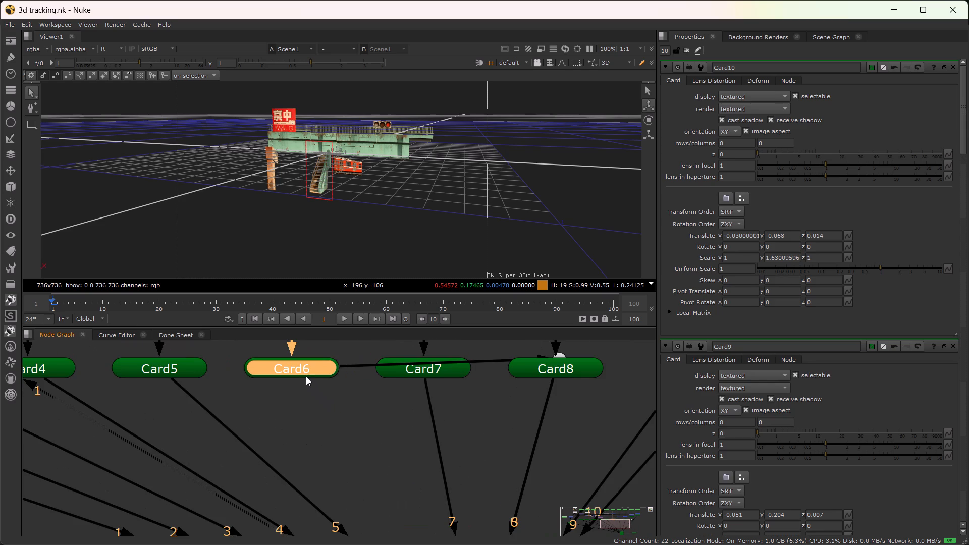
click(304, 376)
click(319, 392)
click(311, 381)
double_click(311, 371)
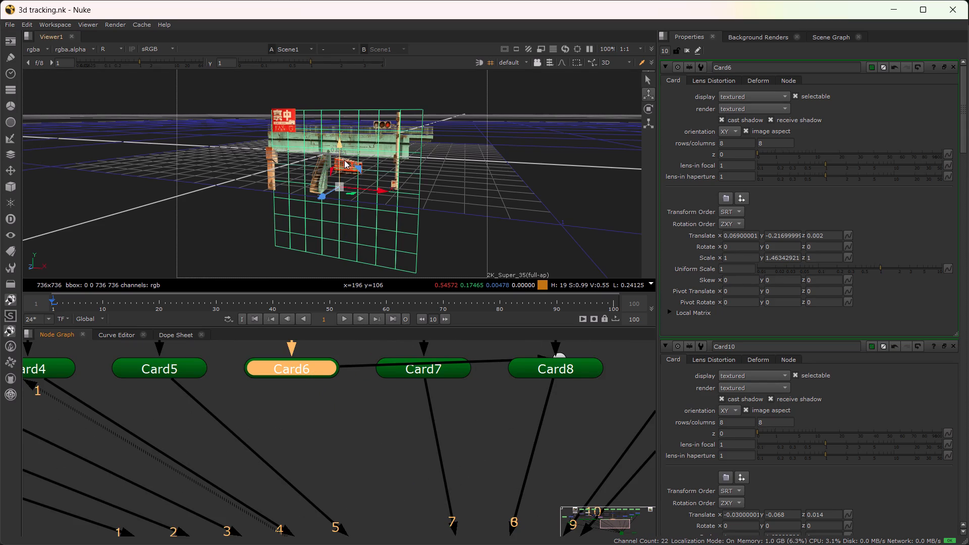
Display Scene1 again and check the pole card alongside the bridge.
click(349, 436)
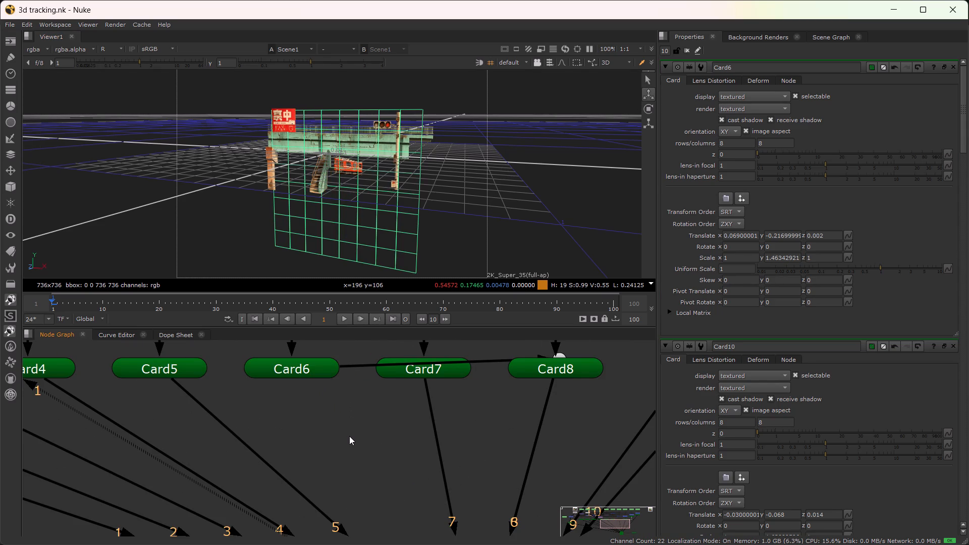
scroll(409, 186, up, 4)
scroll(375, 435, down, 3)
alt+drag(387, 448, 372, 348)
click(425, 476)
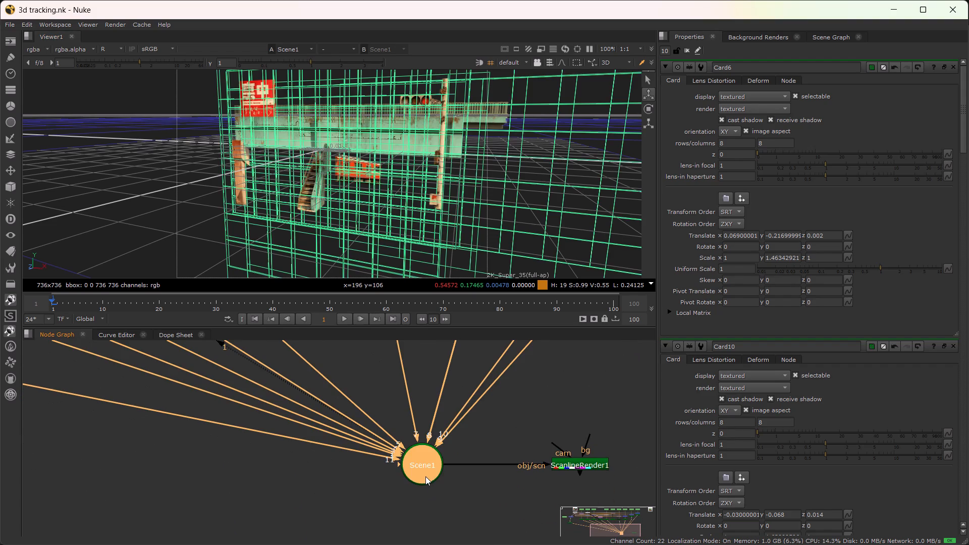
key(1)
click(347, 529)
click(355, 499)
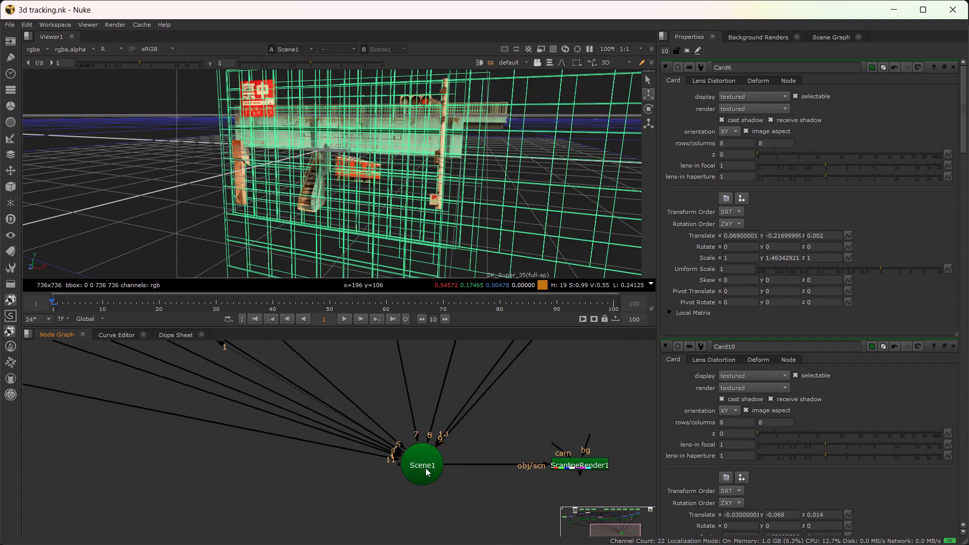
Display Scene1, check the card arrangement with nothing selected, and save the script.
click(425, 468)
key(1)
click(444, 512)
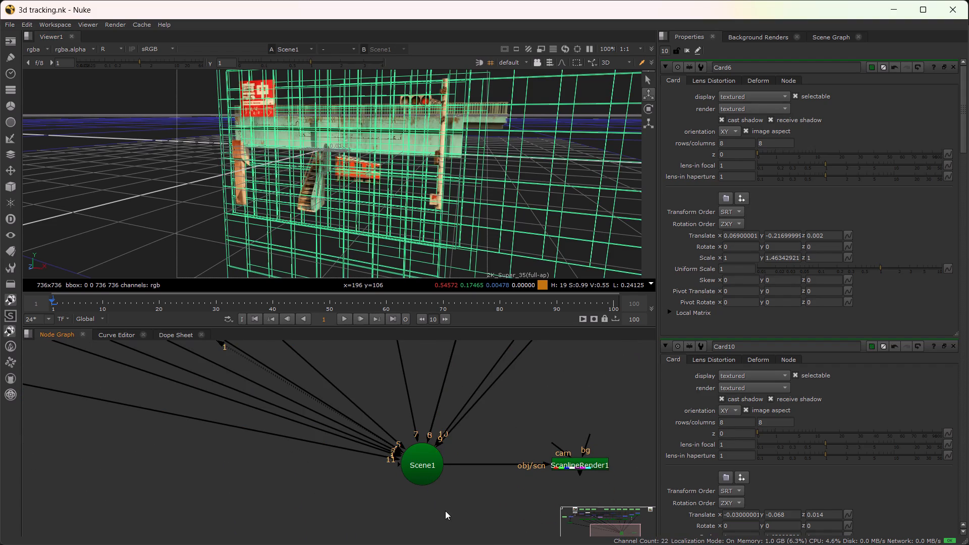
click(141, 183)
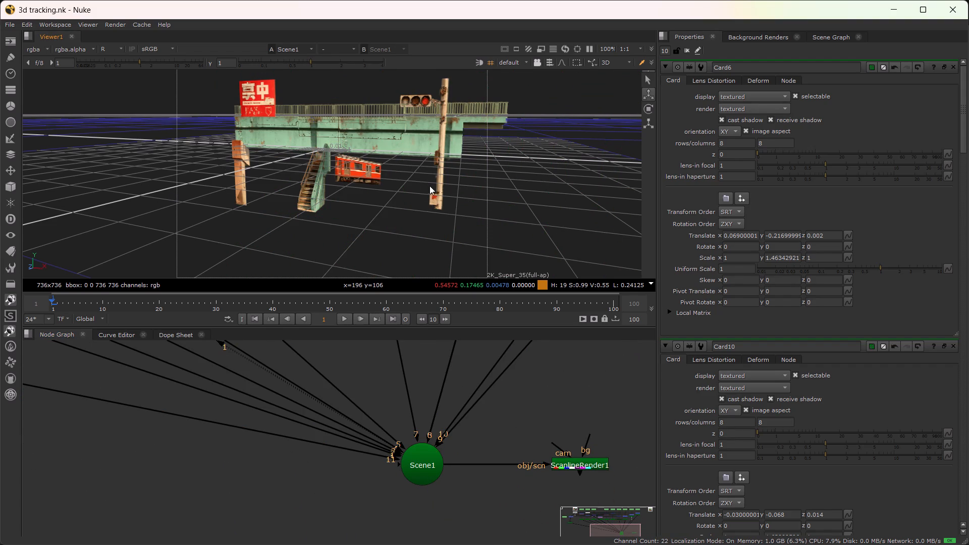
click(435, 189)
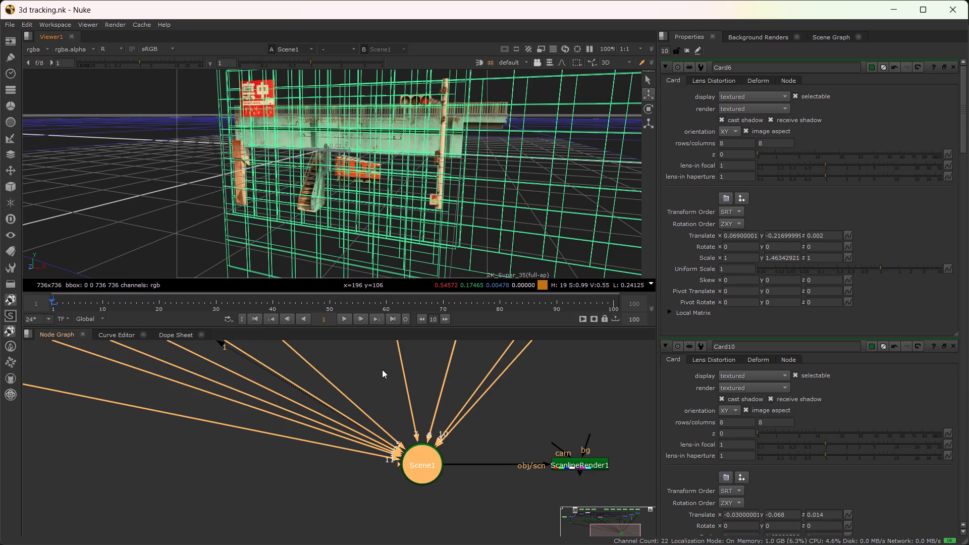
click(382, 370)
click(120, 180)
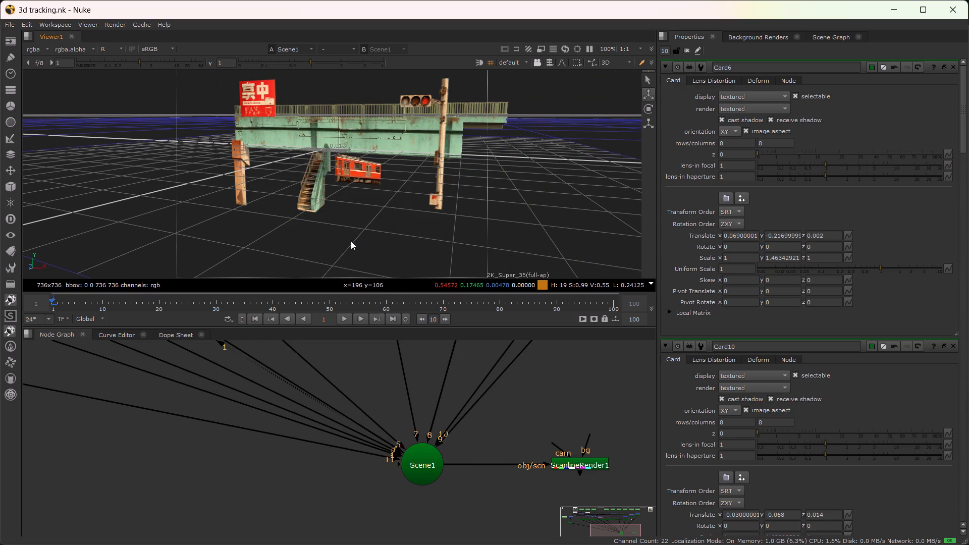
click(337, 361)
key(ctrl+s)
Examine the Scene1 card layout in the 3D view, both from a distance and close up.
click(428, 453)
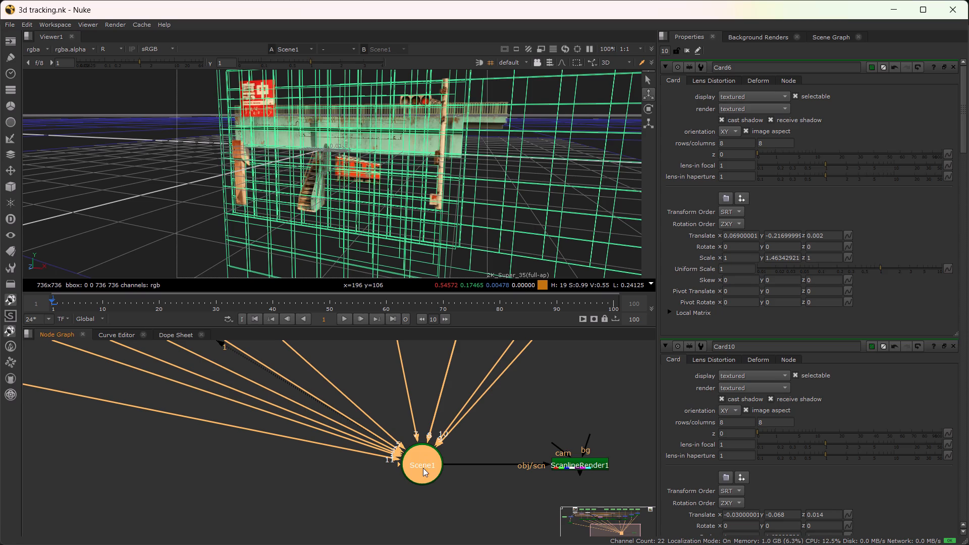
key(w)
scroll(400, 196, down, 4)
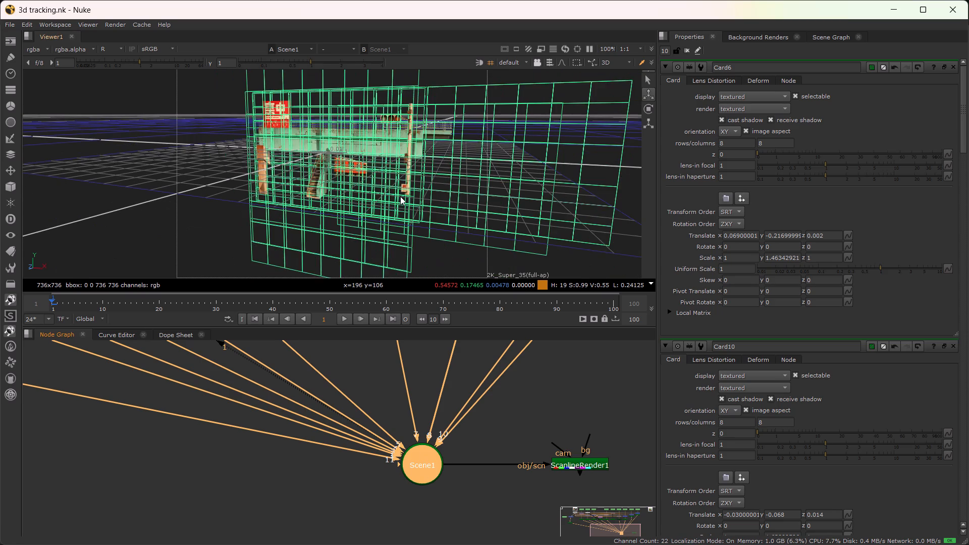
scroll(425, 254, down, 2)
click(491, 238)
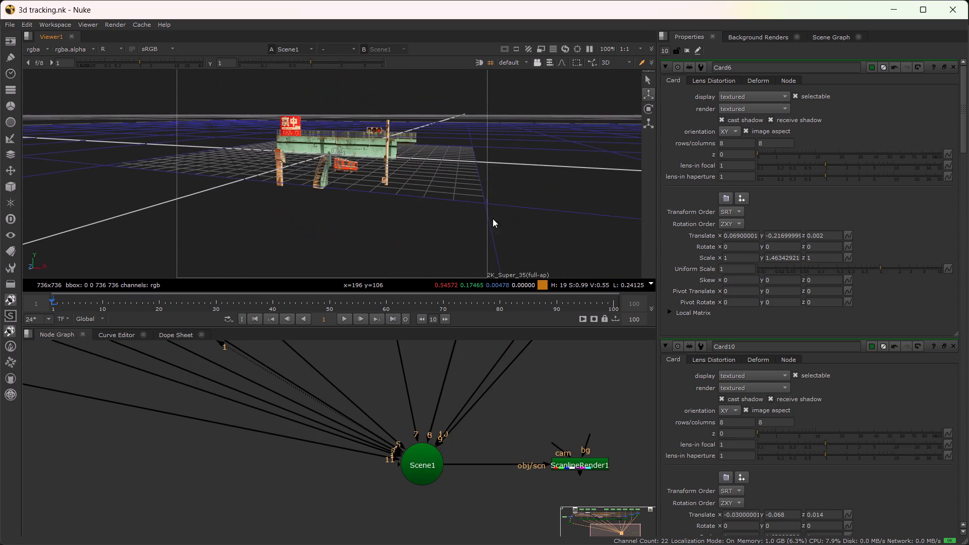
scroll(360, 205, up, 5)
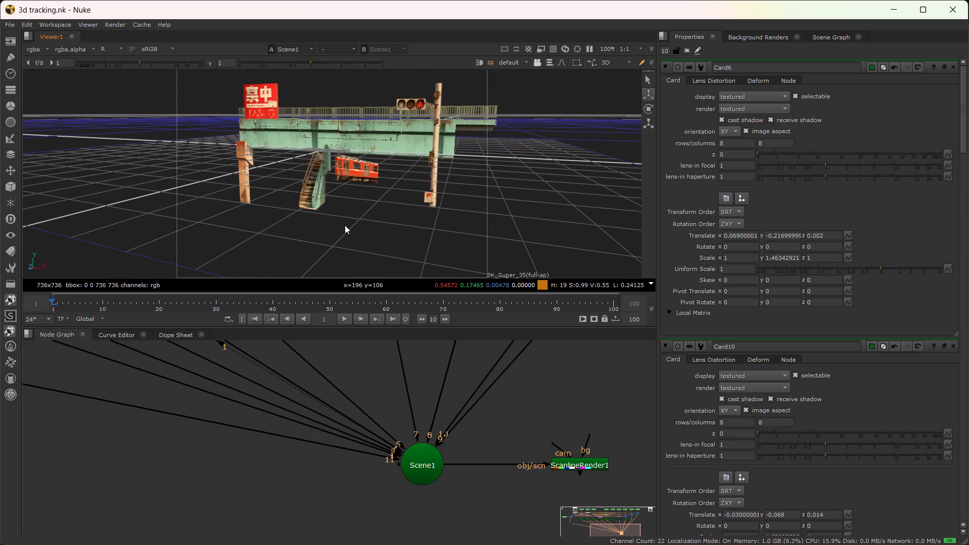
scroll(345, 224, up, 2)
alt+drag(346, 226, 401, 217)
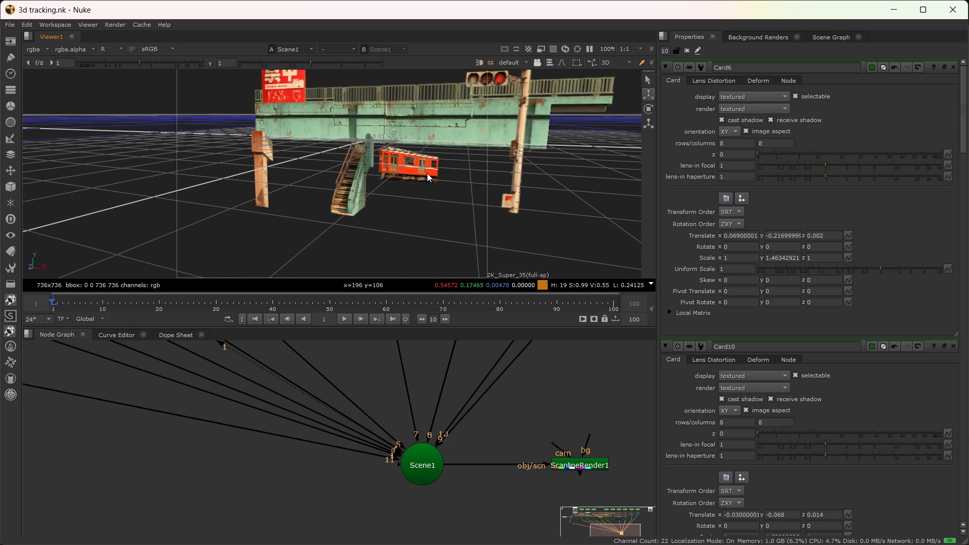
Move the train card, Card11, along X to -0.037, away from the stairs.
click(425, 161)
scroll(299, 408, down, 2)
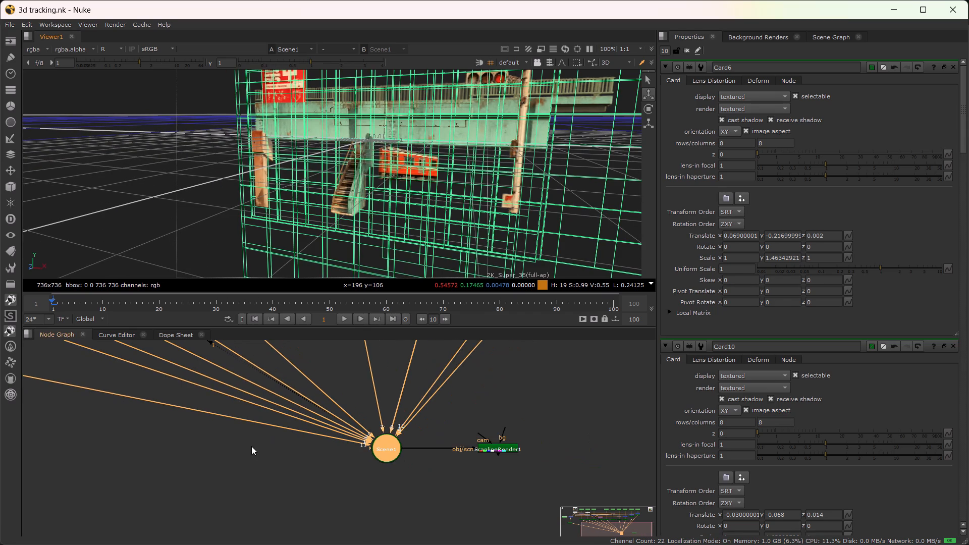
alt+drag(251, 446, 462, 448)
double_click(142, 359)
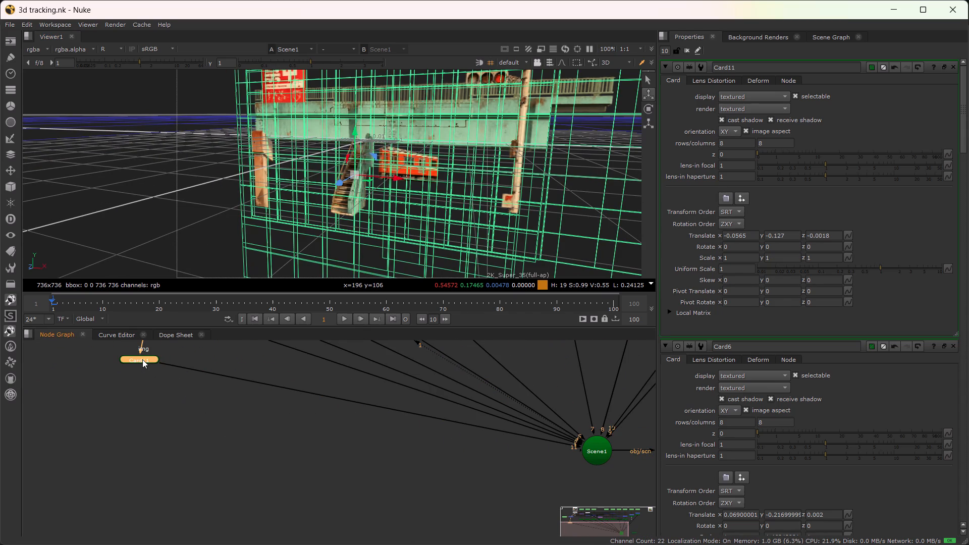
click(131, 138)
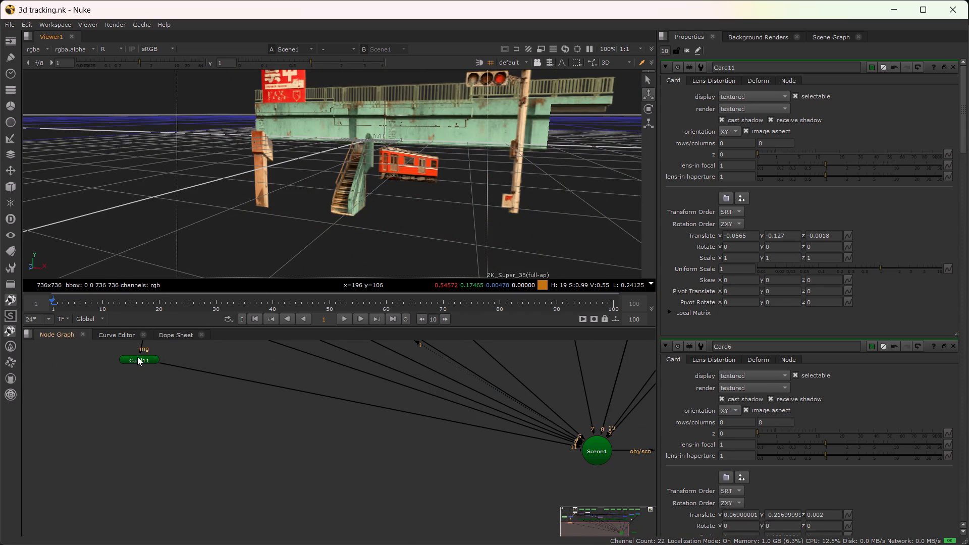
double_click(137, 357)
drag(378, 177, 401, 176)
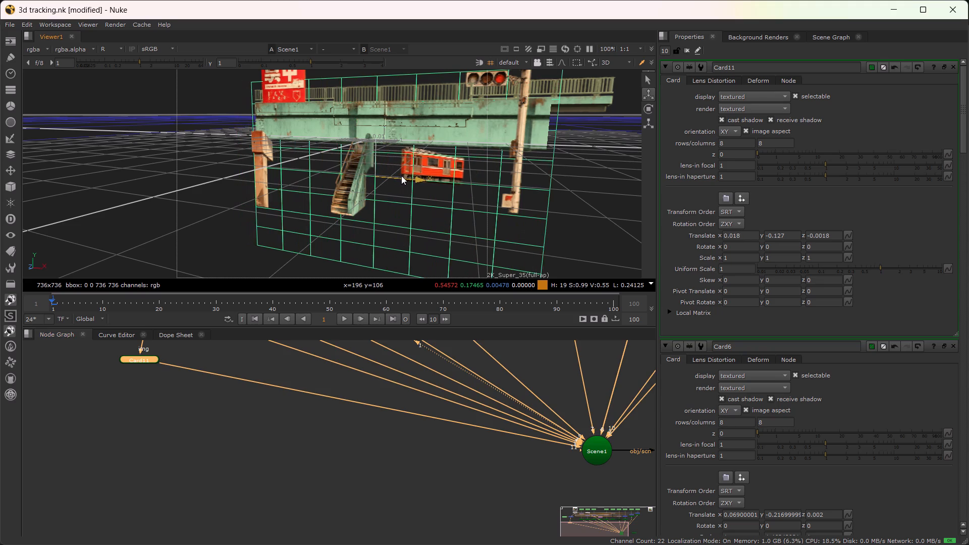
drag(401, 176, 384, 175)
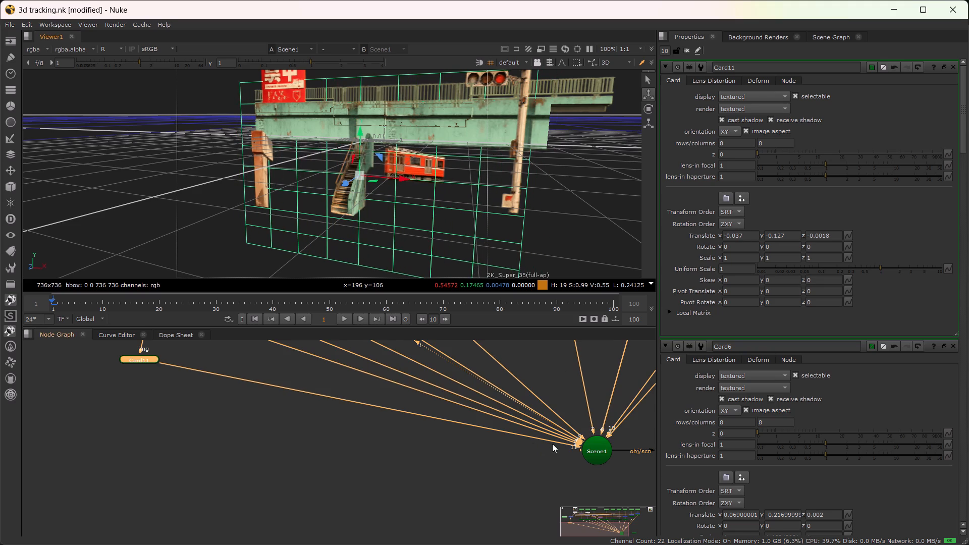
Display the Read1 reference image to compare the layout, and return the viewer to Card11.
alt+drag(535, 442, 472, 448)
scroll(464, 441, down, 2)
ctrl+drag(499, 439, 418, 479)
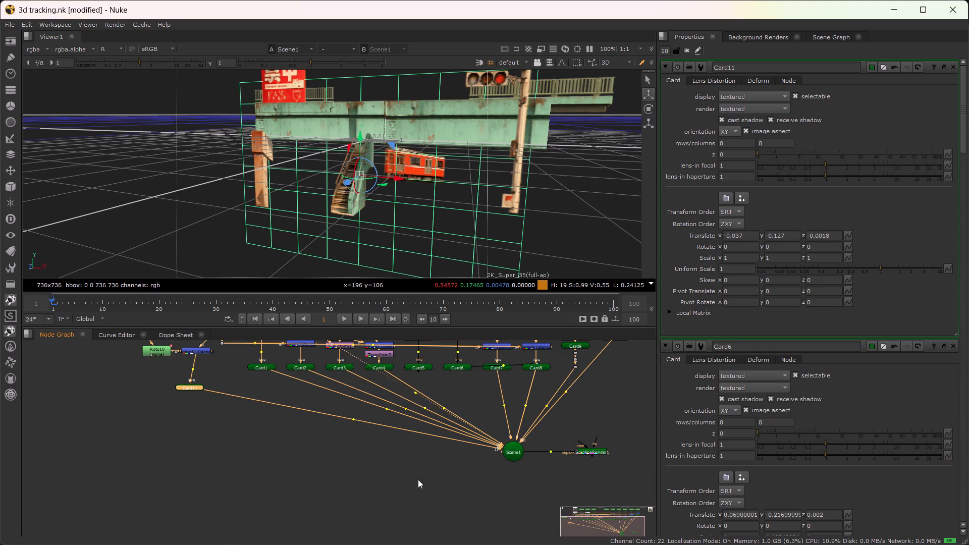
key(ctrl+z)
alt+drag(440, 478, 376, 486)
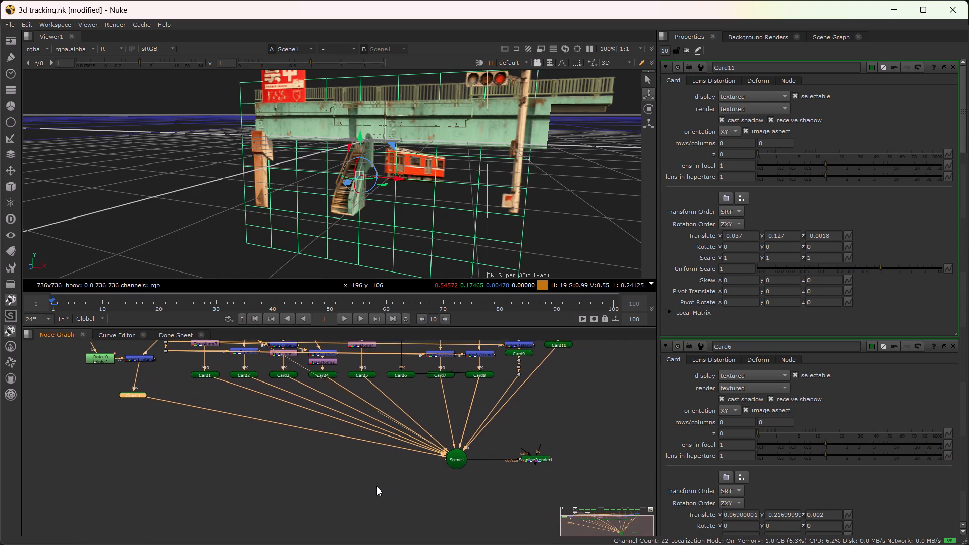
alt+drag(376, 486, 369, 487)
alt+drag(602, 390, 527, 436)
click(554, 359)
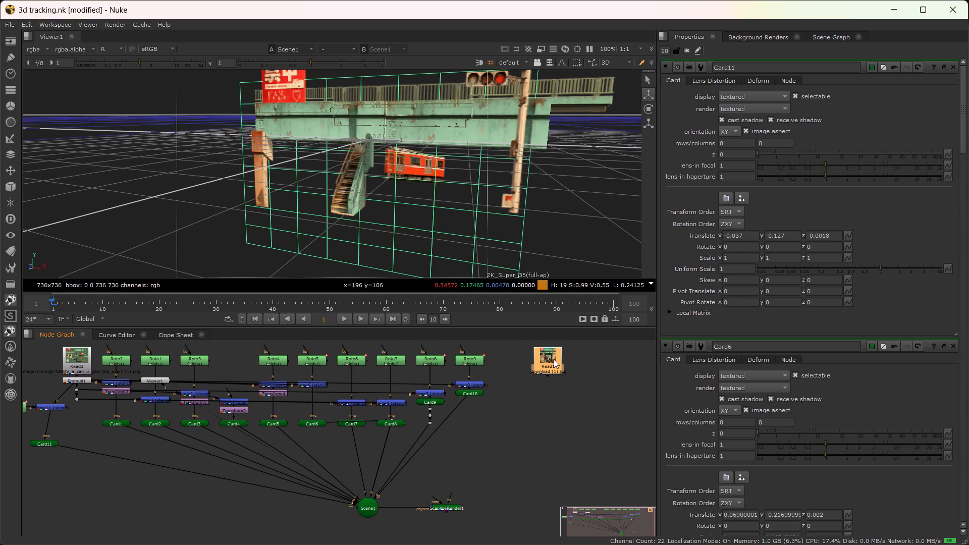
key(1)
alt+drag(463, 230, 469, 202)
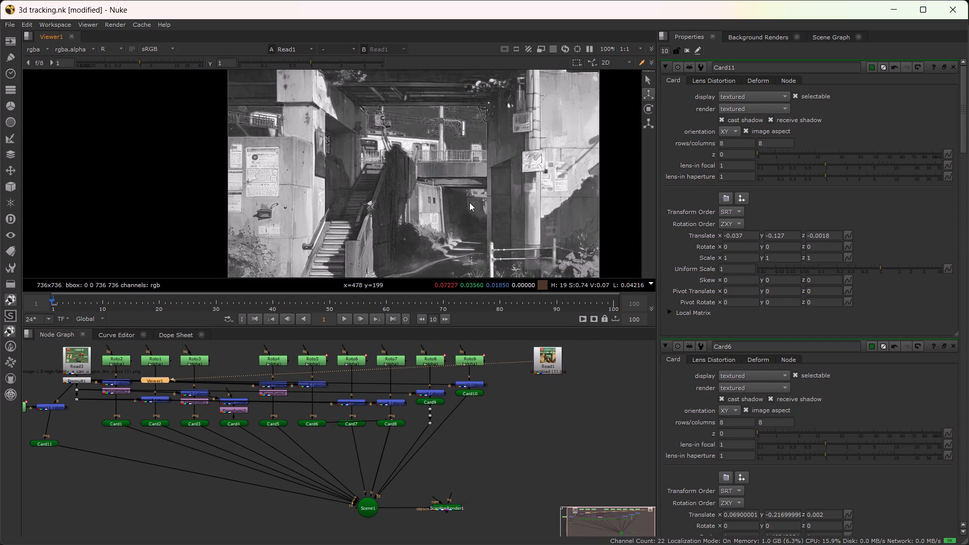
click(50, 443)
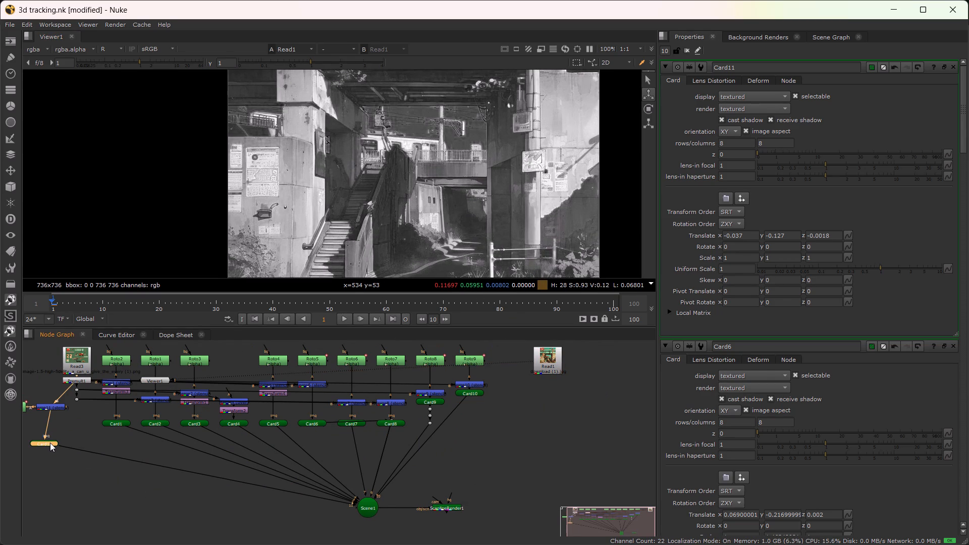
key(1)
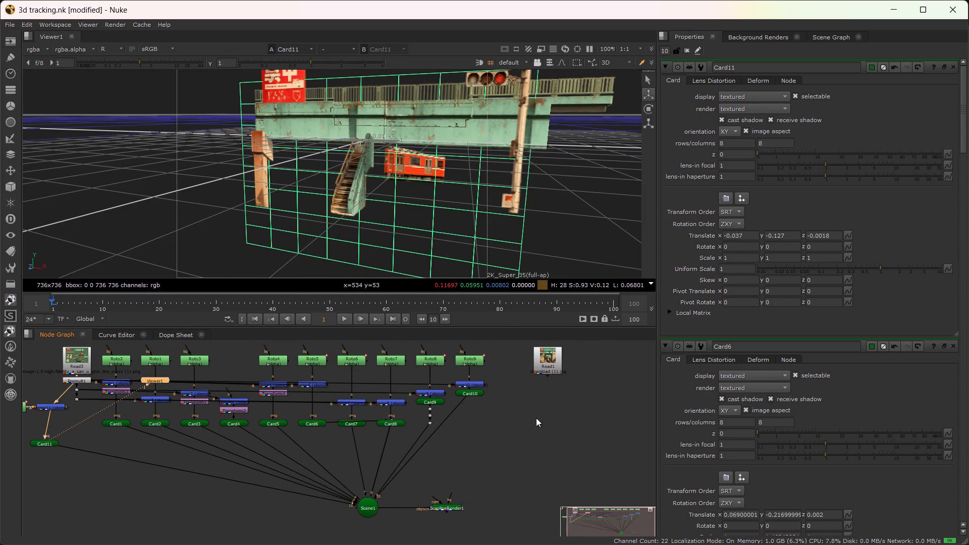
Shift the pillar card, Card10, to X -0.026 and Y -0.061.
double_click(469, 394)
click(110, 216)
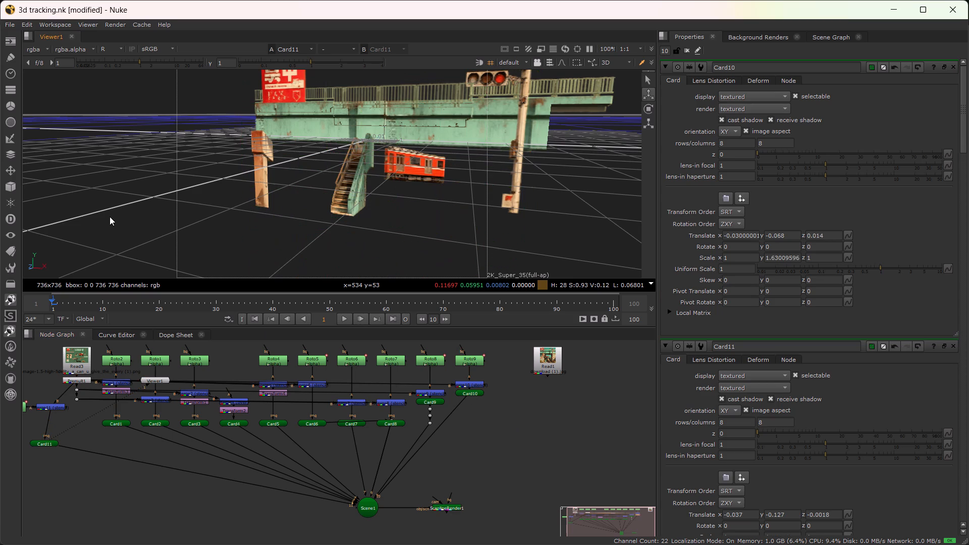
double_click(469, 392)
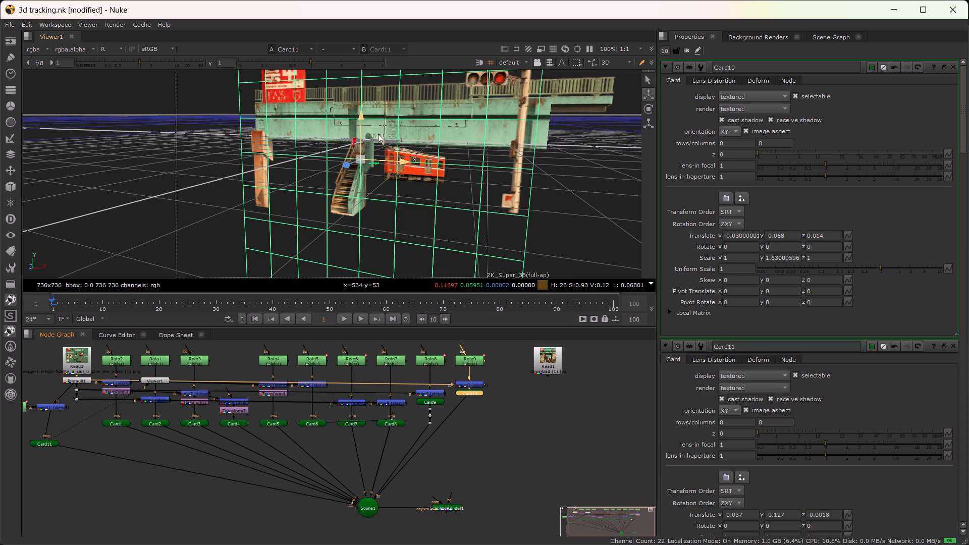
click(400, 163)
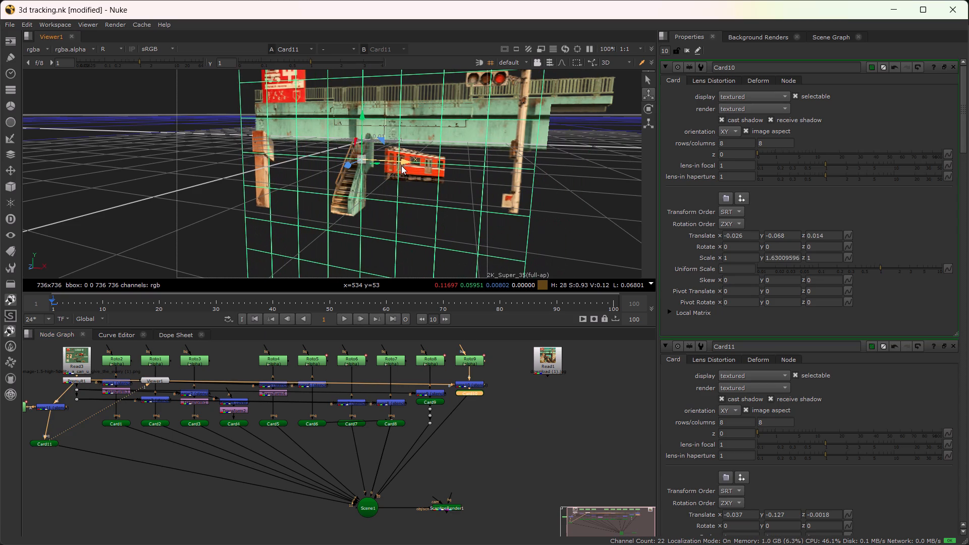
click(364, 123)
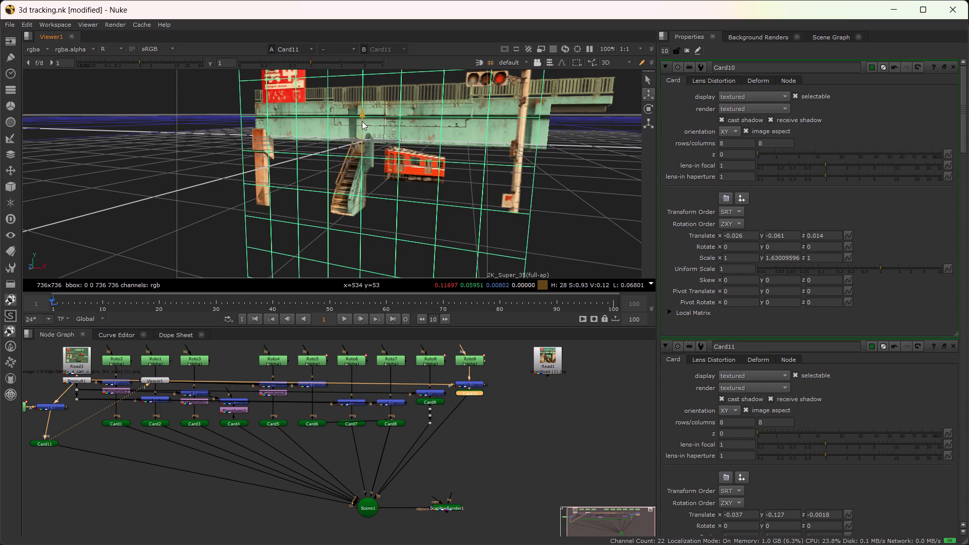
Move the stairs card, Card9, sideways and down to X 0.031 and Y about -0.284.
double_click(432, 400)
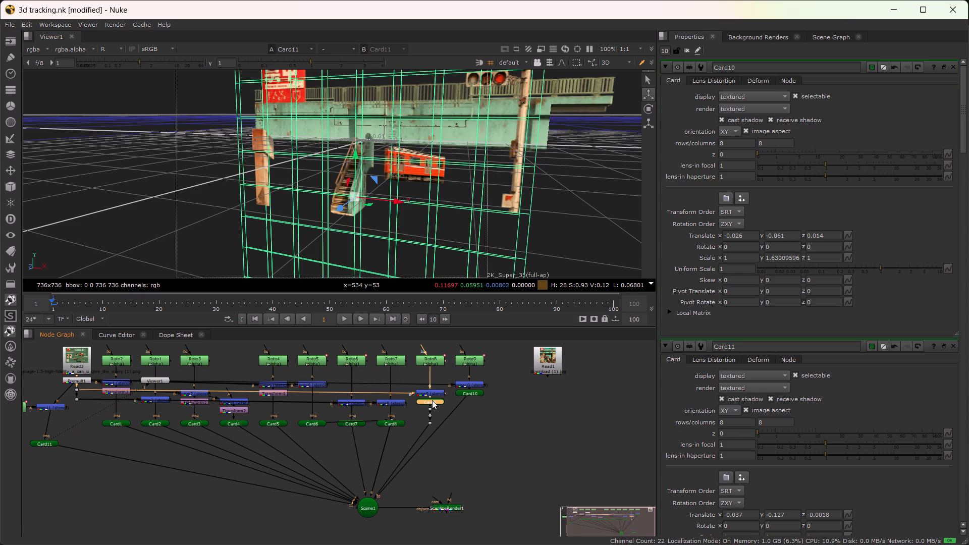
drag(390, 203, 410, 202)
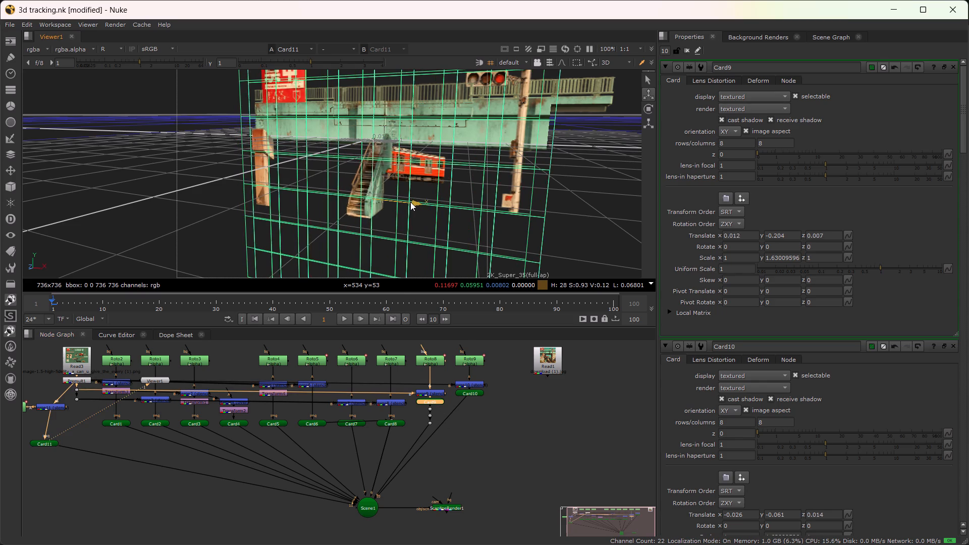
drag(410, 202, 415, 203)
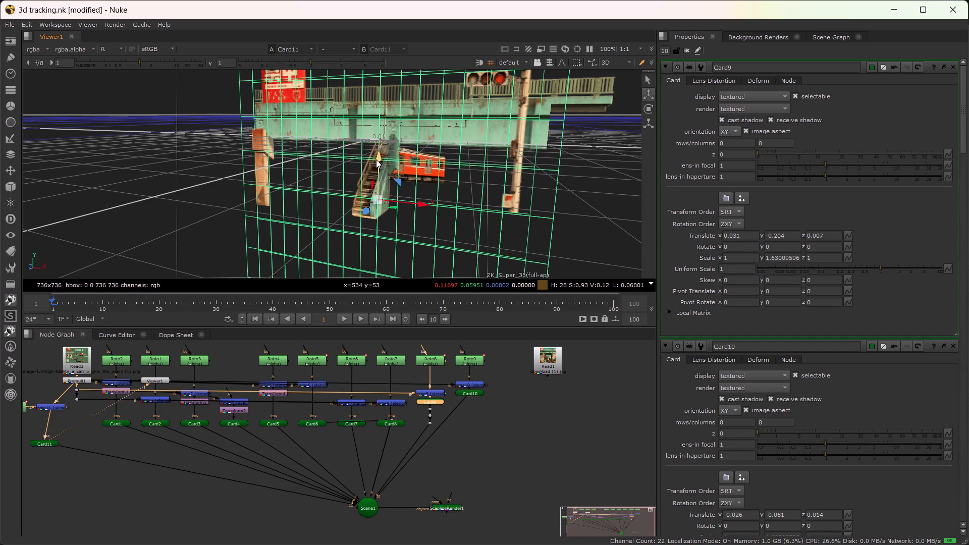
drag(379, 160, 374, 184)
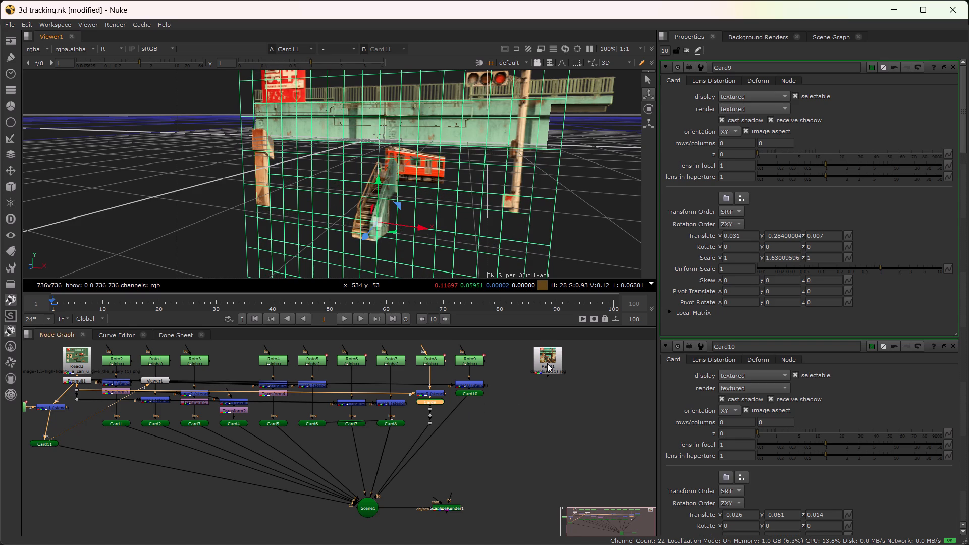
Check the Read1 reference image again and return the viewer to Scene1.
click(547, 361)
key(1)
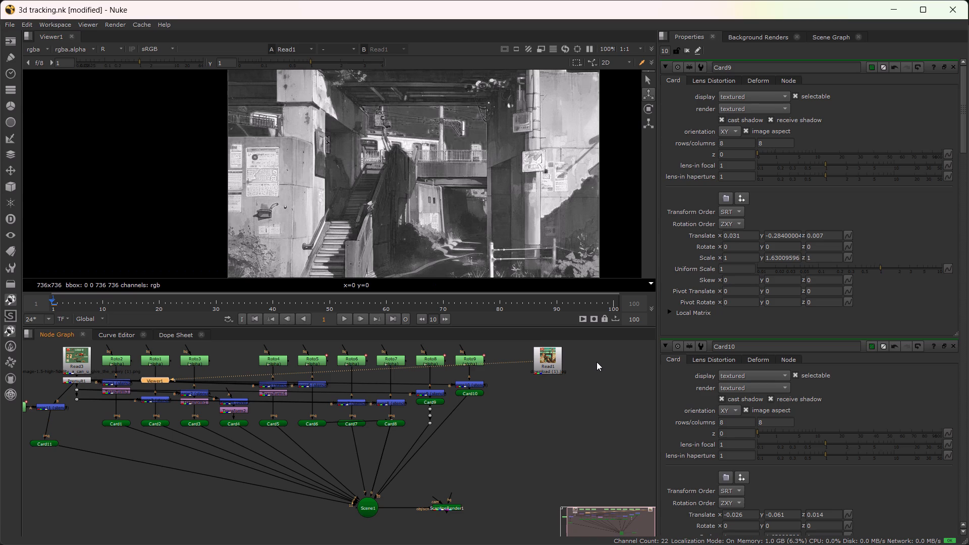
click(371, 505)
key(1)
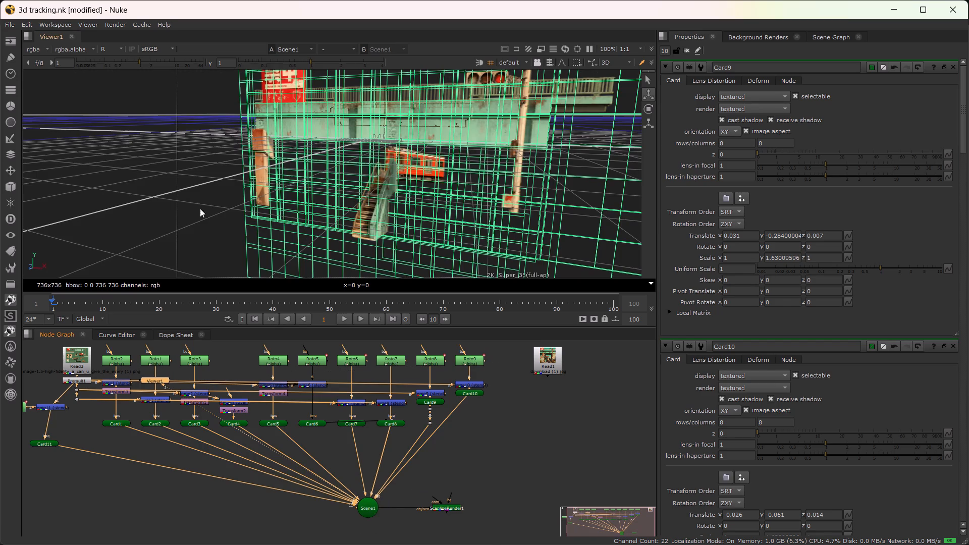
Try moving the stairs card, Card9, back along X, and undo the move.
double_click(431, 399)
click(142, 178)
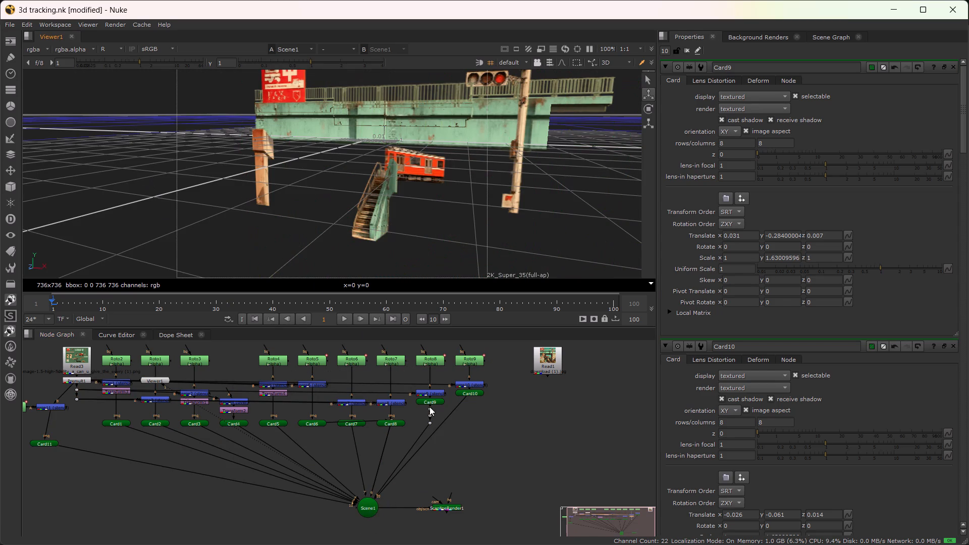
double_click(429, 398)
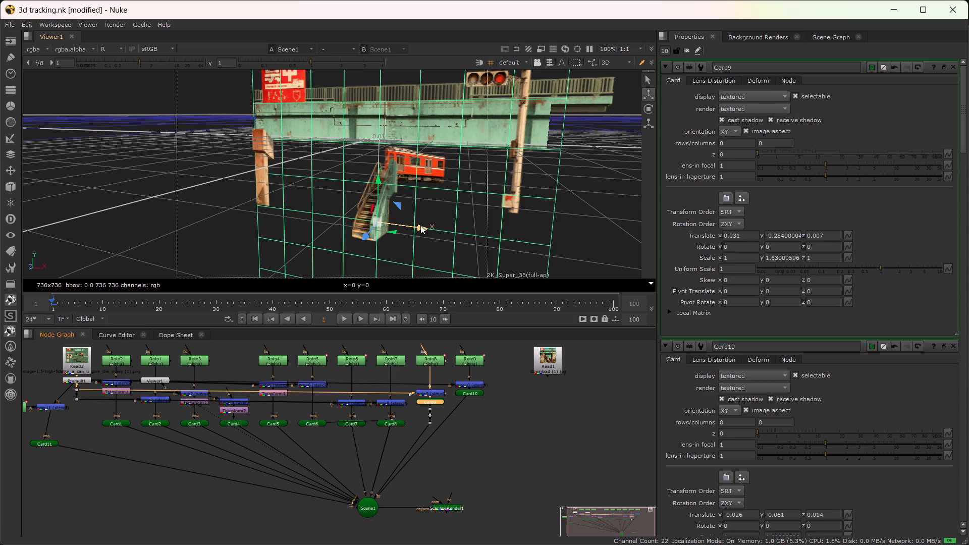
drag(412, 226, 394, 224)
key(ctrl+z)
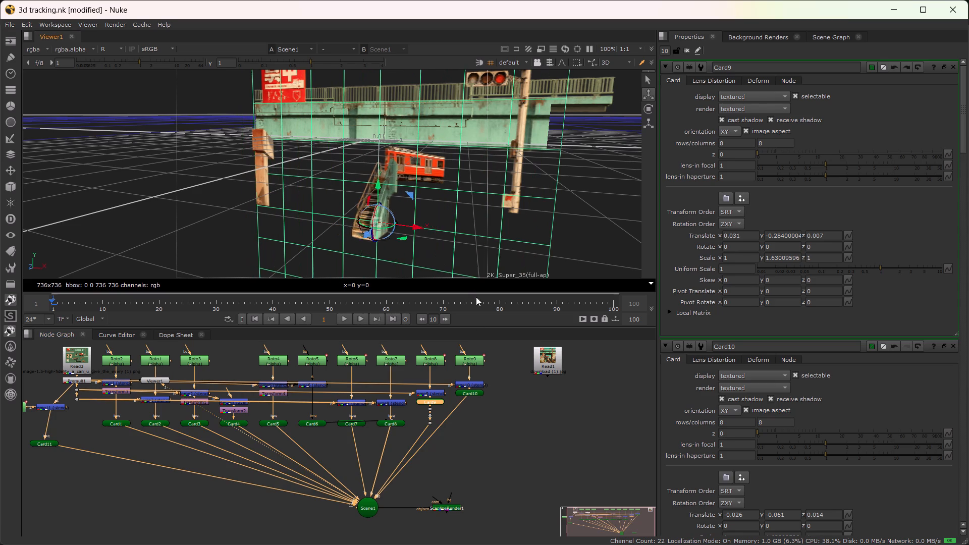
Shift the pillar card, Card10, along X to -0.002 and save the script.
double_click(472, 392)
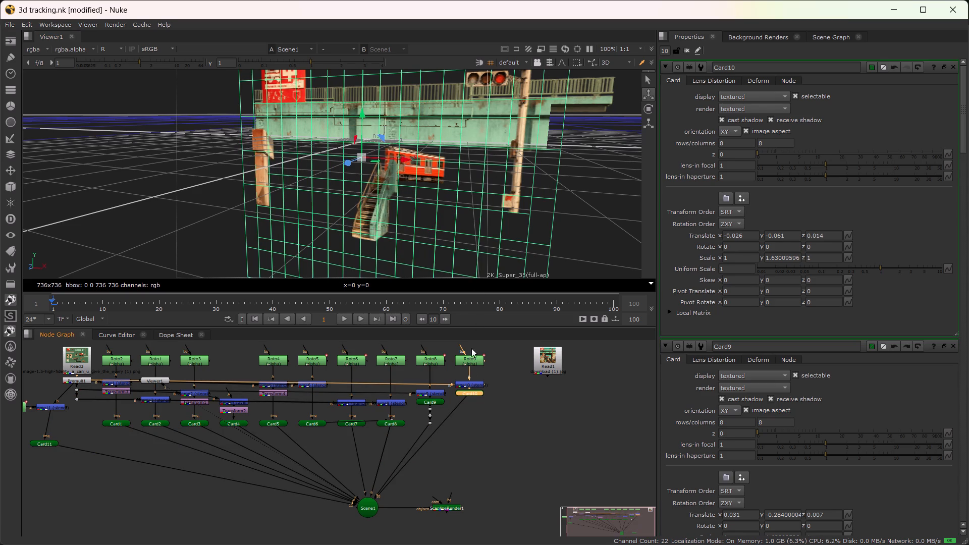
drag(400, 157, 417, 158)
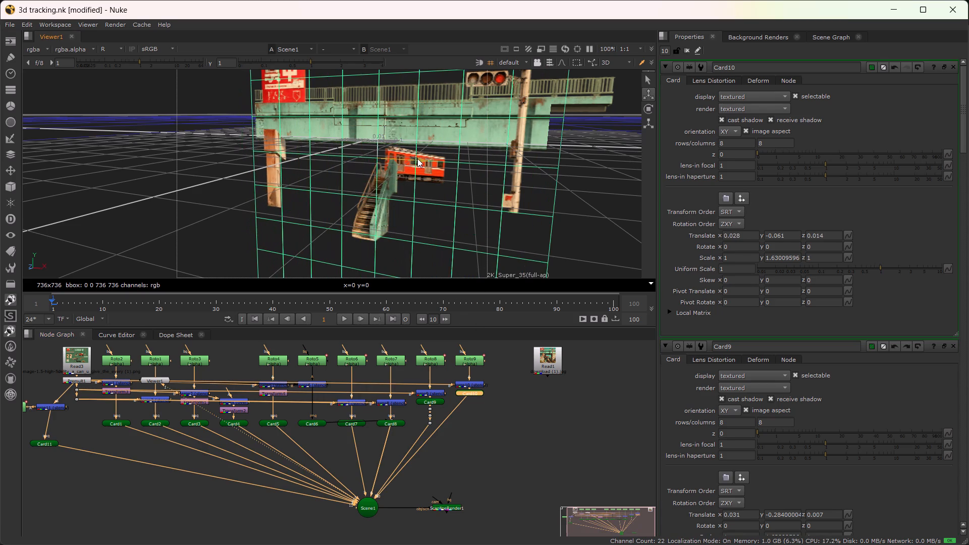
drag(417, 158, 408, 158)
click(505, 441)
key(ctrl+s)
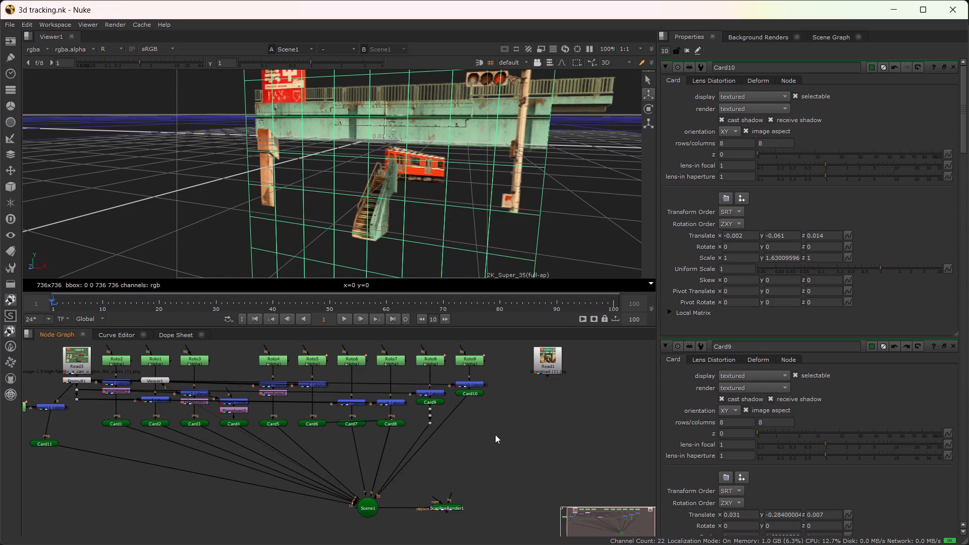
Align Roto10 above Merge11 in the node graph, move Roto10, Merge11 and Card11 together farther away from Read3, and save the script.
alt+drag(445, 465, 491, 464)
scroll(493, 460, down, 1)
alt+drag(352, 479, 406, 478)
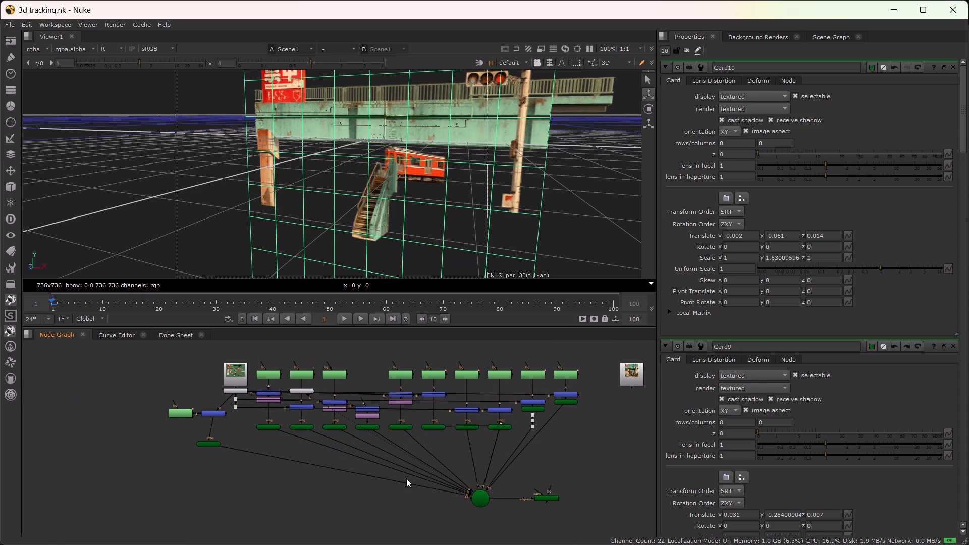
scroll(225, 458, up, 3)
key(ctrl+s)
key(ctrl+s)
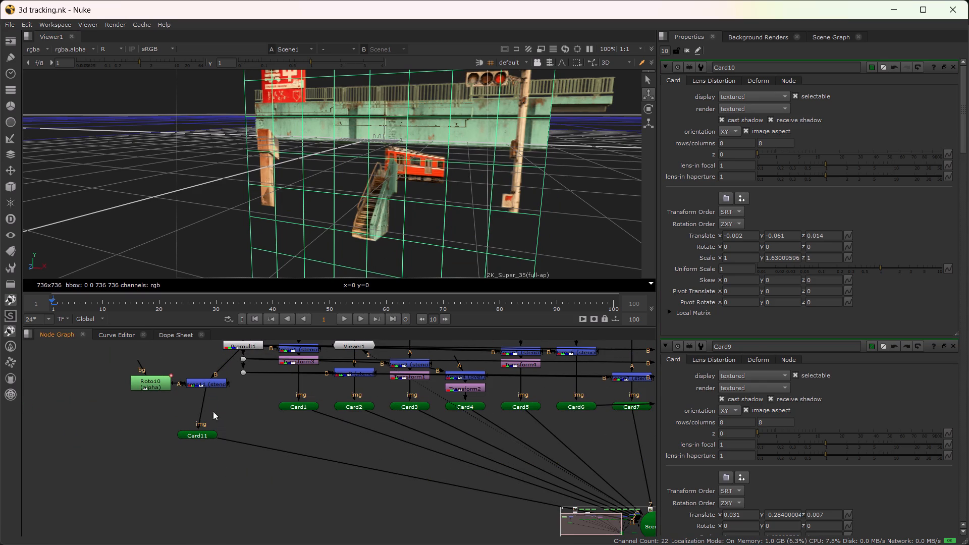
drag(156, 381, 201, 353)
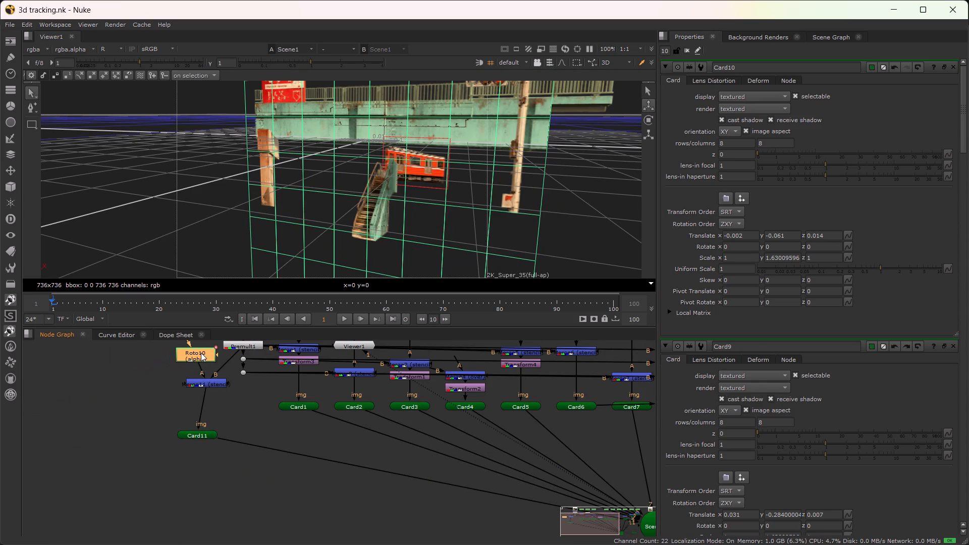
drag(201, 353, 209, 353)
drag(220, 474, 194, 362)
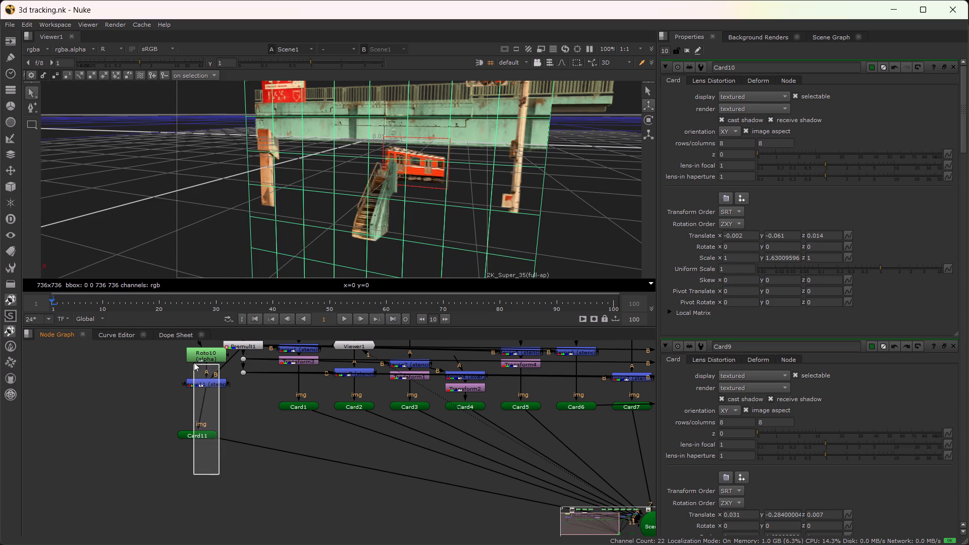
drag(194, 362, 129, 338)
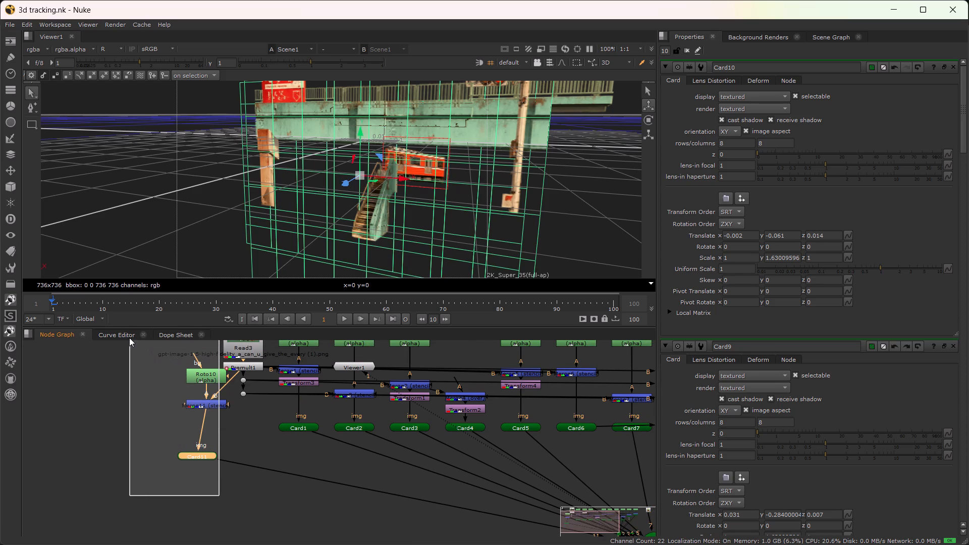
drag(129, 338, 126, 337)
shift+click(199, 388)
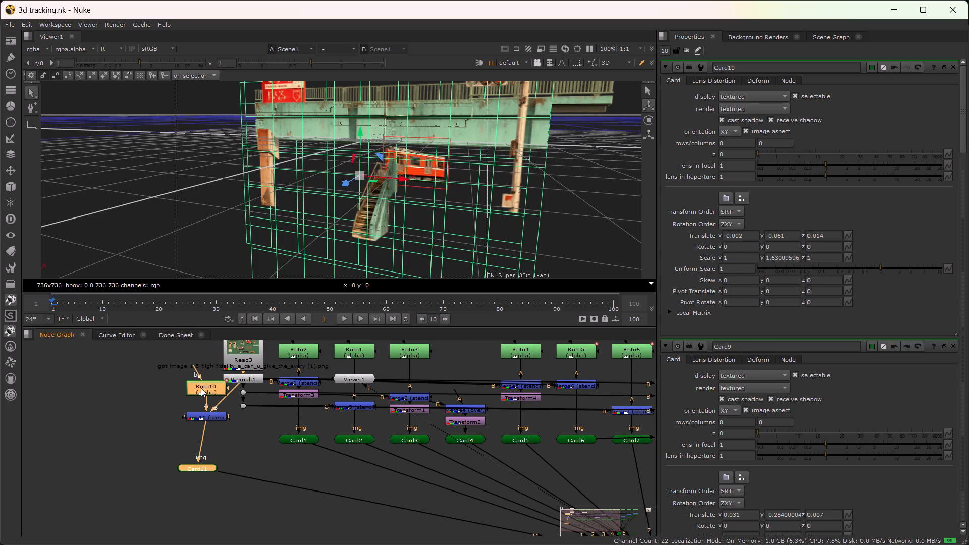
shift+click(210, 419)
drag(209, 418, 174, 409)
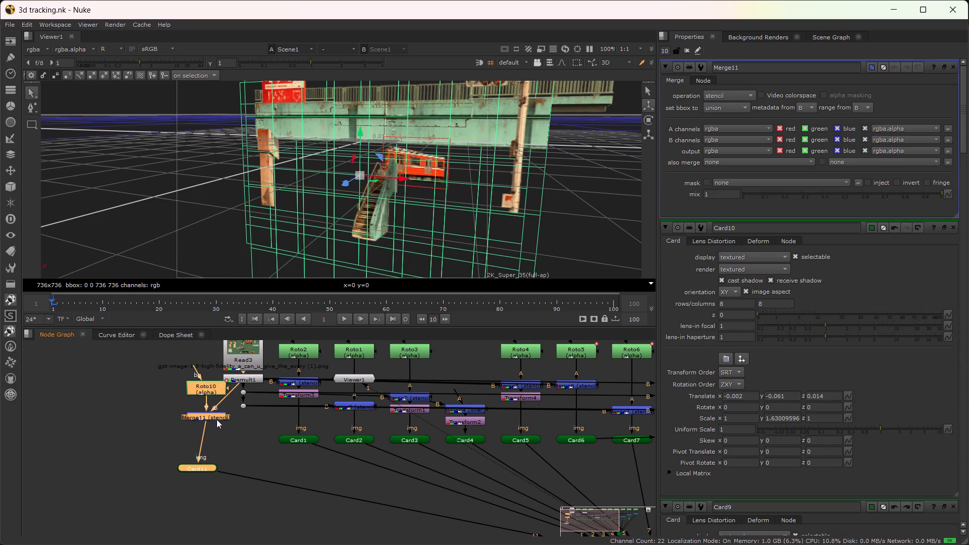
drag(214, 414, 164, 391)
click(167, 517)
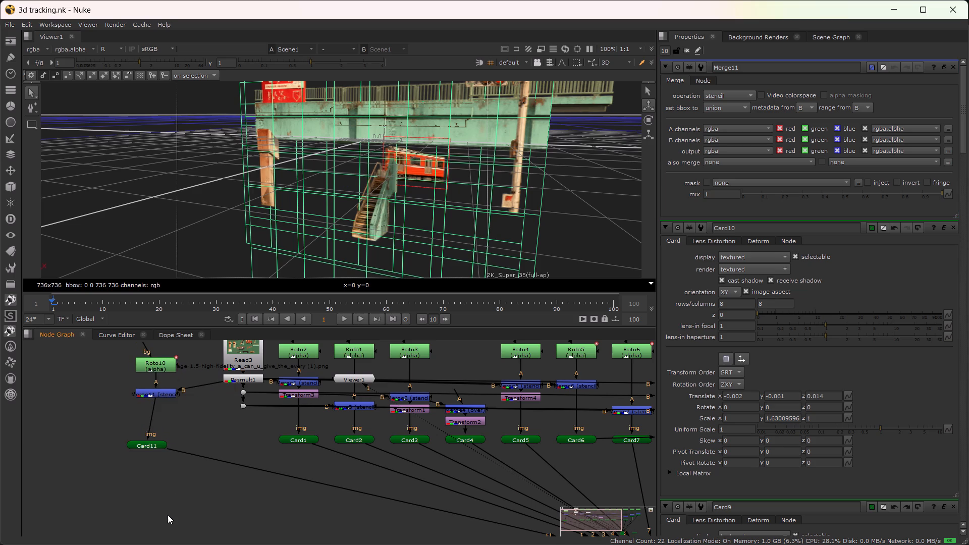
key(ctrl+s)
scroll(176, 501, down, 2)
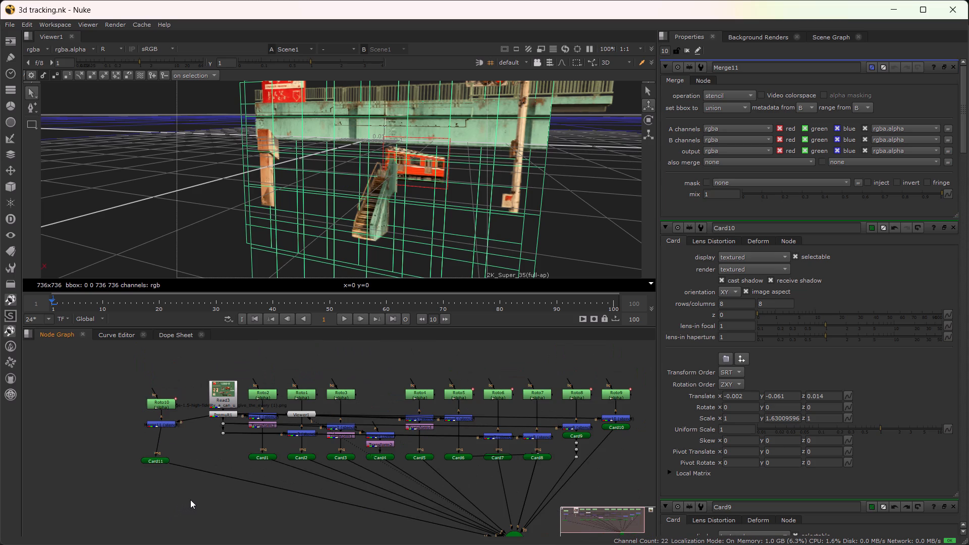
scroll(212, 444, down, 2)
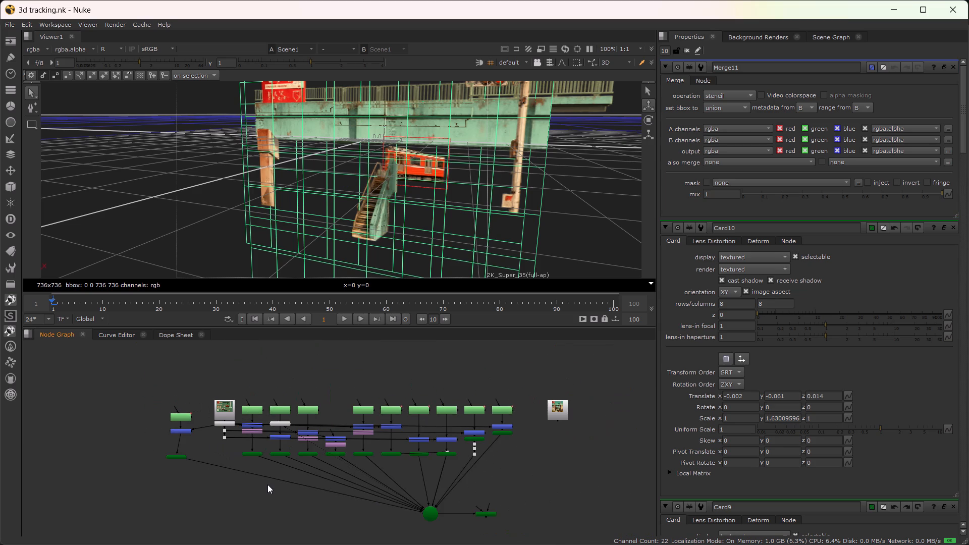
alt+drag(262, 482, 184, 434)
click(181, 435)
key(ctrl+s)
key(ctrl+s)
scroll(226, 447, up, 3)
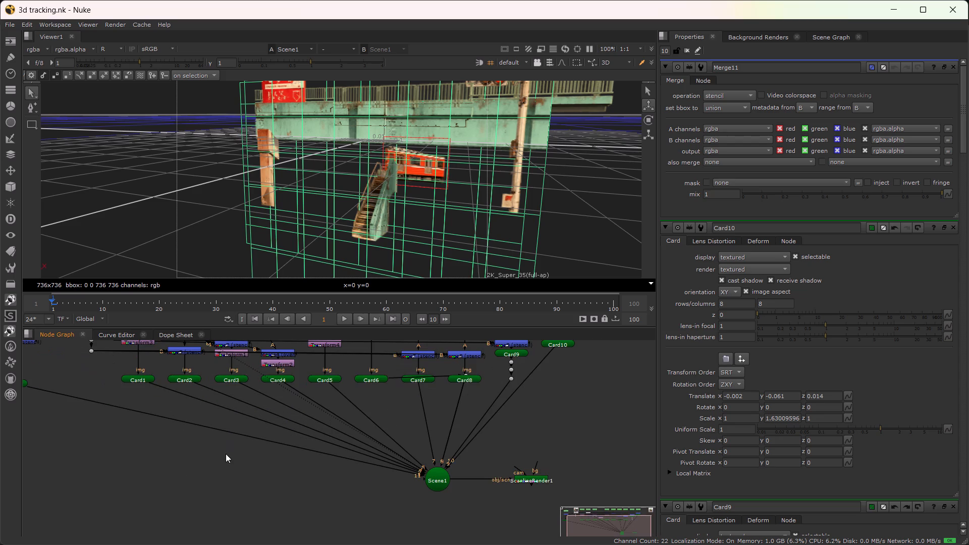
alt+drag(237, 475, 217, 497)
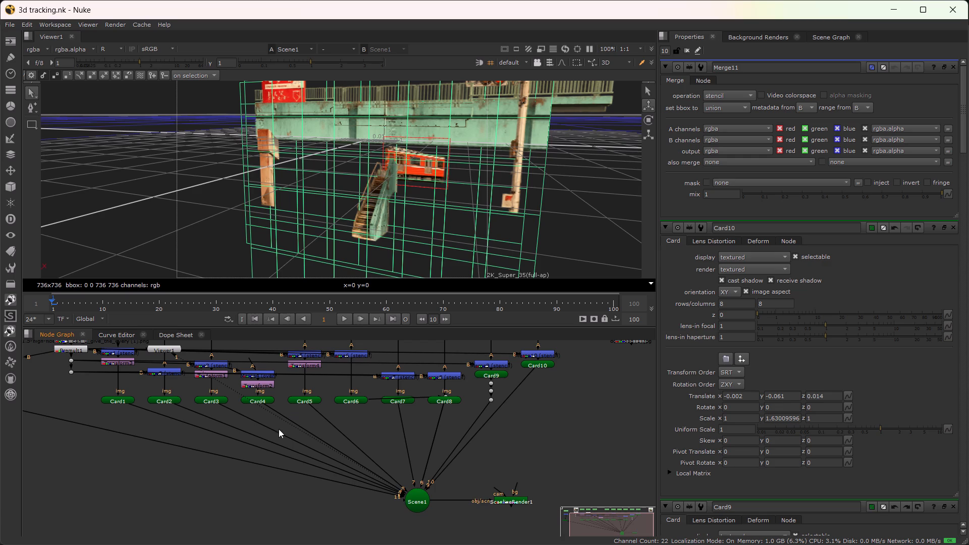
Clear the card selection in the 3D scene and save the script.
click(238, 485)
click(124, 215)
key(ctrl+s)
click(220, 506)
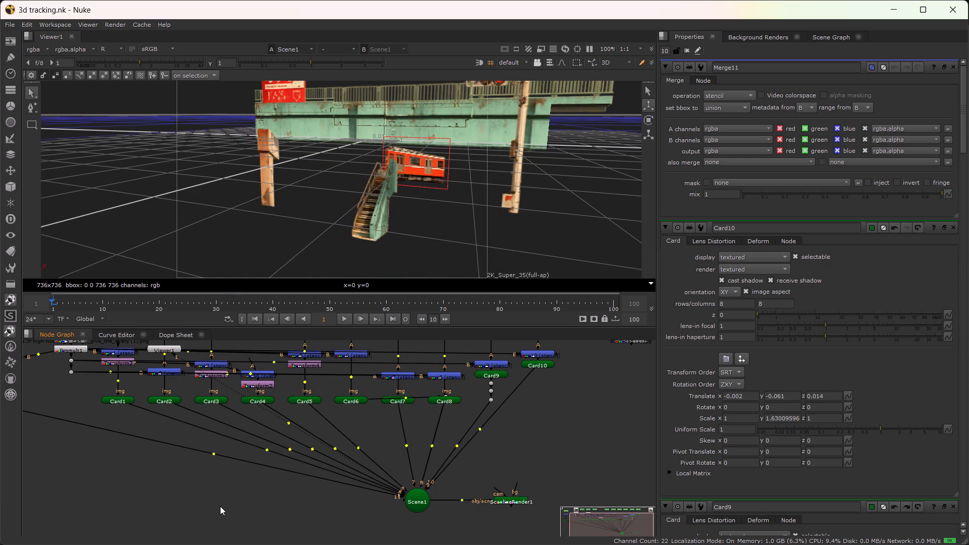
key(ctrl+s)
Check Scene1 in the viewer's 2D view and return to its 3D view.
key(Tab)
scroll(356, 181, down, 3)
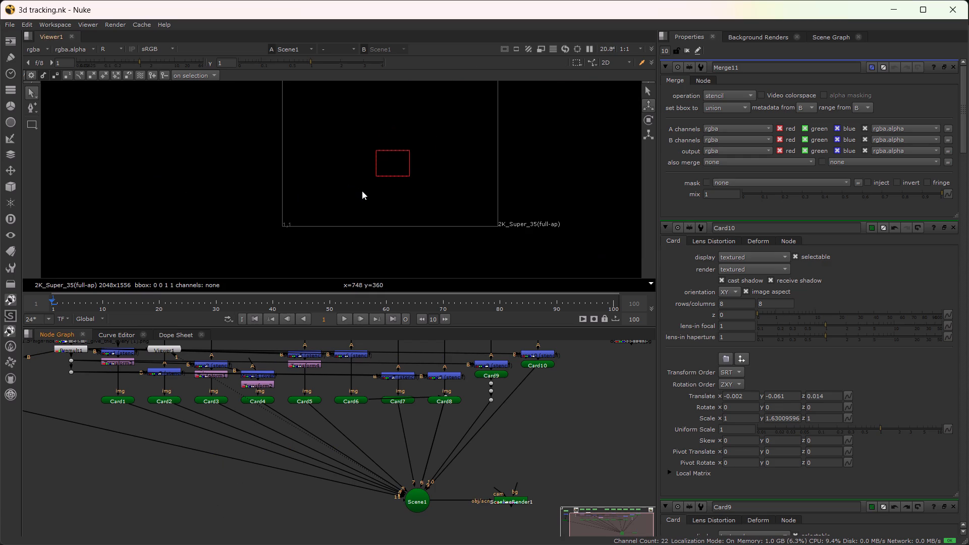
scroll(368, 198, down, 3)
click(423, 504)
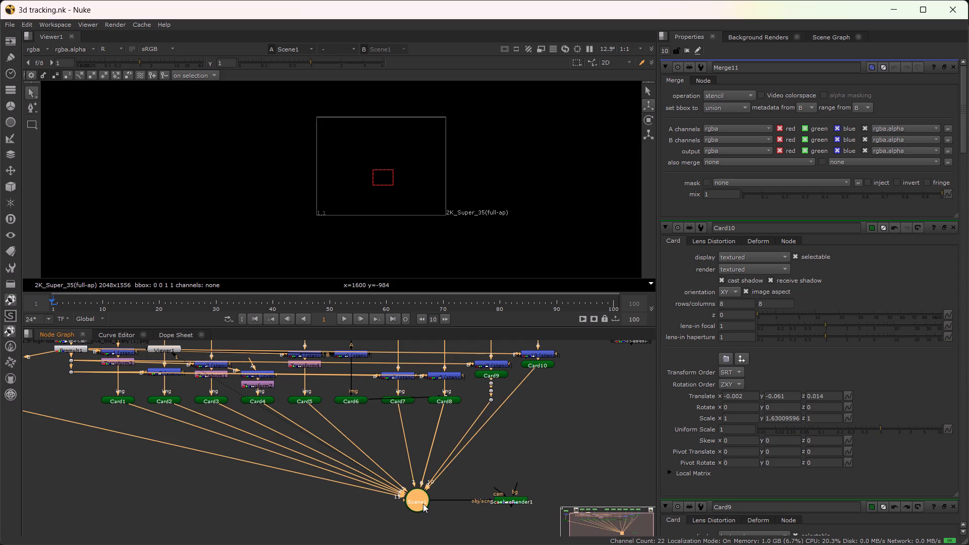
key(1)
key(Tab)
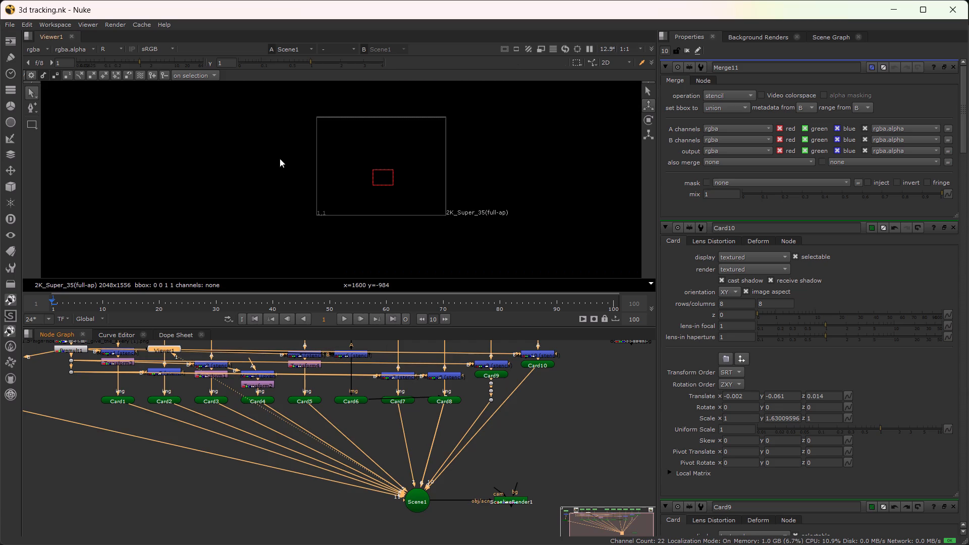
click(421, 490)
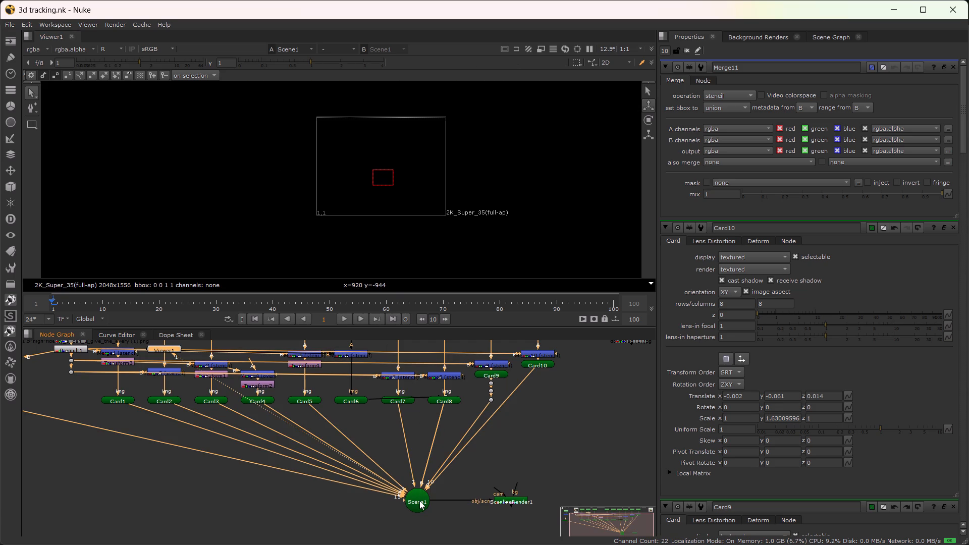
click(419, 501)
key(1)
click(380, 510)
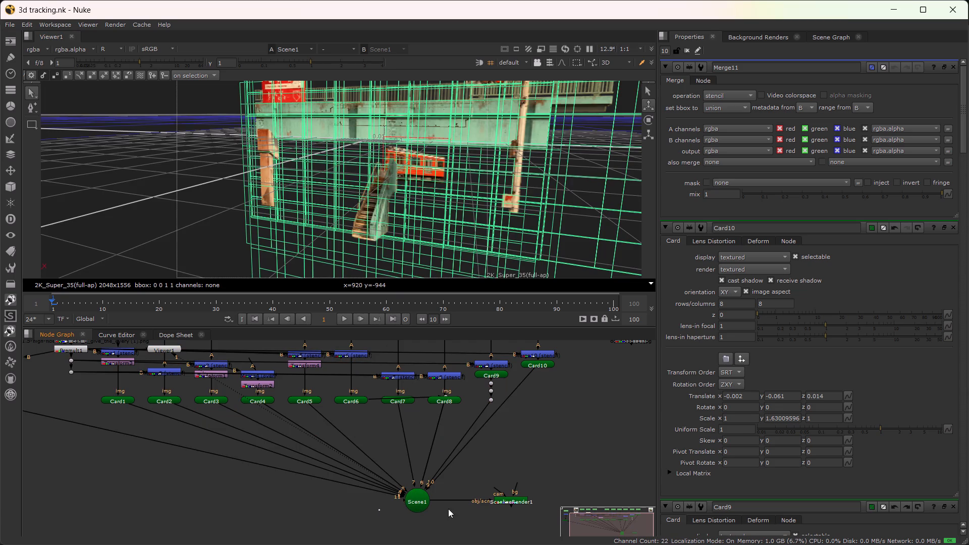
click(422, 499)
key(1)
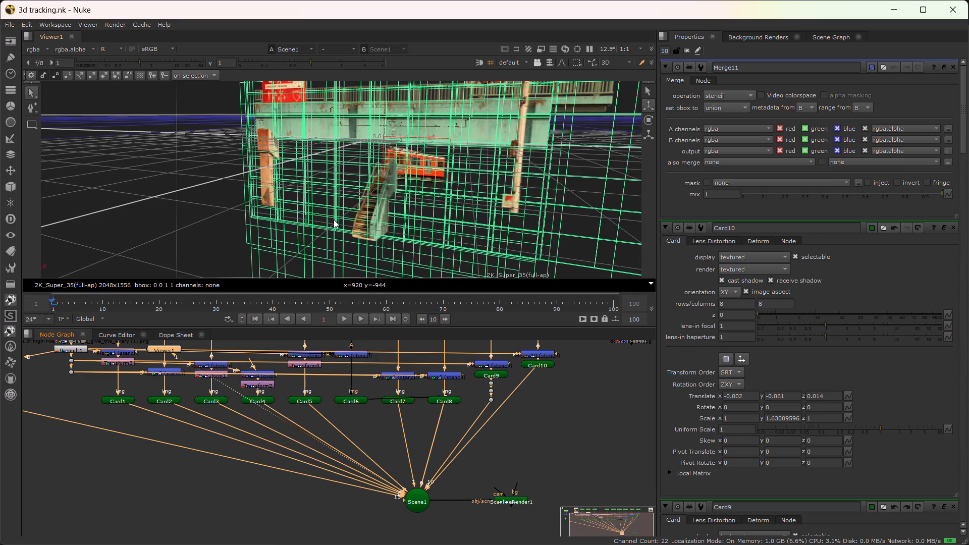
key(Tab)
scroll(454, 182, up, 4)
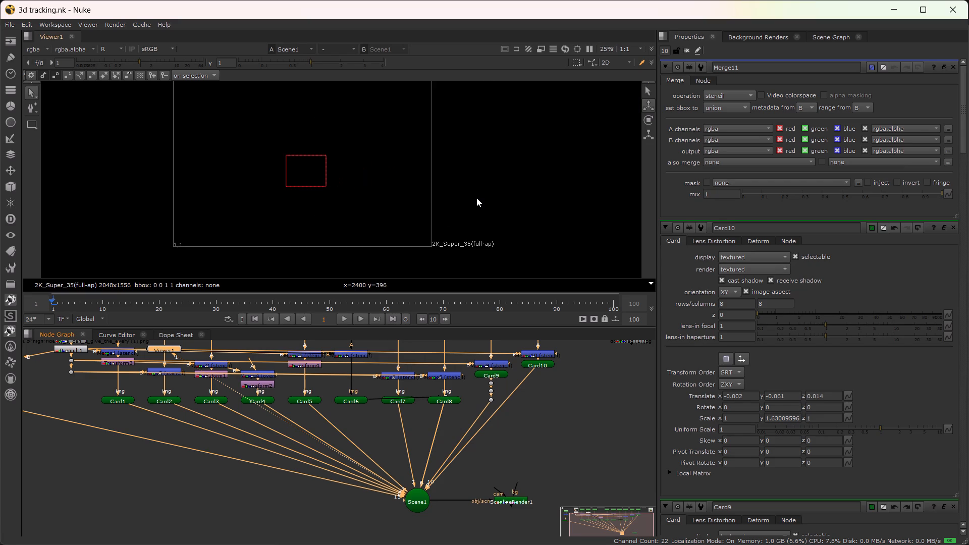
scroll(477, 200, down, 3)
click(261, 488)
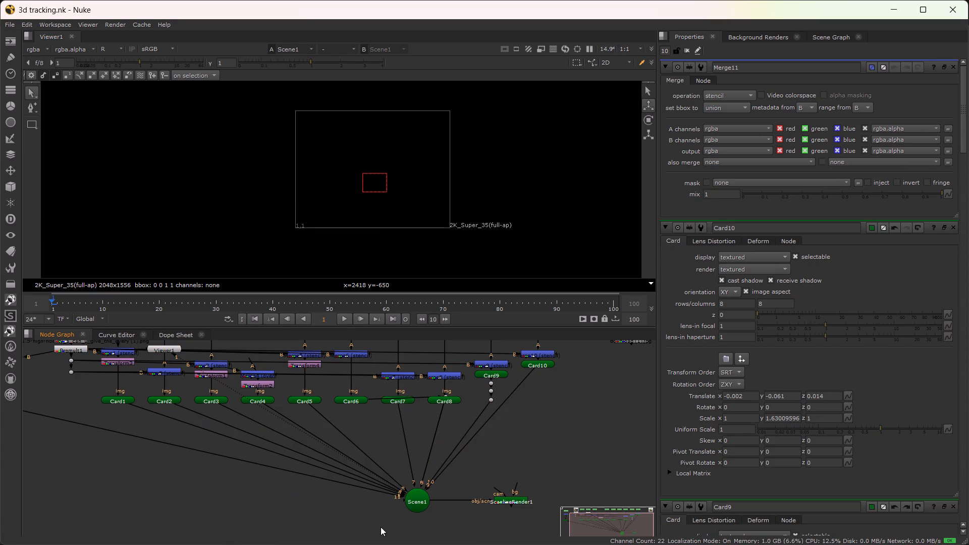
click(414, 508)
key(1)
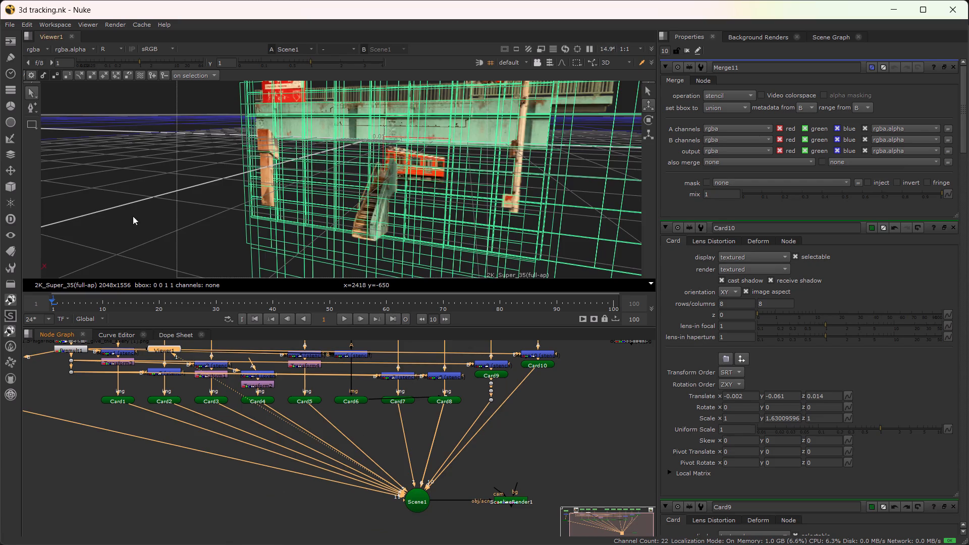
Deselect the cards in the 3D scene and save the script.
click(125, 207)
key(ctrl+s)
key(ctrl+s)
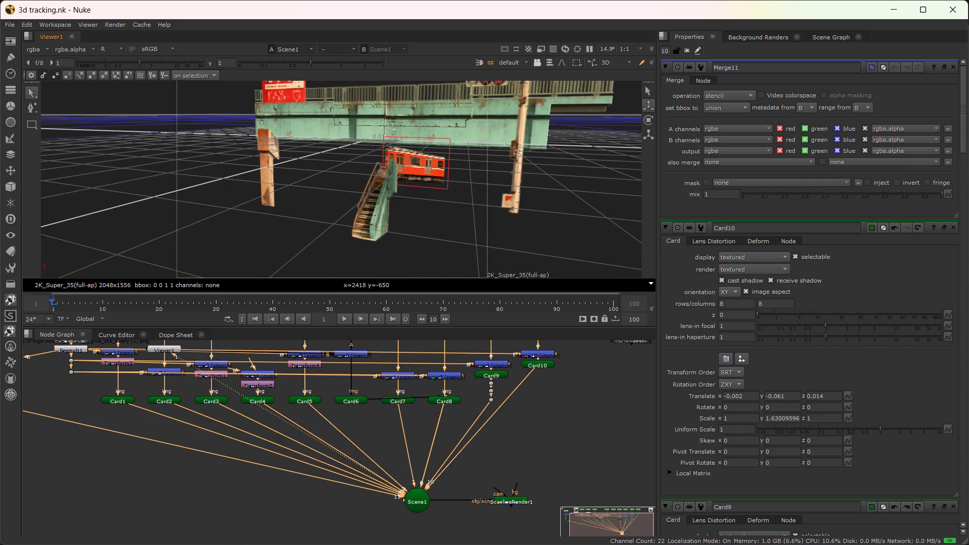